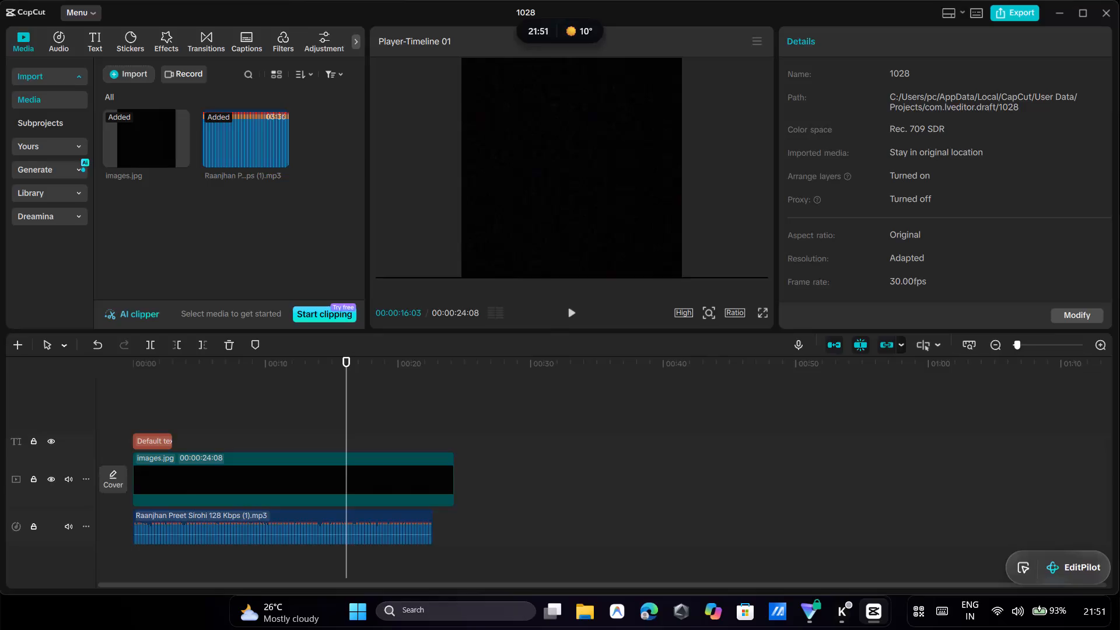
# Preview the opening seconds of the timeline from the start and park the playhead over the Default text clip.
pyautogui.click(132, 396)
pyautogui.click(132, 397)
pyautogui.click(137, 394)
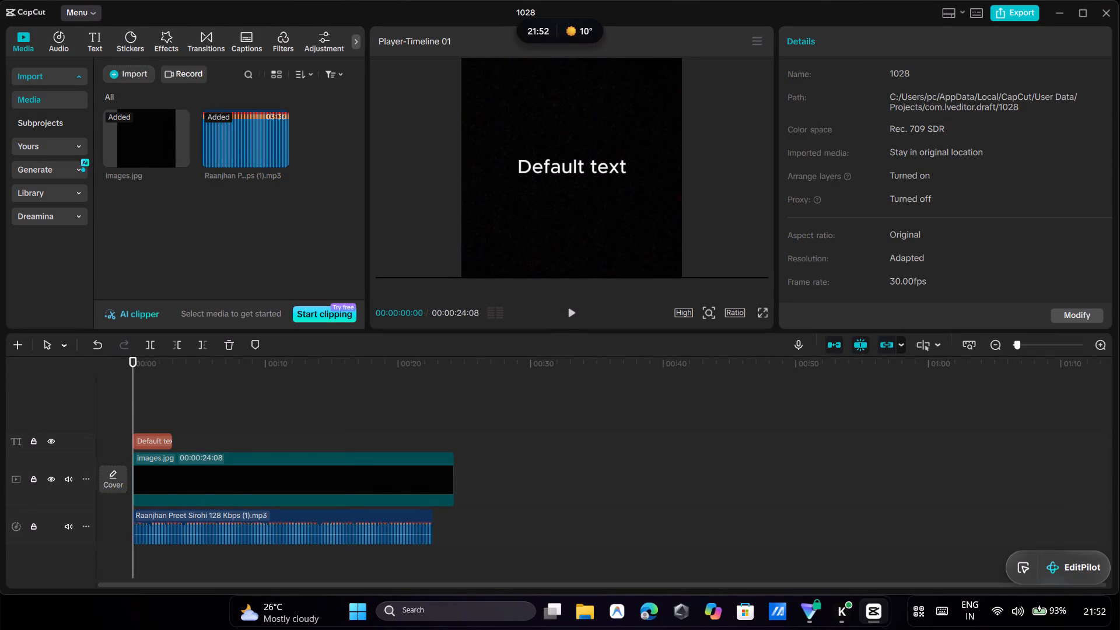
pyautogui.click(575, 309)
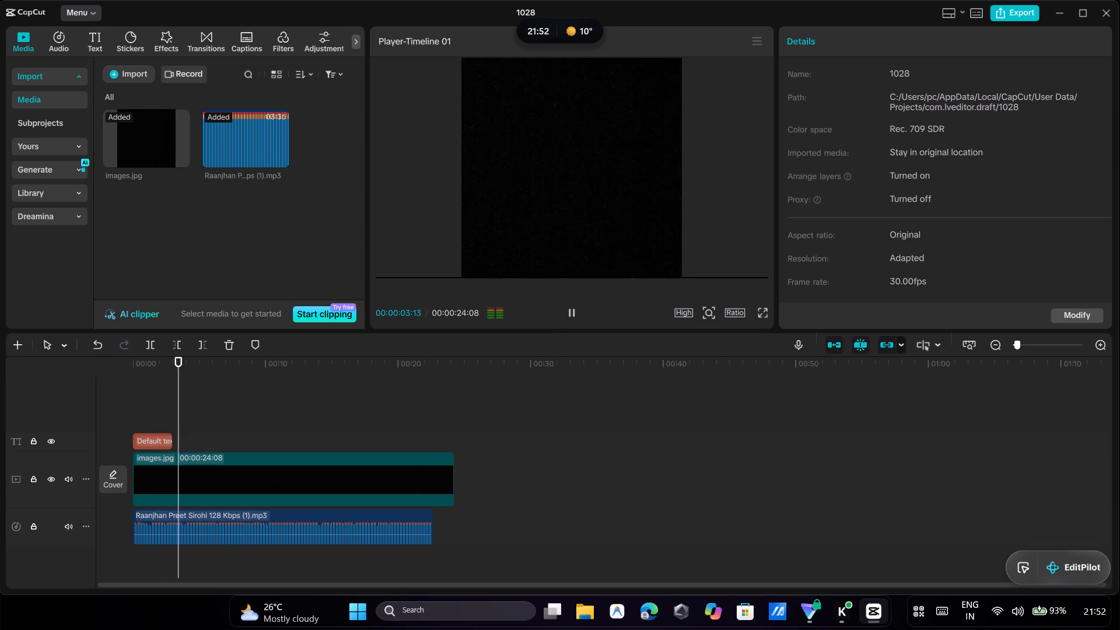
pyautogui.click(573, 310)
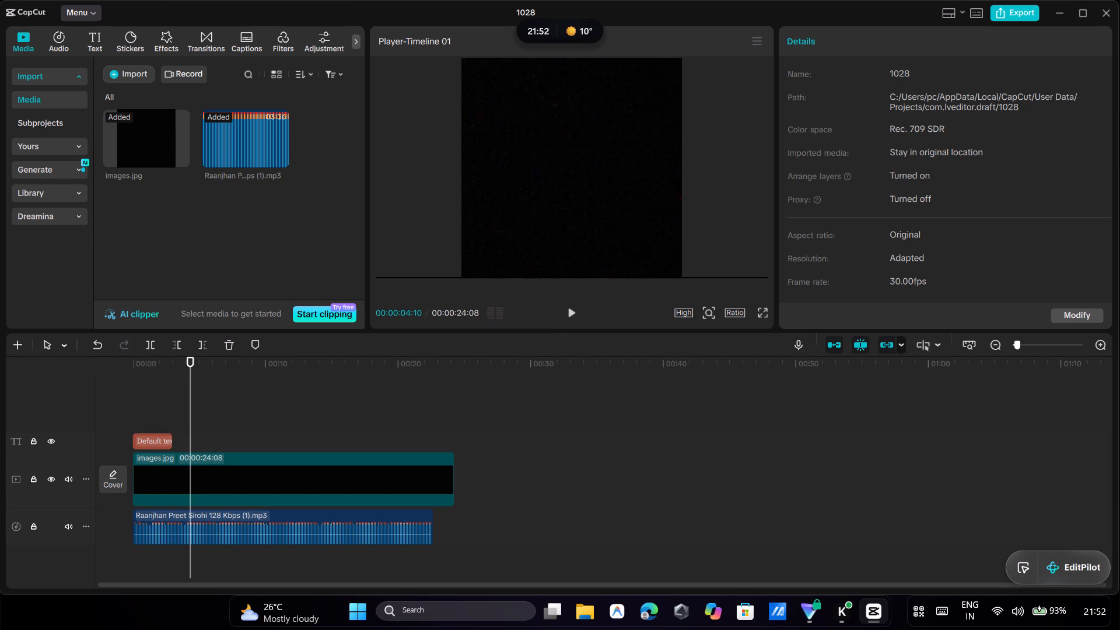
pyautogui.moveTo(194, 414); pyautogui.dragTo(159, 447)
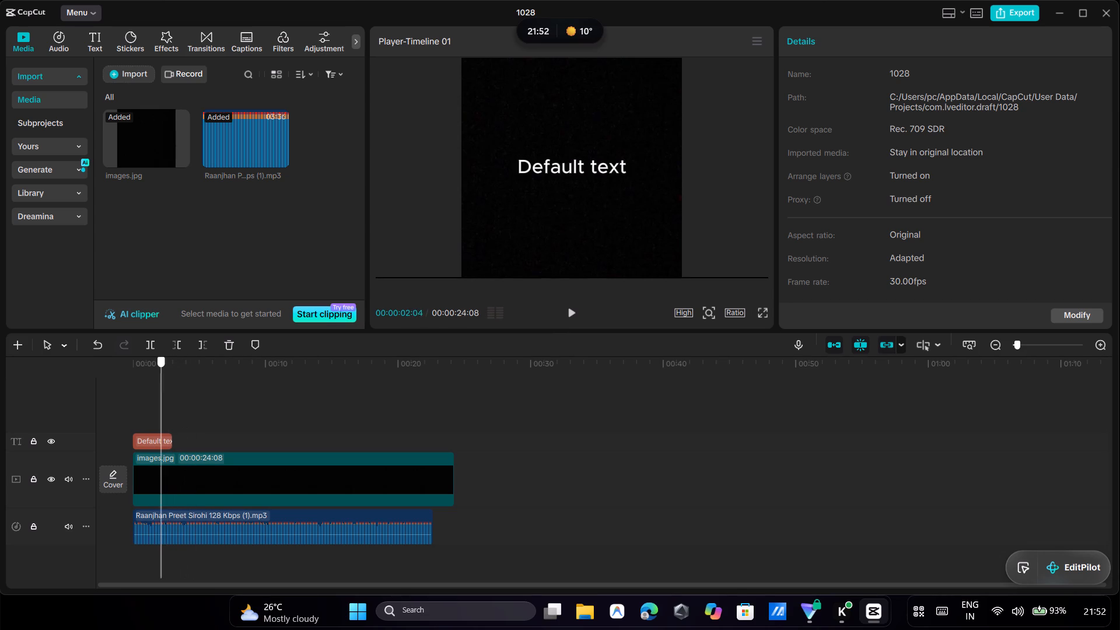
pyautogui.moveTo(159, 447); pyautogui.dragTo(156, 449)
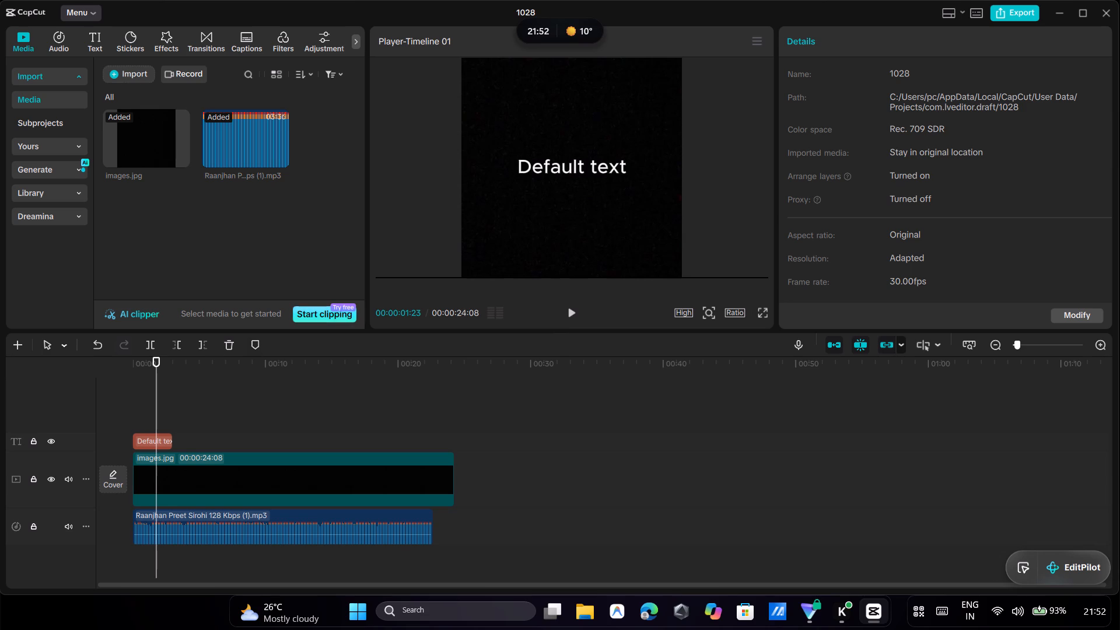
# Switch to File Explorer and extract the Poppins-Light archive in the Downloads folder.
pyautogui.doubleClick(43, 21)
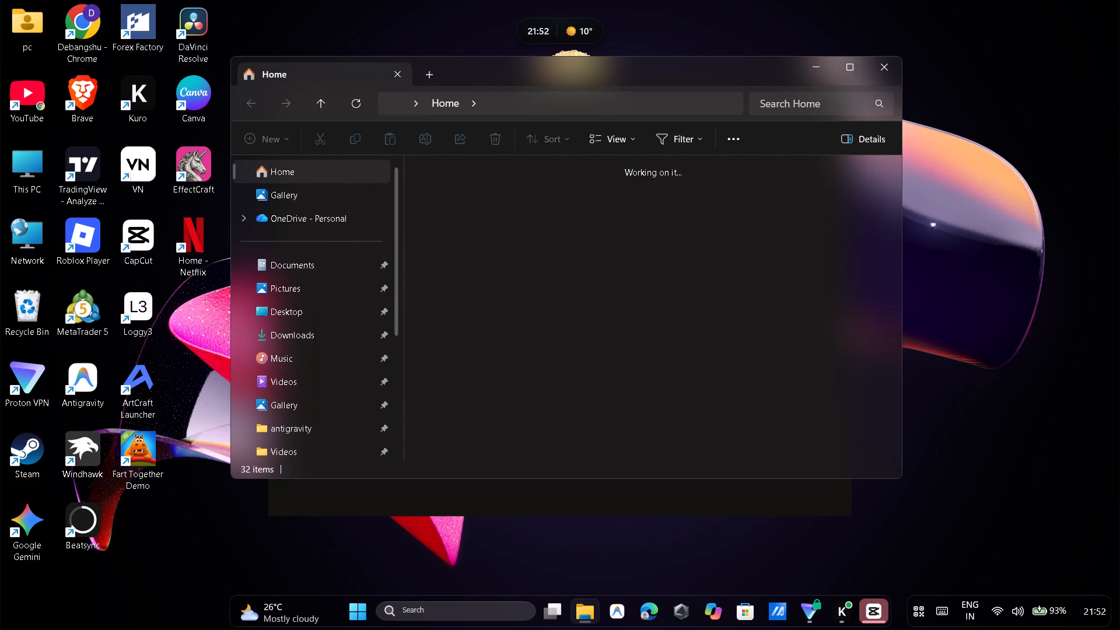
pyautogui.click(353, 338)
pyautogui.doubleClick(509, 206)
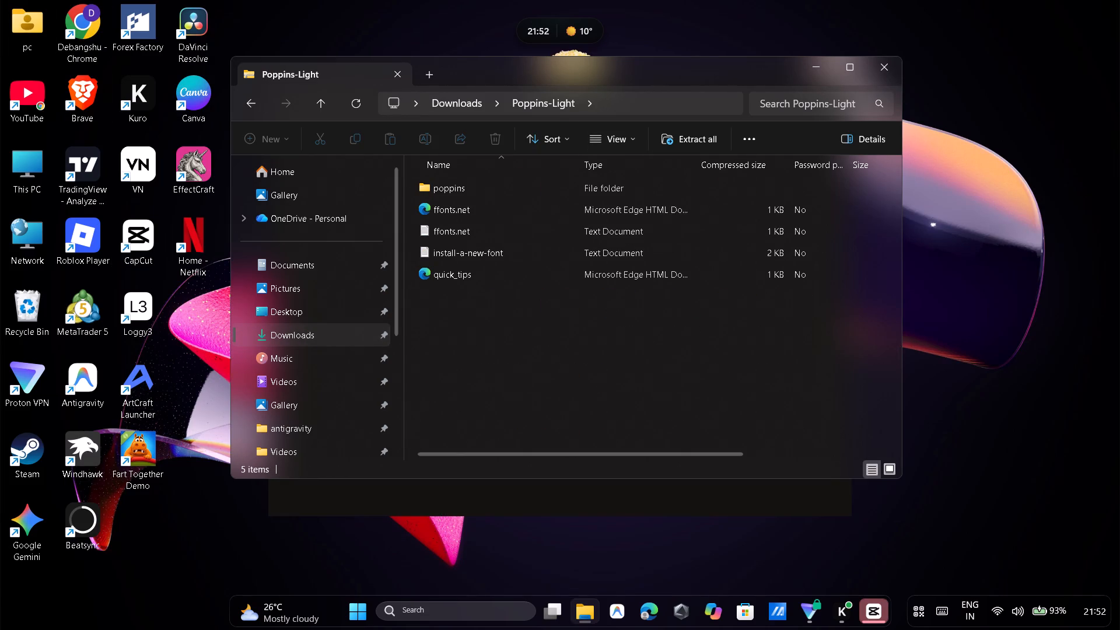
pyautogui.click(677, 132)
pyautogui.click(688, 453)
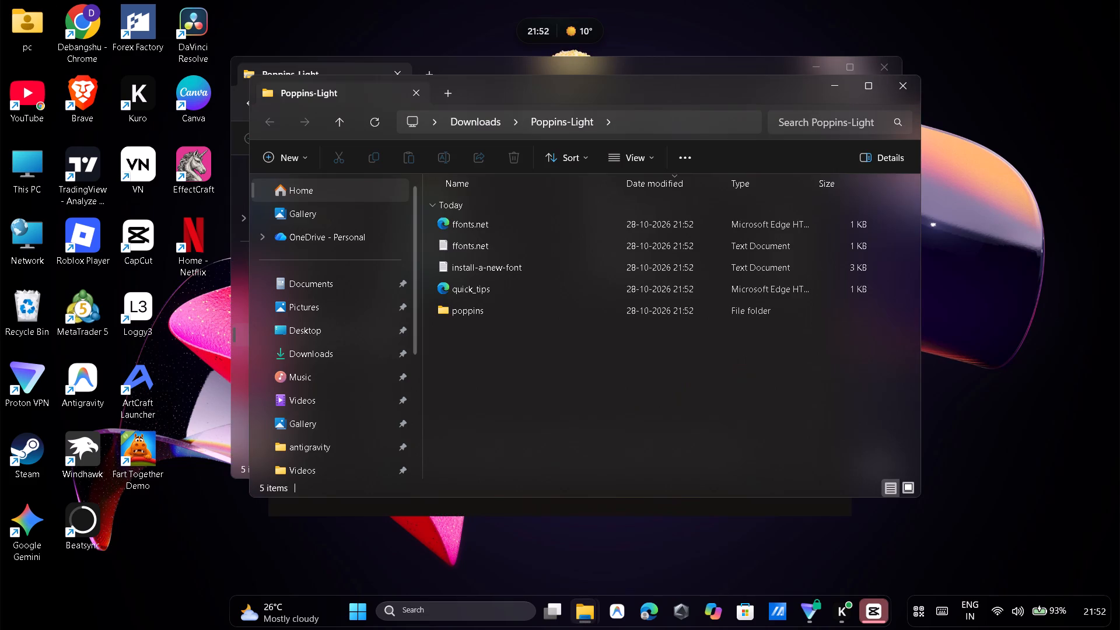
# Check the install-a-new-font text file and the quick_tips page in the extracted Poppins-Light folder.
pyautogui.doubleClick(510, 265)
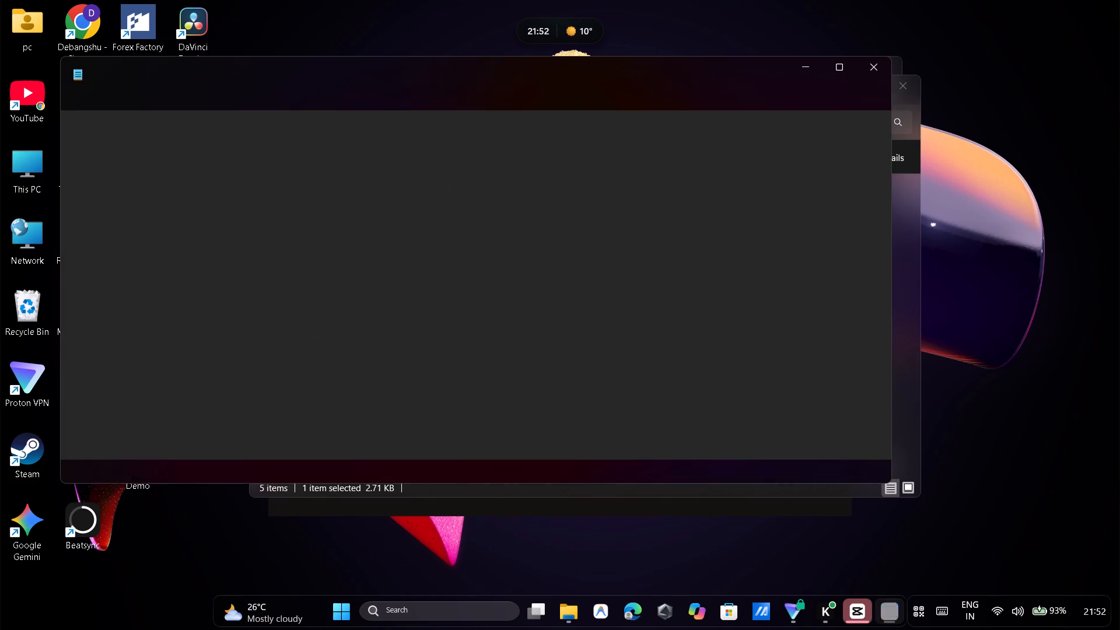
pyautogui.click(810, 72)
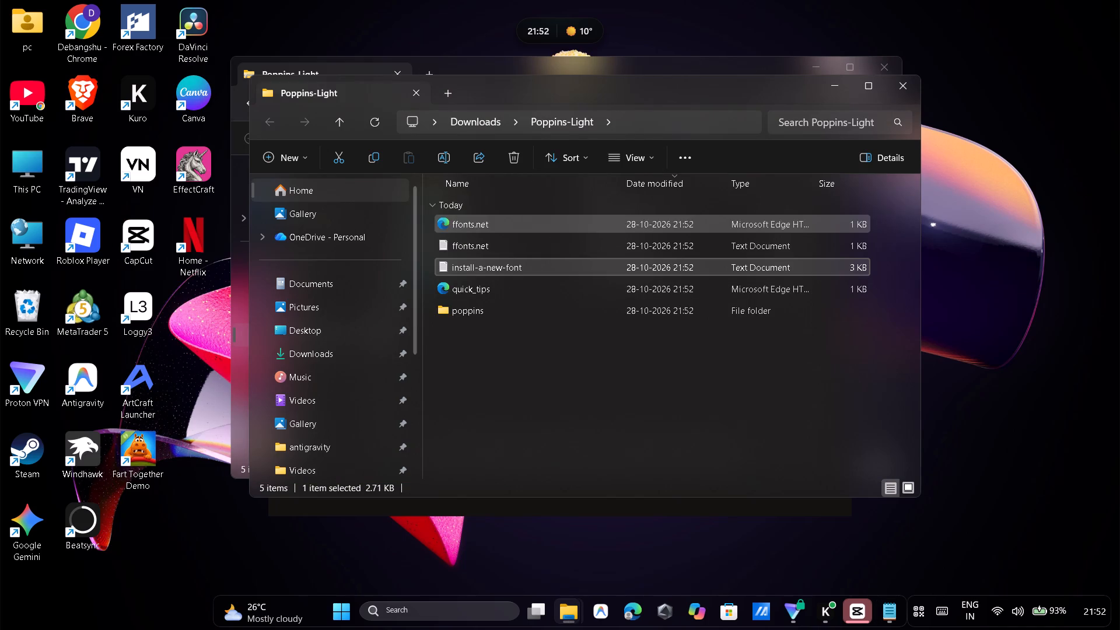
pyautogui.click(356, 348)
pyautogui.doubleClick(570, 228)
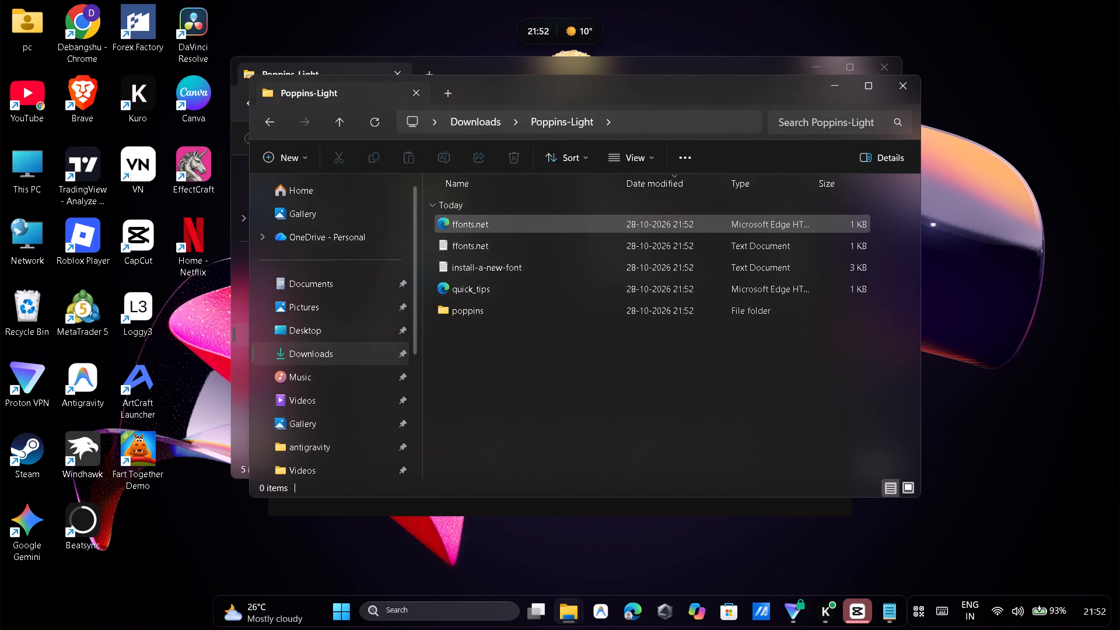
pyautogui.doubleClick(522, 295)
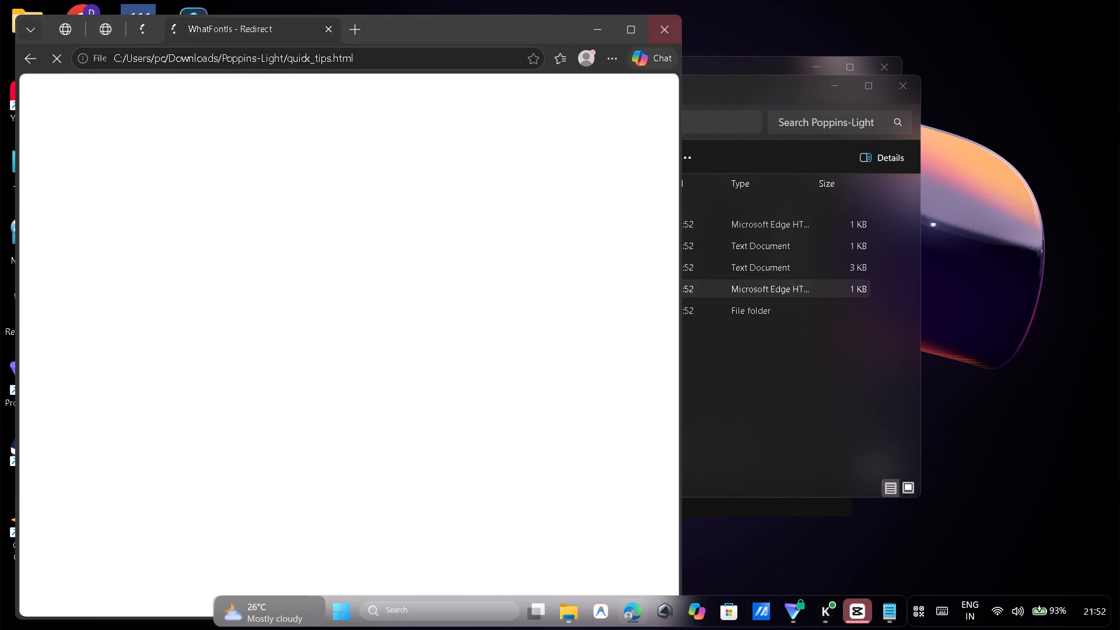
pyautogui.click(657, 27)
# Install the Poppins-Light font from the extracted poppins folder.
pyautogui.doubleClick(544, 314)
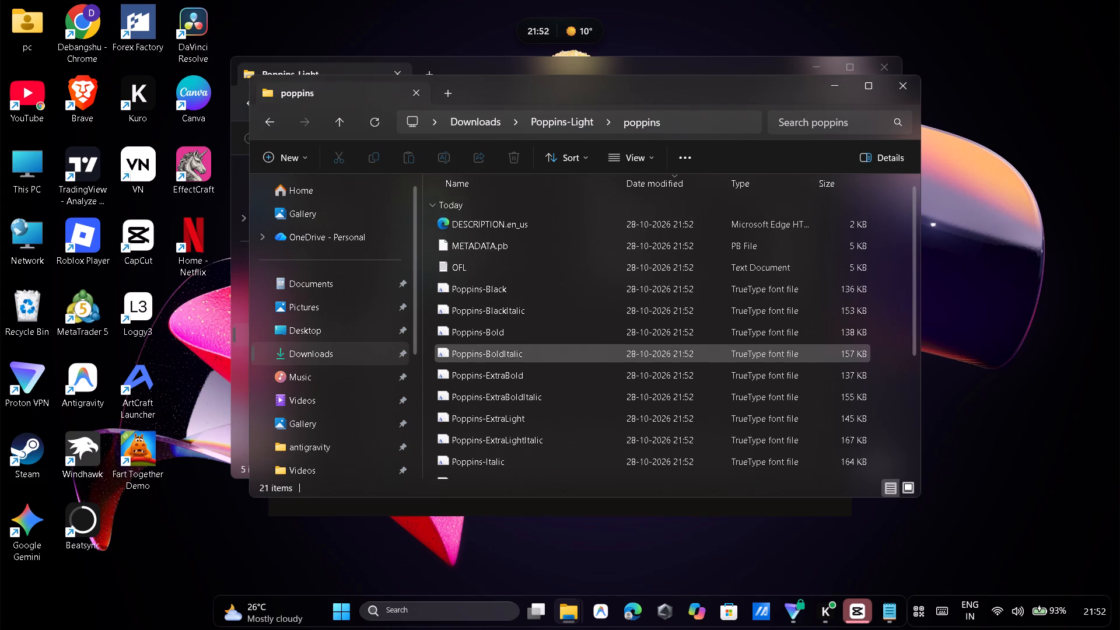
pyautogui.scroll(-9, 537, 379)
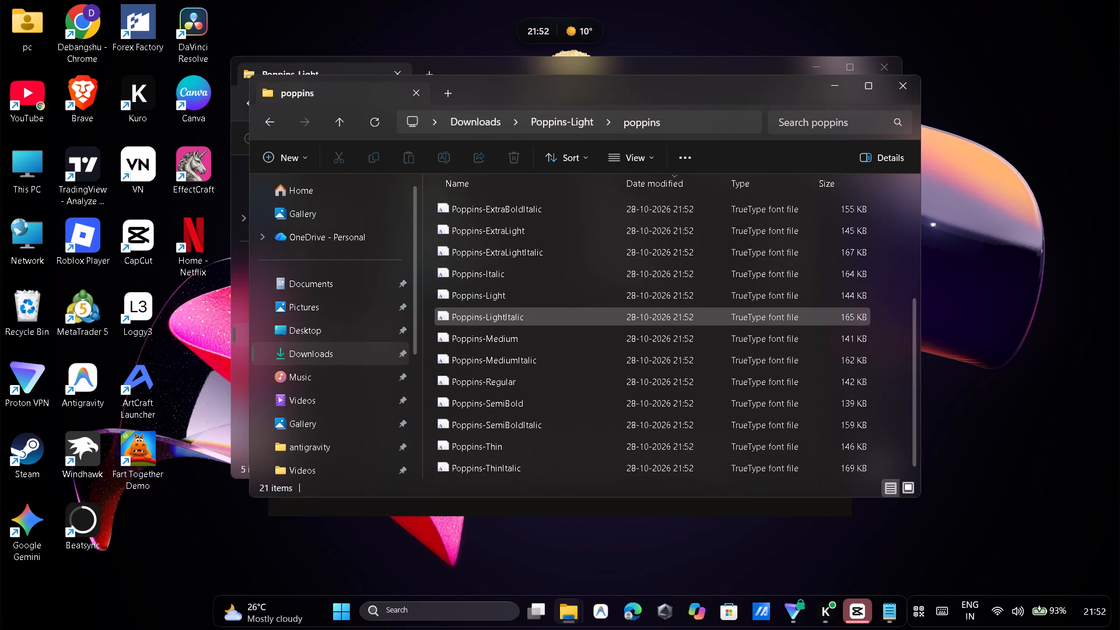
pyautogui.doubleClick(567, 300)
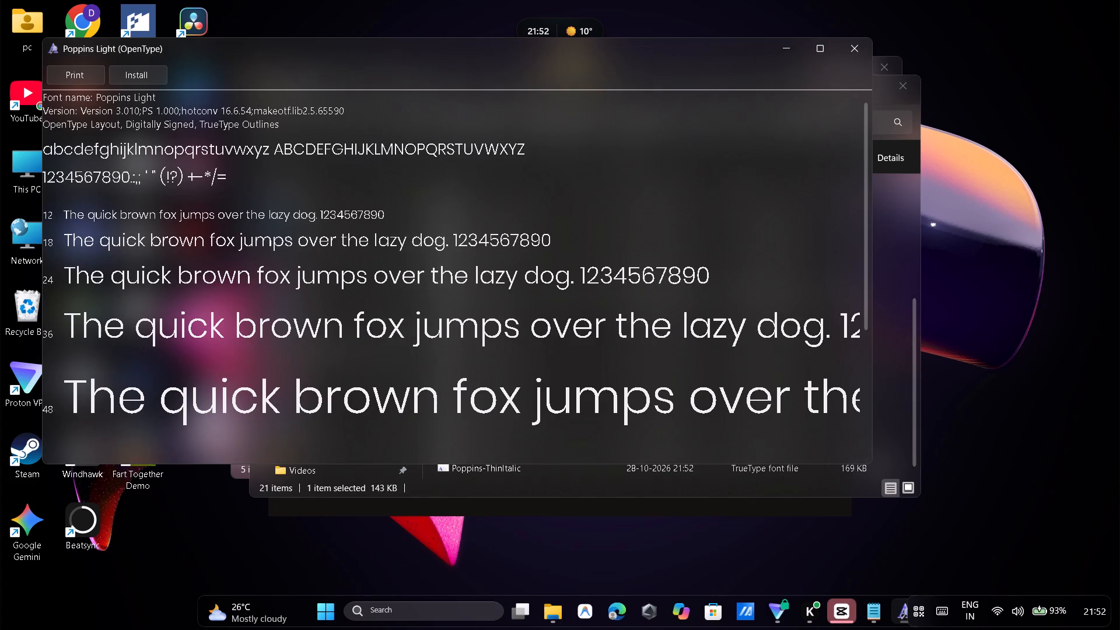
pyautogui.click(135, 78)
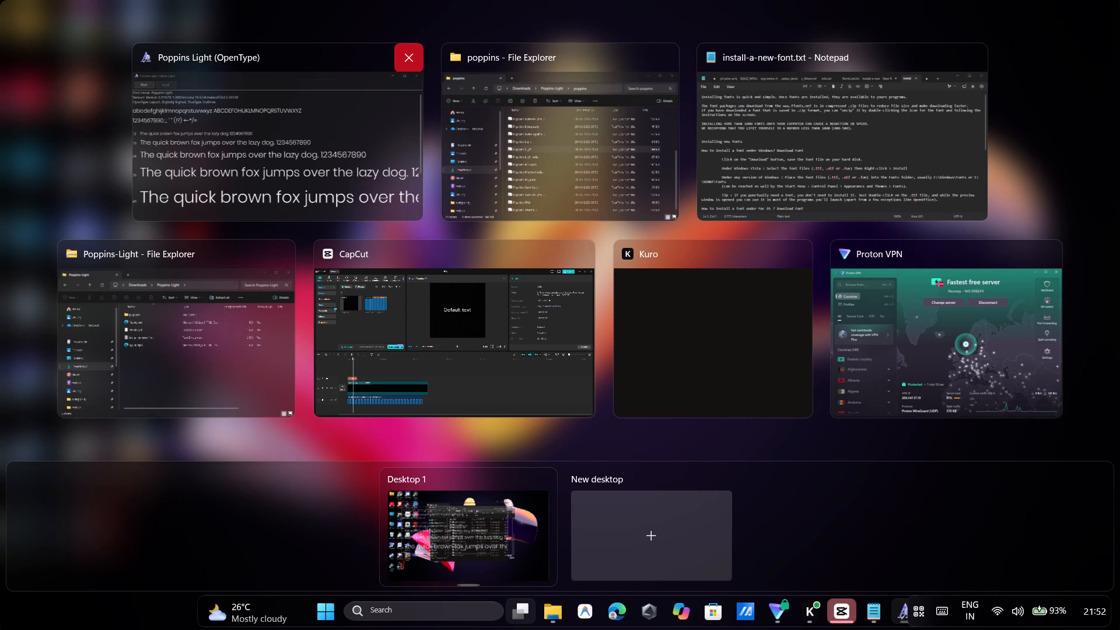
# Close the font preview, both File Explorer windows and Notepad, and switch back to CapCut.
pyautogui.click(411, 55)
pyautogui.click(517, 62)
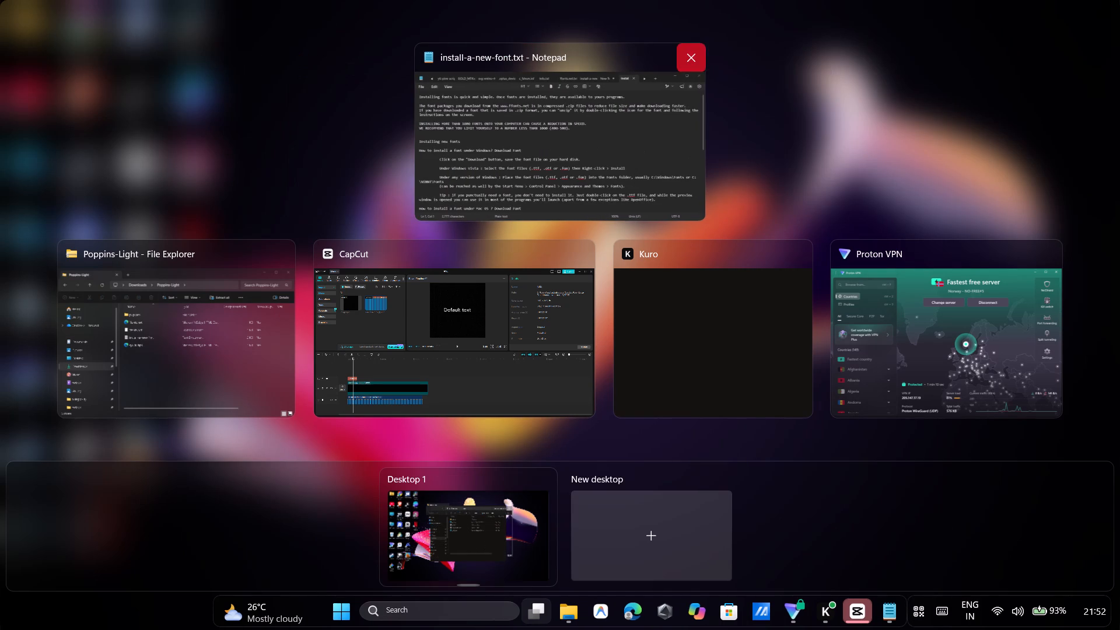
pyautogui.click(684, 50)
pyautogui.click(283, 157)
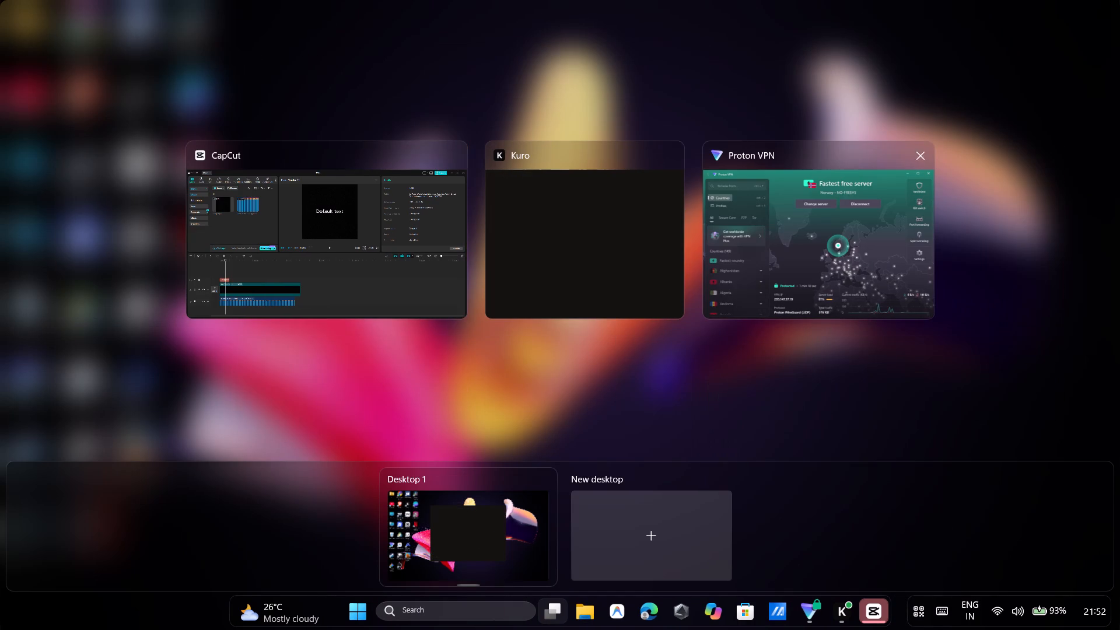
pyautogui.click(376, 212)
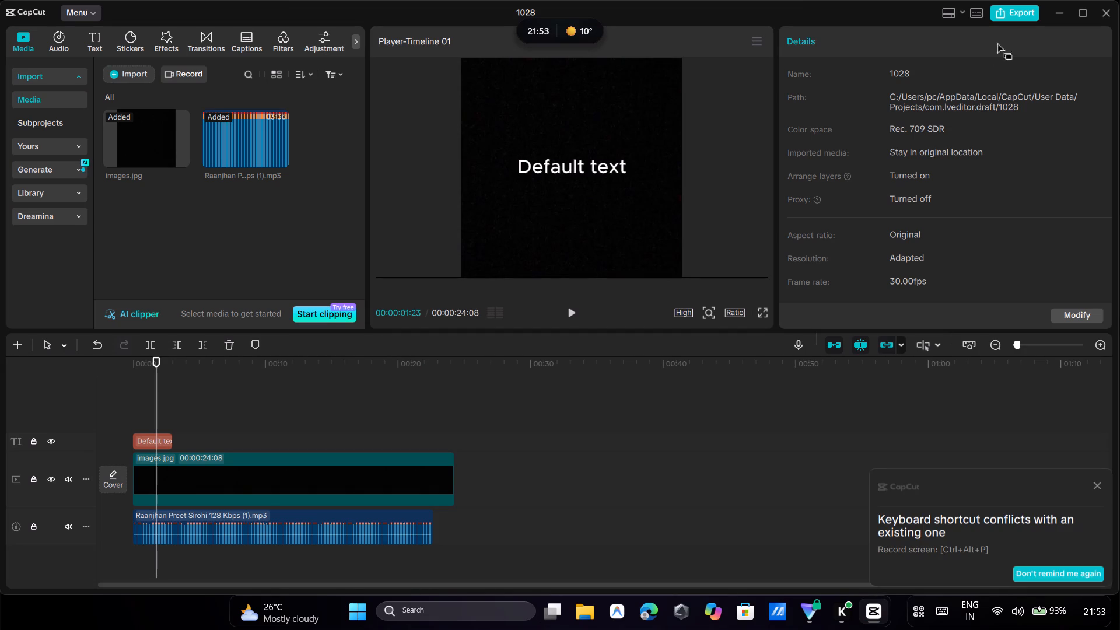
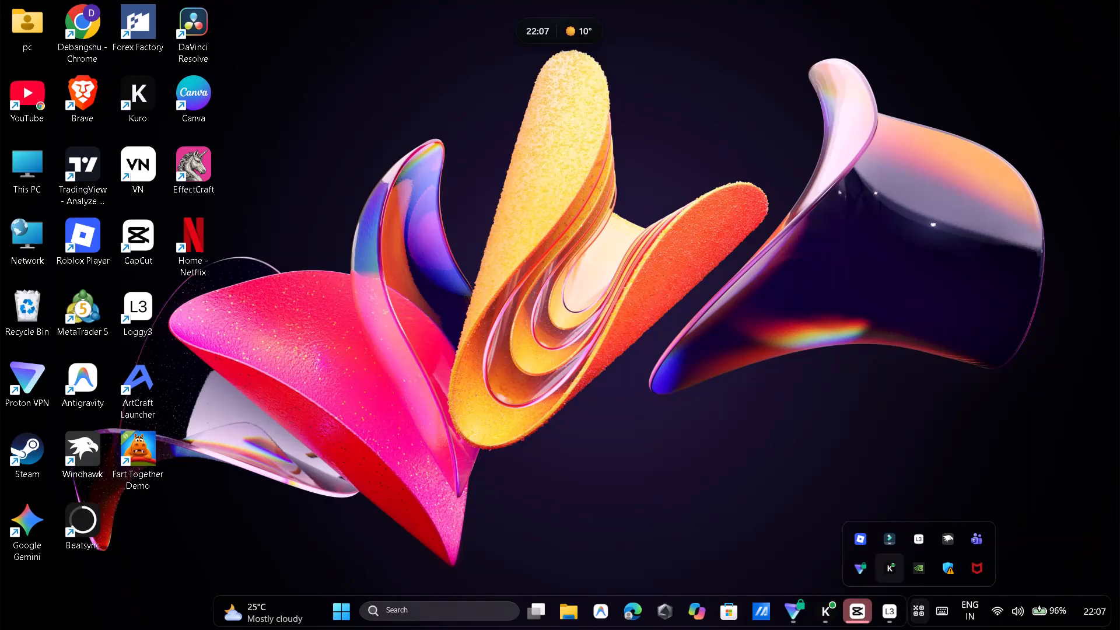
# Quit the Roblox and Filmora background apps running in the system tray.
pyautogui.rightClick(853, 543)
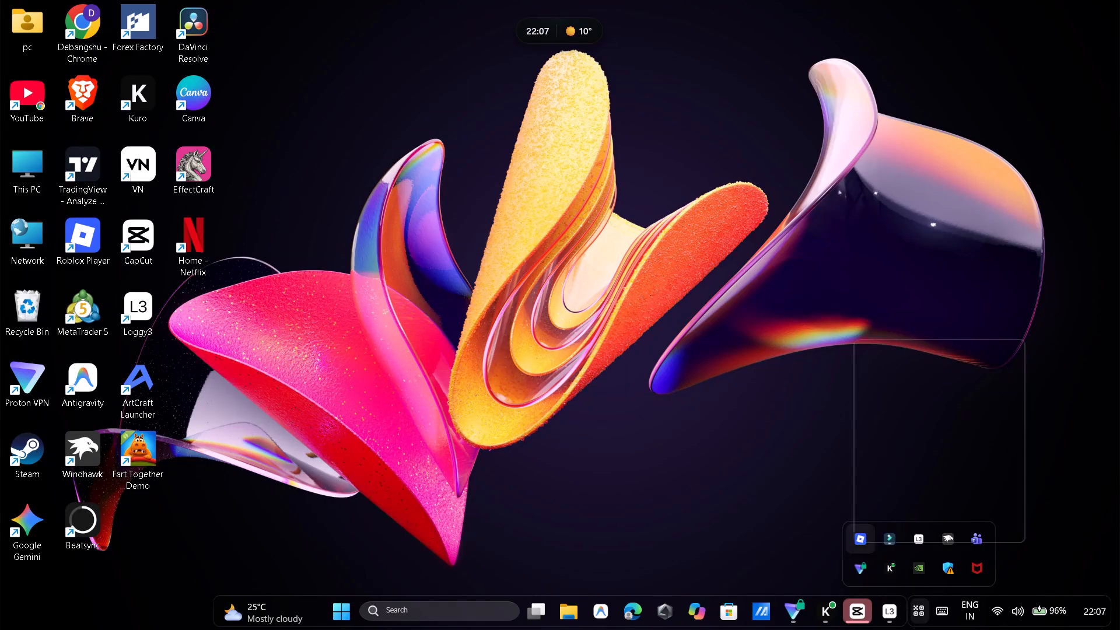
pyautogui.click(879, 530)
pyautogui.rightClick(856, 538)
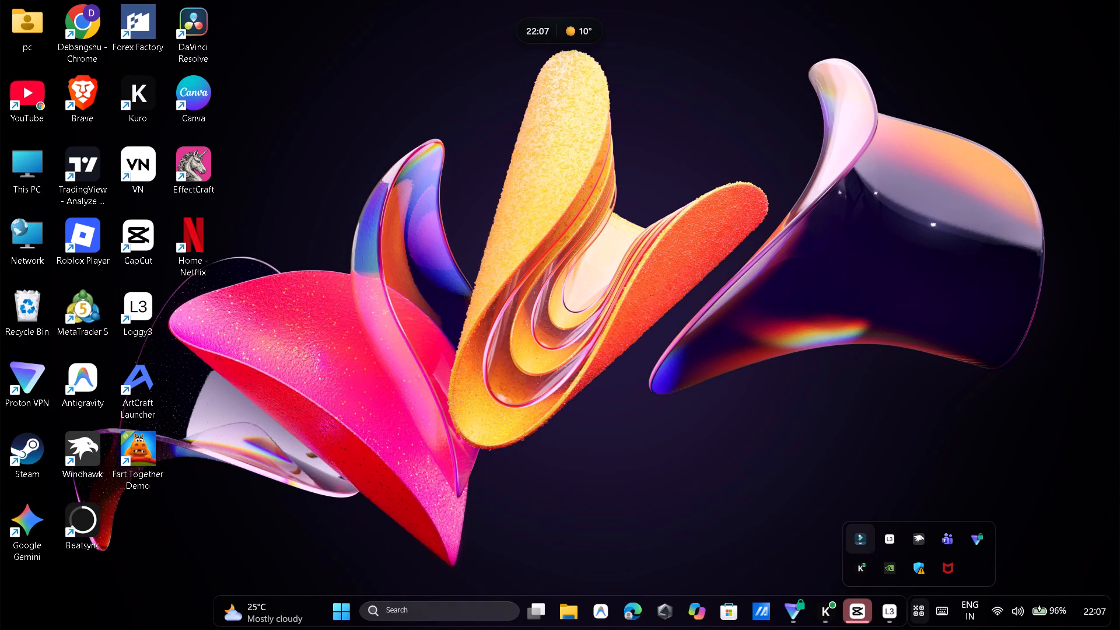
pyautogui.click(878, 614)
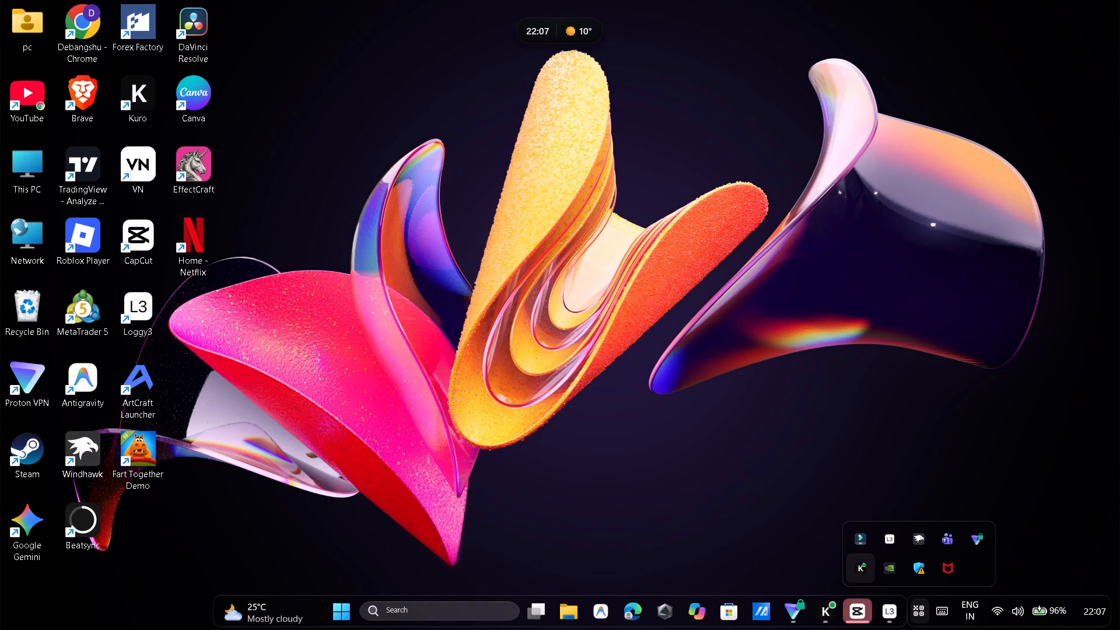
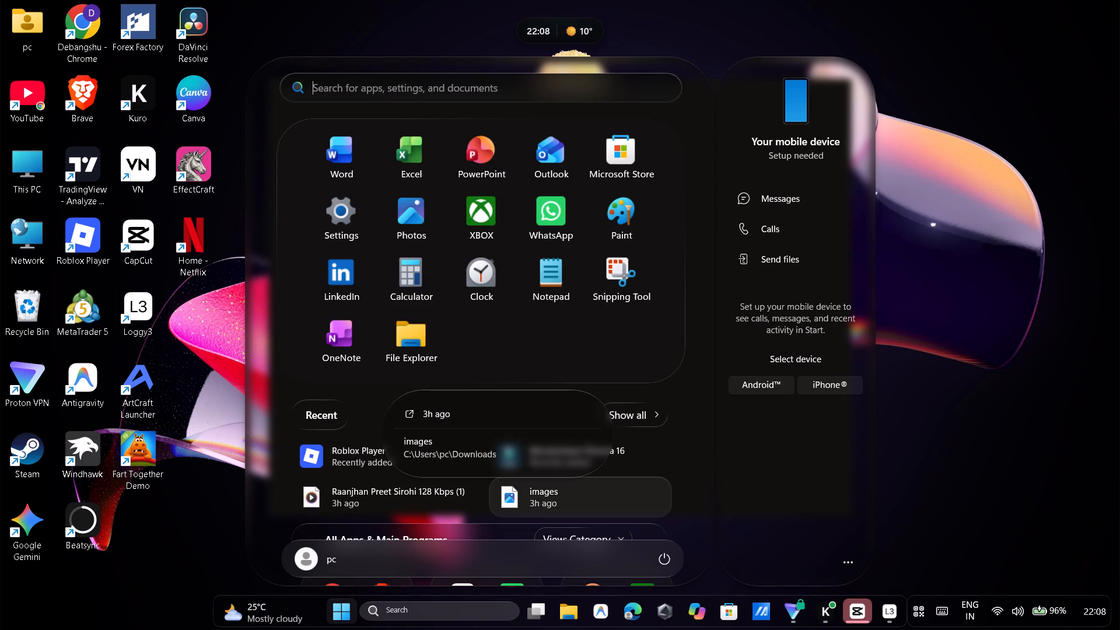
# Dismiss the Start overlay and switch to the open CapCut window showing its home page.
pyautogui.click(903, 355)
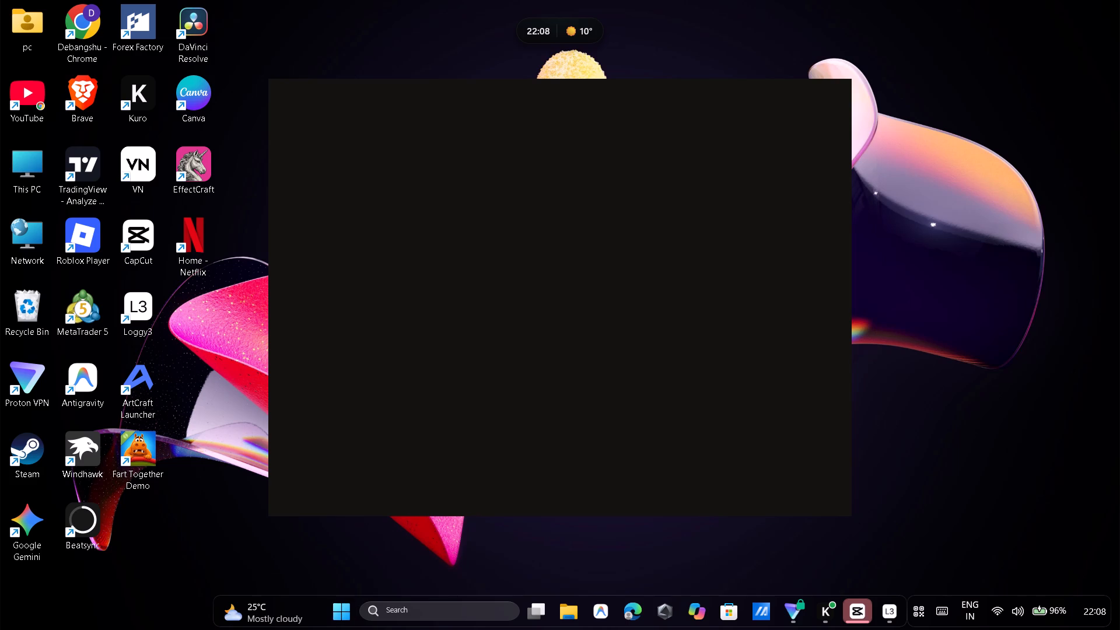
pyautogui.click(898, 163)
pyautogui.click(898, 167)
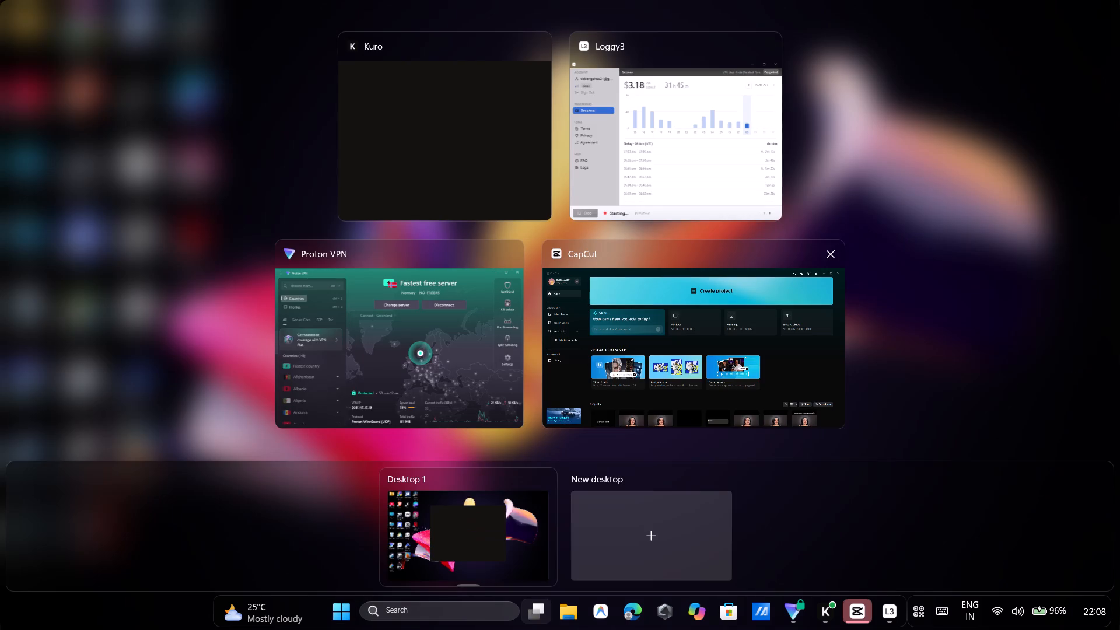
pyautogui.click(652, 360)
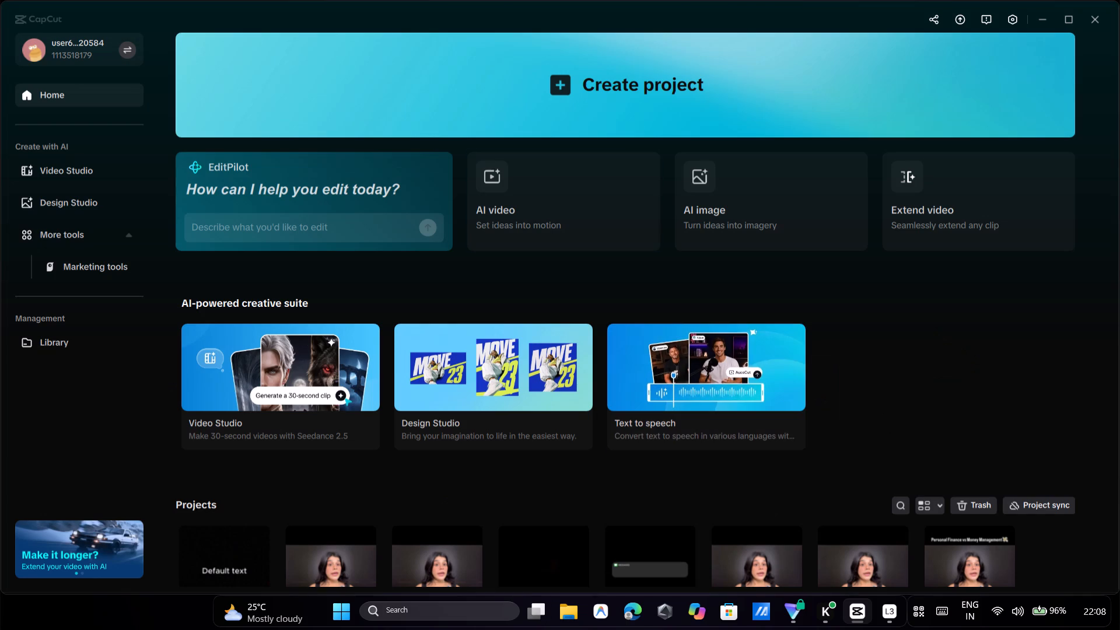
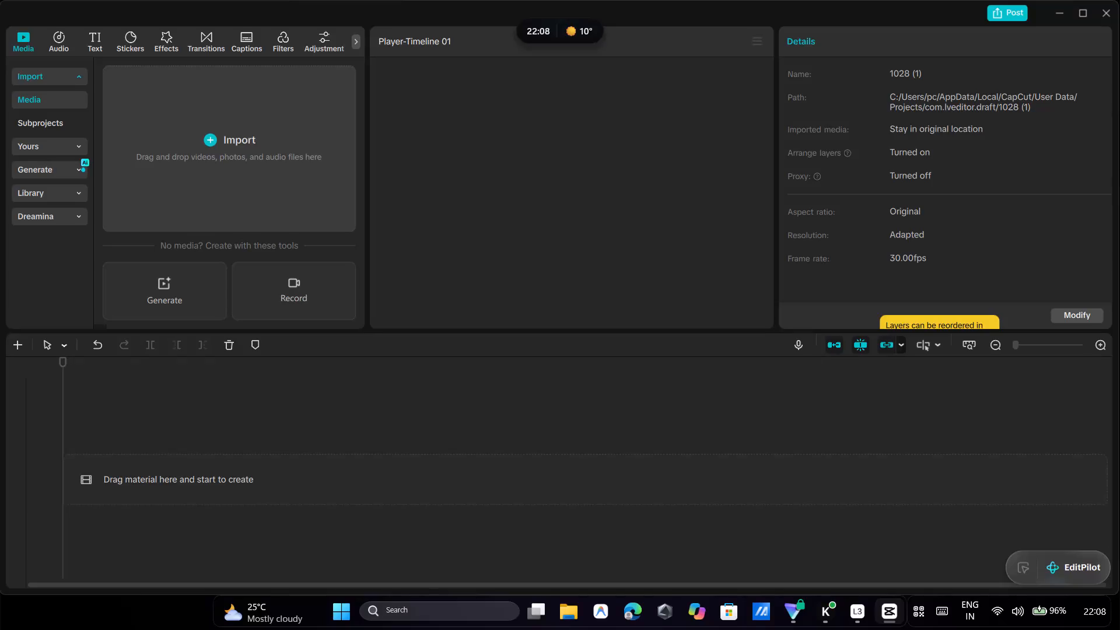
# Open the application-level commands from the empty 1028 (1) project.
pyautogui.click(78, 10)
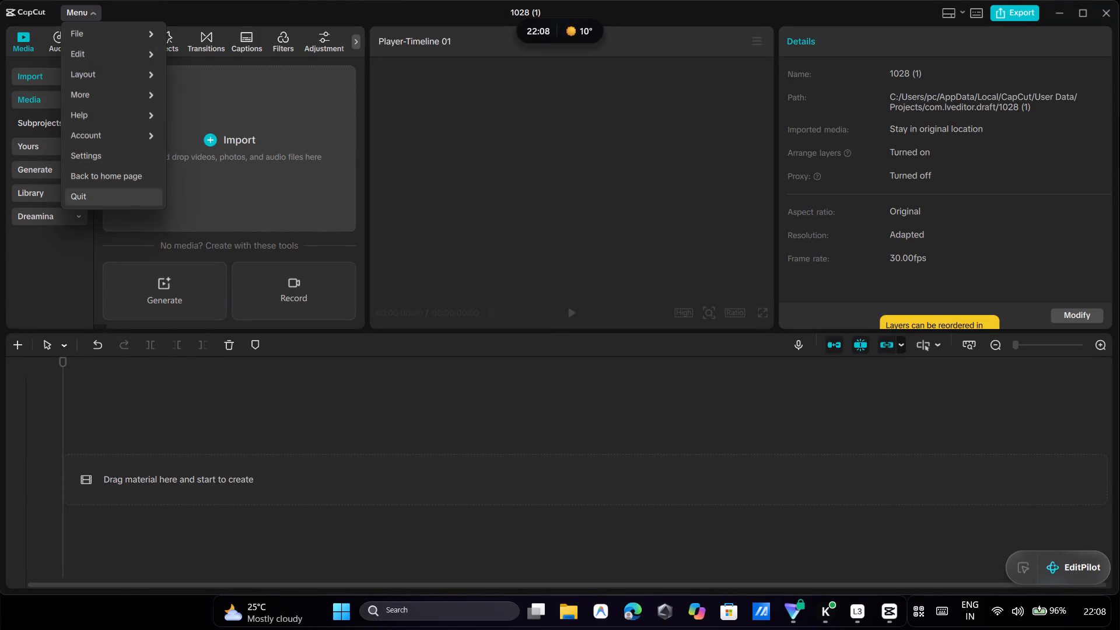
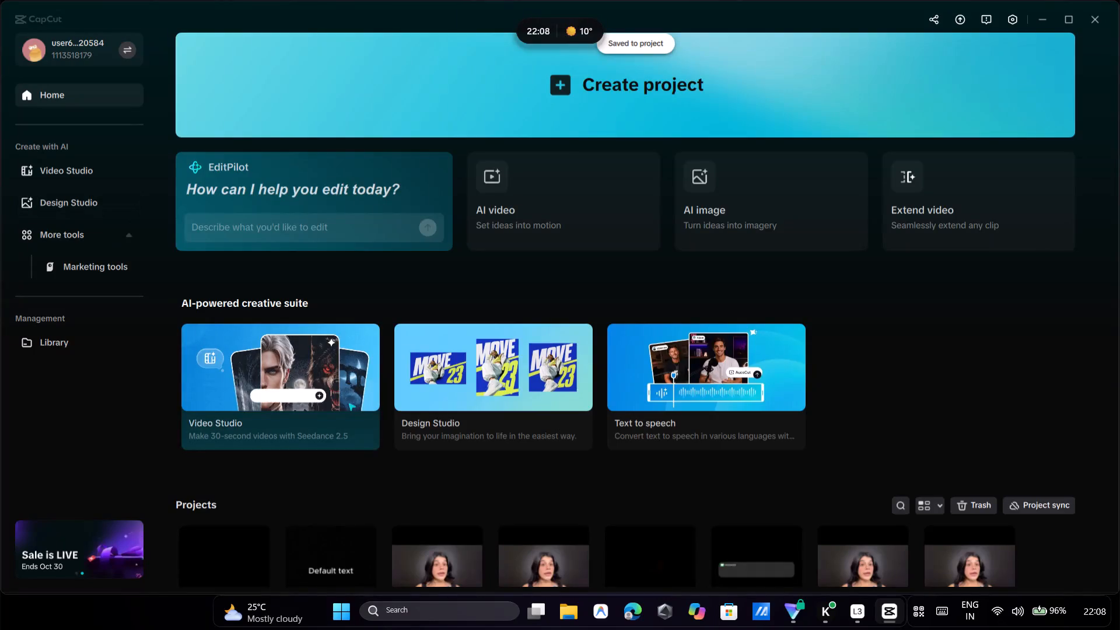
# Look through the saved projects on the home page for the project to continue with.
pyautogui.scroll(-2, 272, 444)
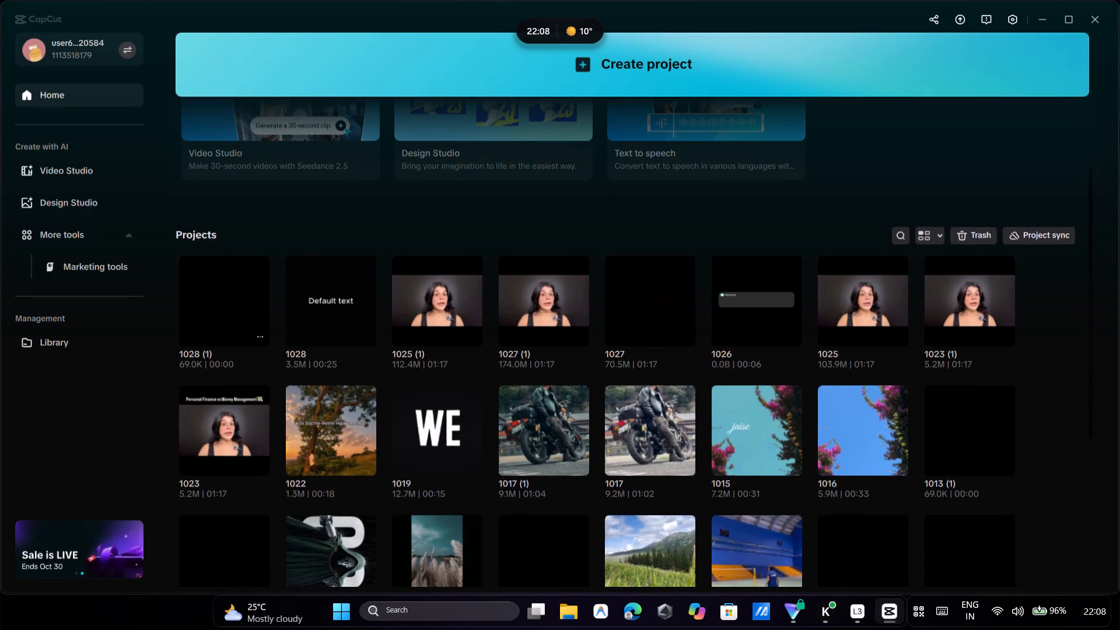
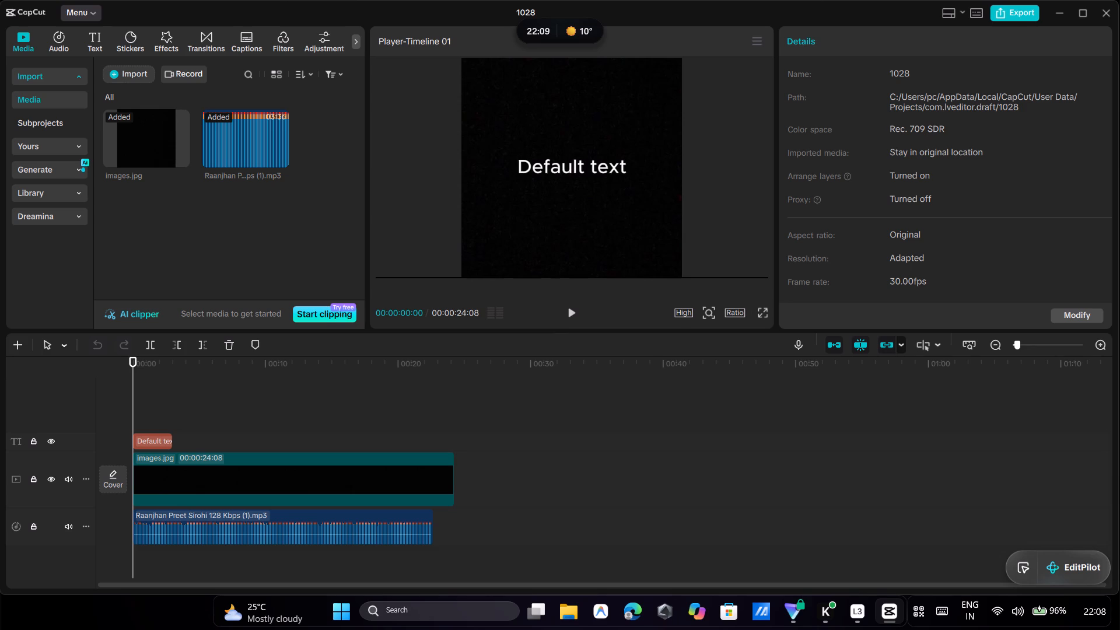
# Play the song's opening two seconds repeatedly to find where the first lyric should start, leaving the playhead at about 00:00:01:09.
pyautogui.click(569, 310)
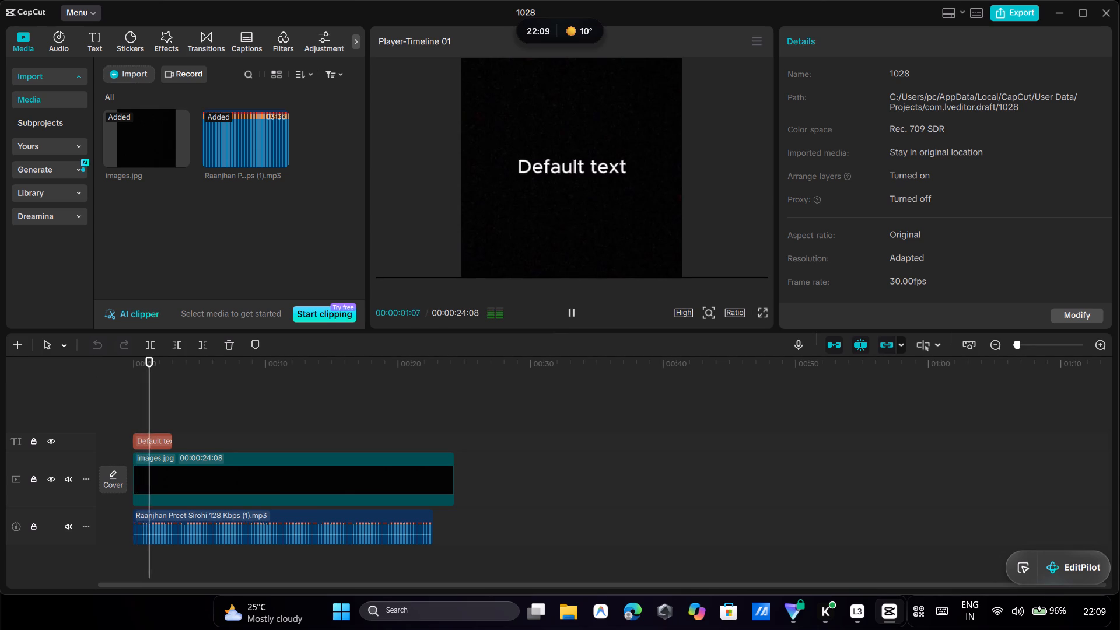
pyautogui.click(568, 310)
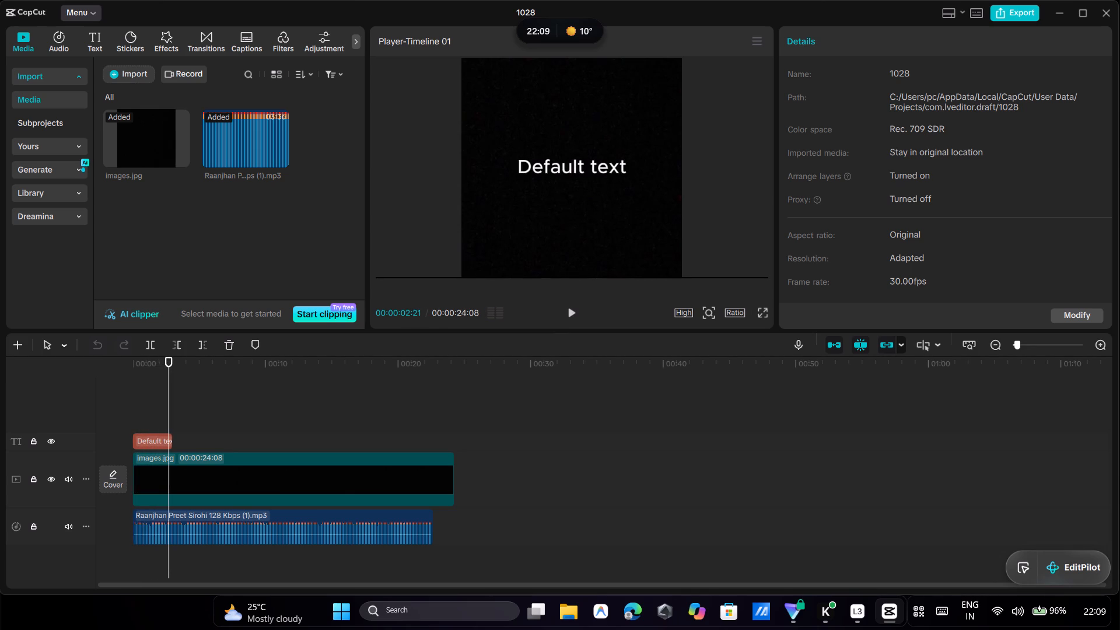
pyautogui.click(569, 162)
pyautogui.click(146, 407)
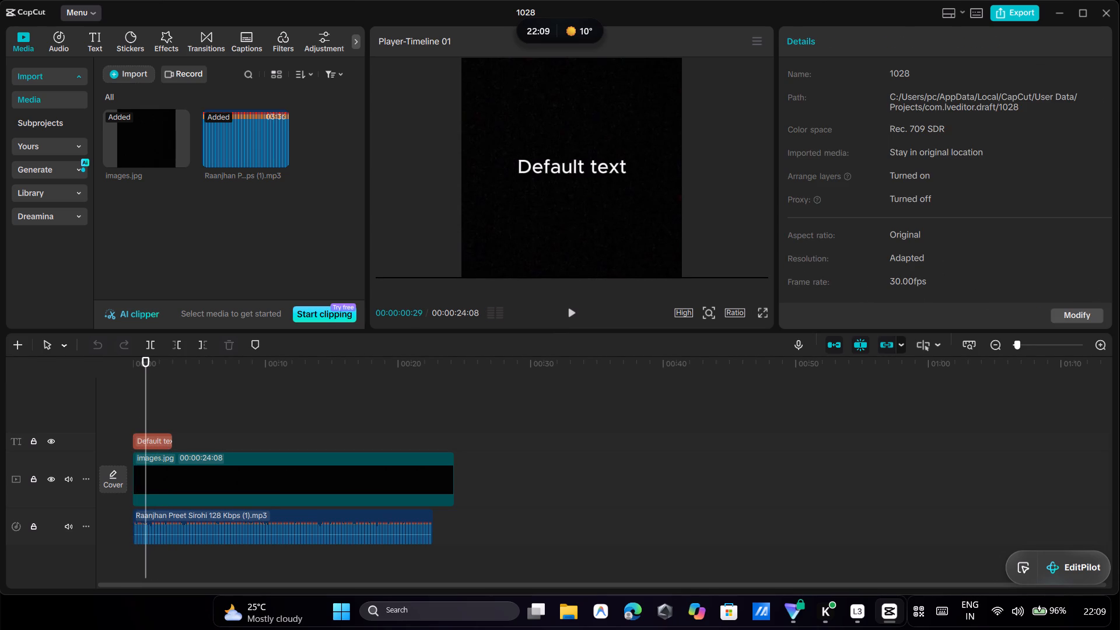
pyautogui.keyDown('ctrl'); pyautogui.scroll(15, 288, 500); pyautogui.keyUp('ctrl')
pyautogui.hscroll(8, 288, 500)
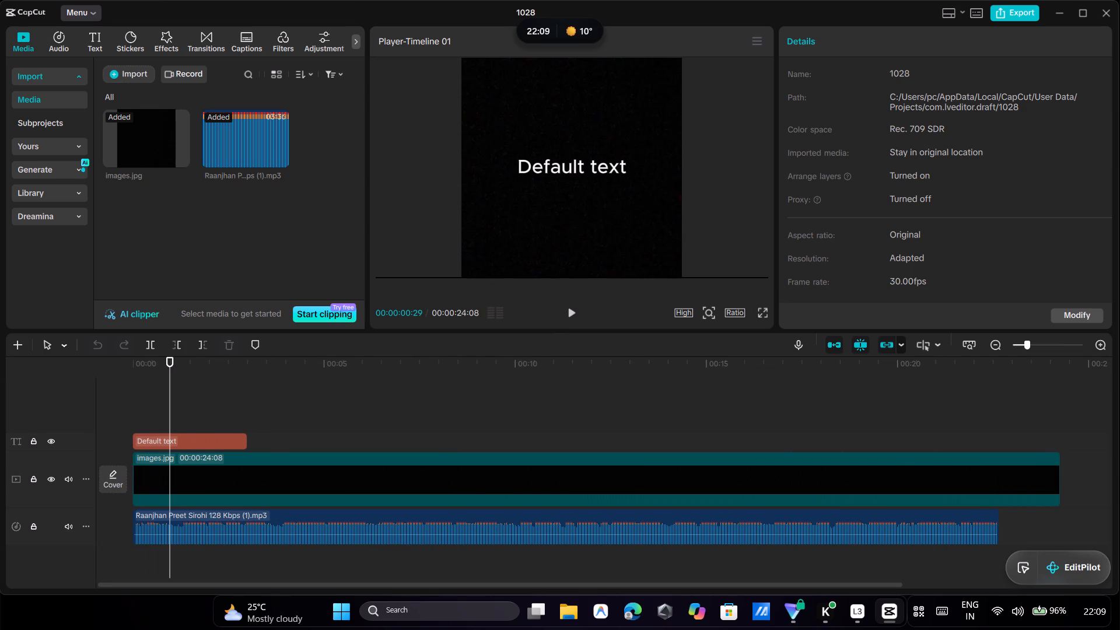
pyautogui.hscroll(2, 288, 500)
pyautogui.keyDown('ctrl'); pyautogui.scroll(15, 288, 500); pyautogui.keyUp('ctrl')
pyautogui.hscroll(2, 288, 500)
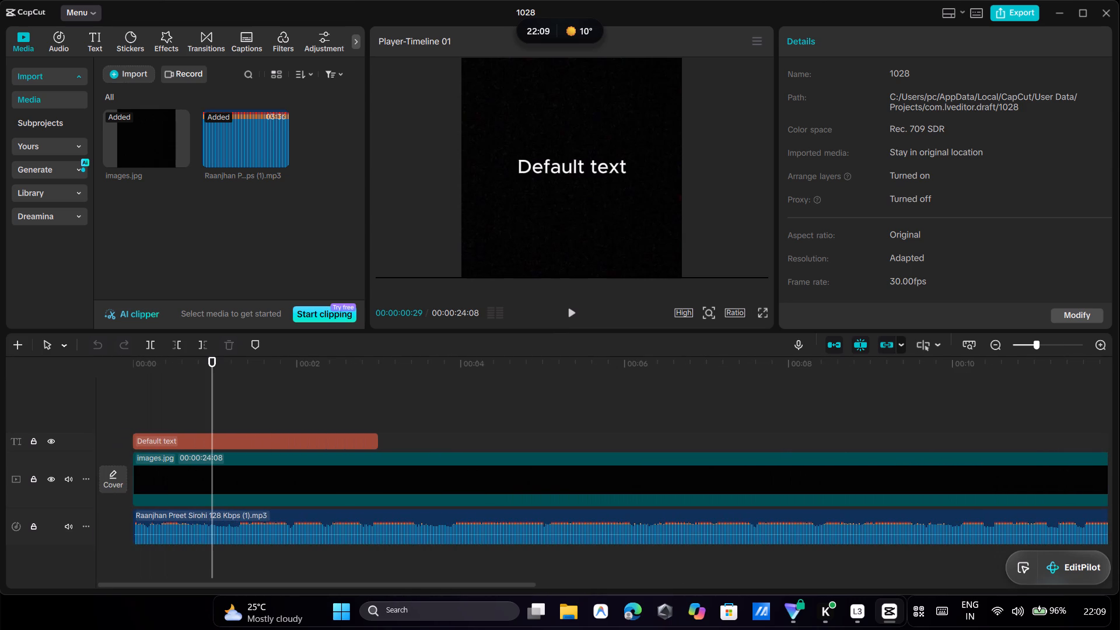
pyautogui.hscroll(4, 288, 500)
pyautogui.click(570, 311)
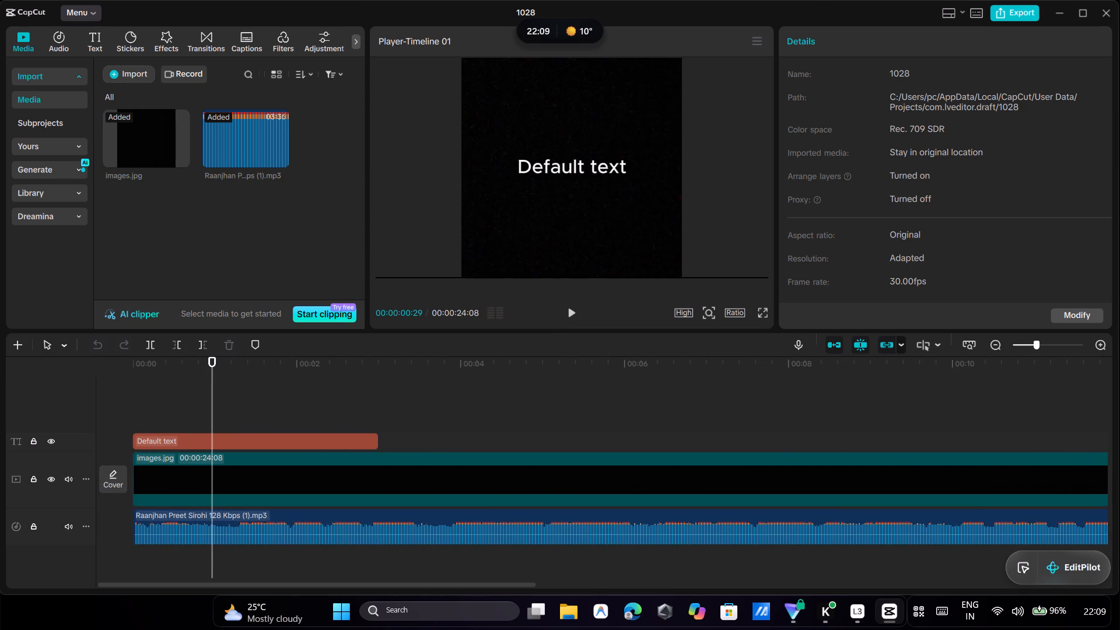
pyautogui.click(570, 311)
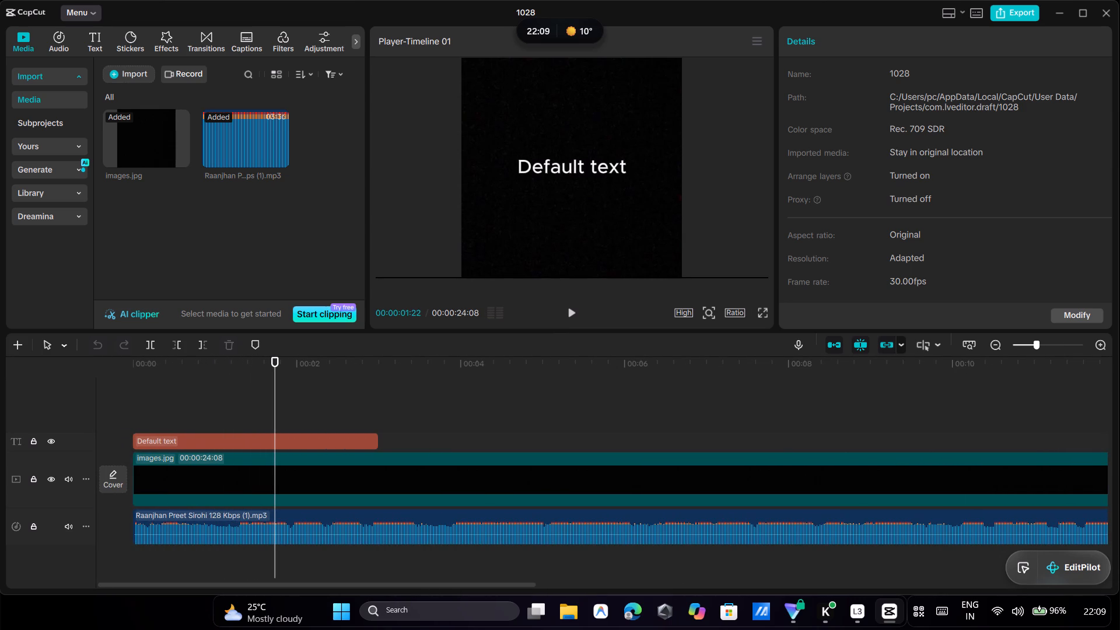
pyautogui.click(251, 397)
pyautogui.click(239, 399)
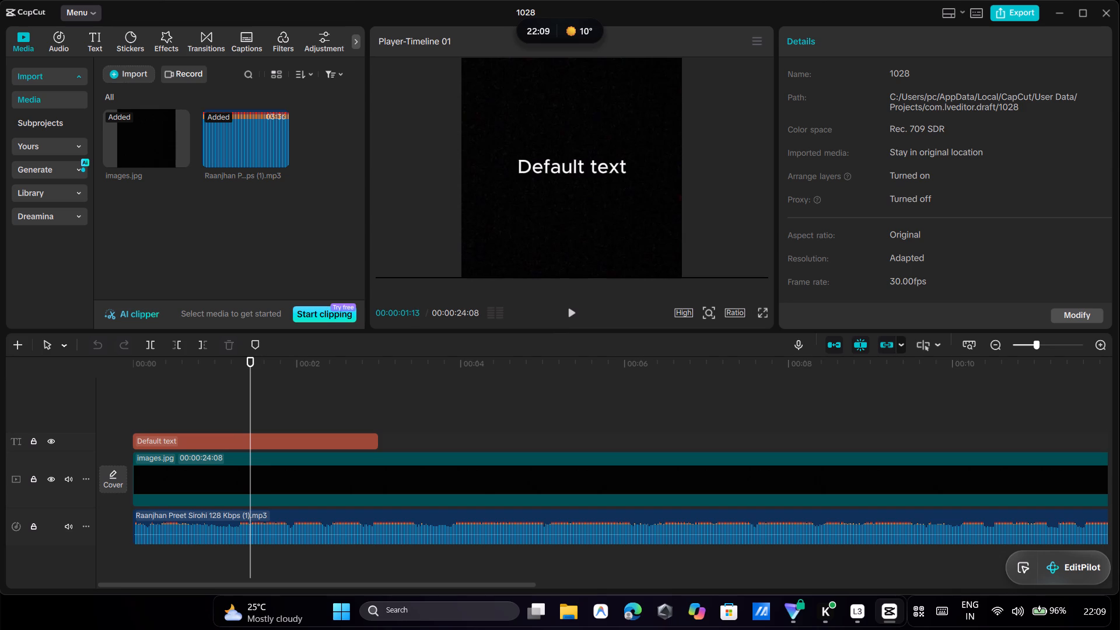
pyautogui.doubleClick(569, 314)
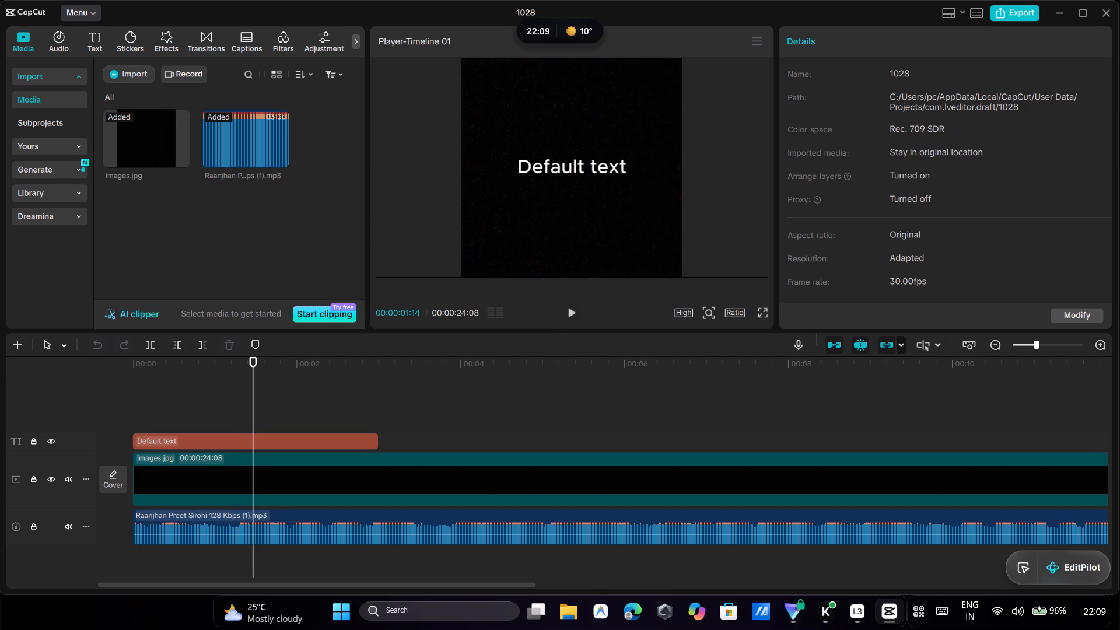
pyautogui.click(240, 394)
pyautogui.doubleClick(572, 315)
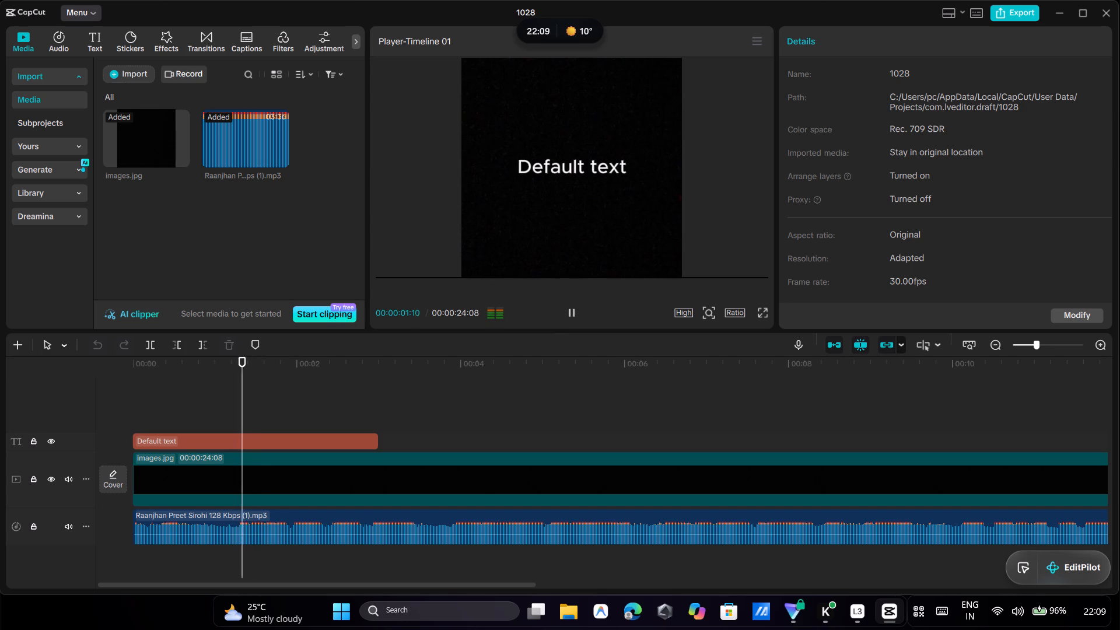
pyautogui.click(240, 397)
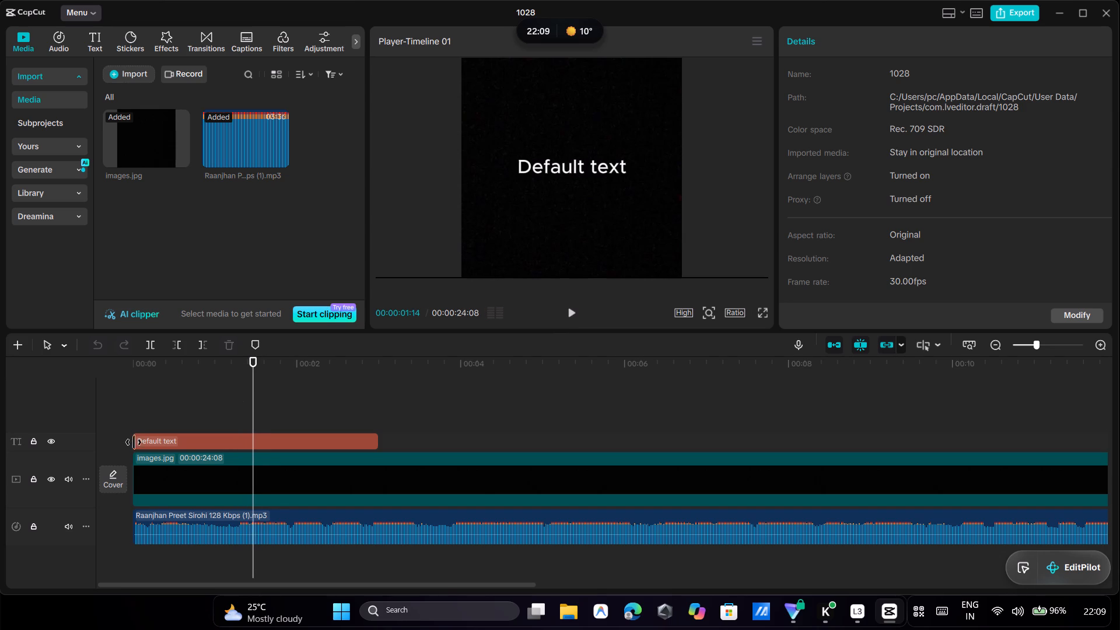
# Move the Default text clip along its track so it starts slightly before the playhead at 00:00:01:09.
pyautogui.click(152, 441)
pyautogui.moveTo(176, 442); pyautogui.dragTo(289, 442)
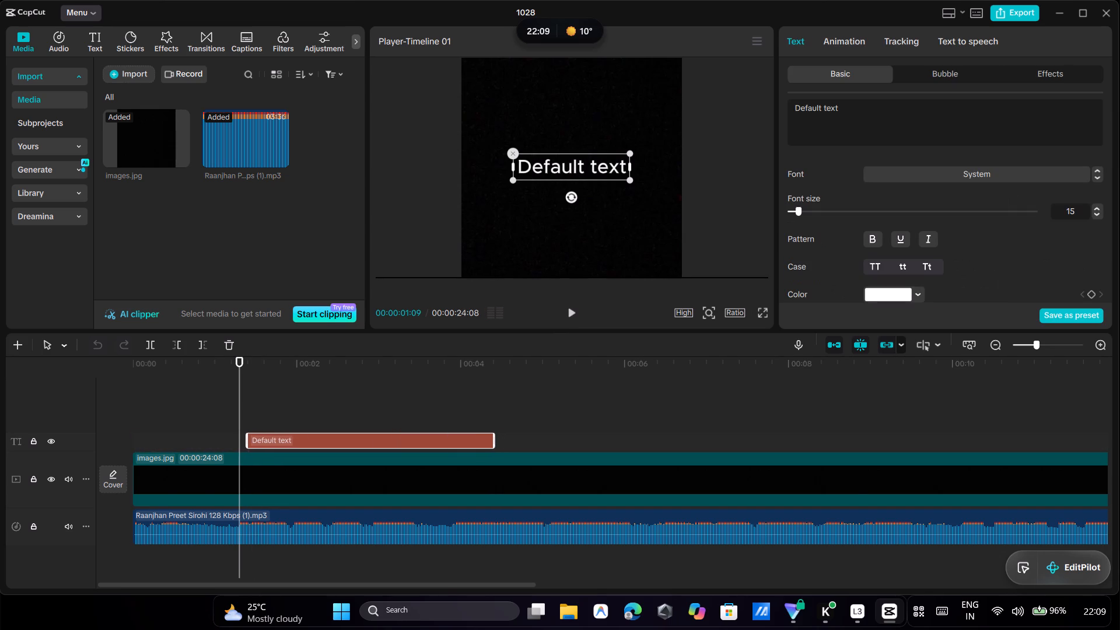
pyautogui.moveTo(289, 442); pyautogui.dragTo(275, 443)
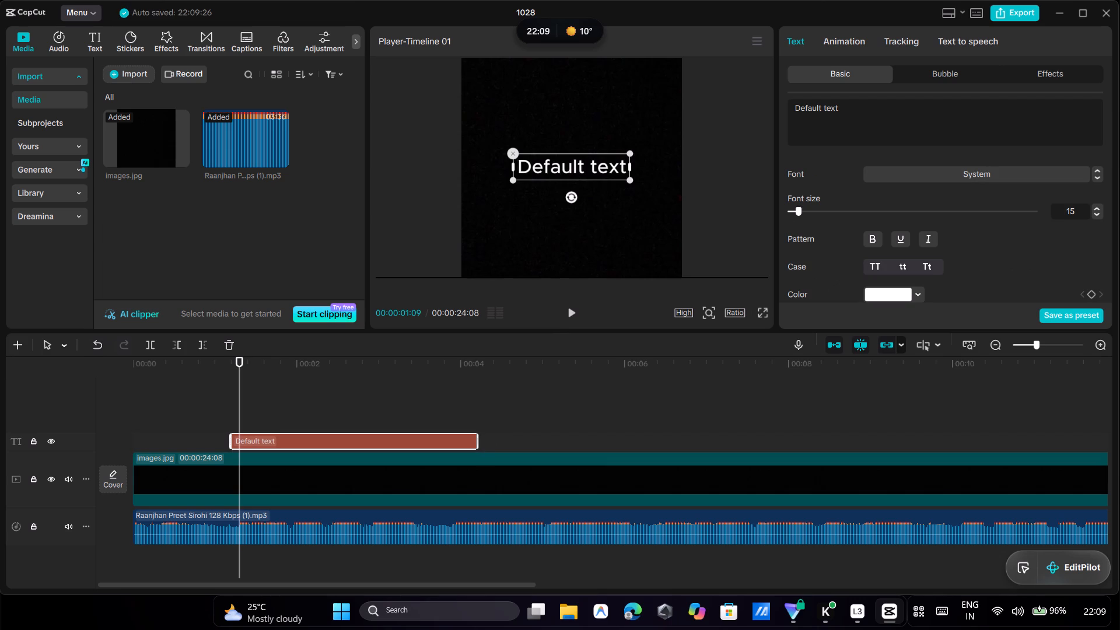
# Delete all of the placeholder wording from the Default text clip, leaving its text content empty.
pyautogui.click(883, 123)
pyautogui.press('BackSpace')
pyautogui.press('BackSpace')
pyautogui.press('BackSpace')
pyautogui.press('BackSpace')
pyautogui.press('BackSpace')
pyautogui.press('BackSpace')
pyautogui.press('BackSpace')
pyautogui.press('BackSpace')
pyautogui.press('BackSpace')
pyautogui.press('BackSpace')
pyautogui.press('BackSpace')
pyautogui.press('BackSpace')
pyautogui.press('BackSpace')
pyautogui.press('BackSpace')
pyautogui.press('\\')
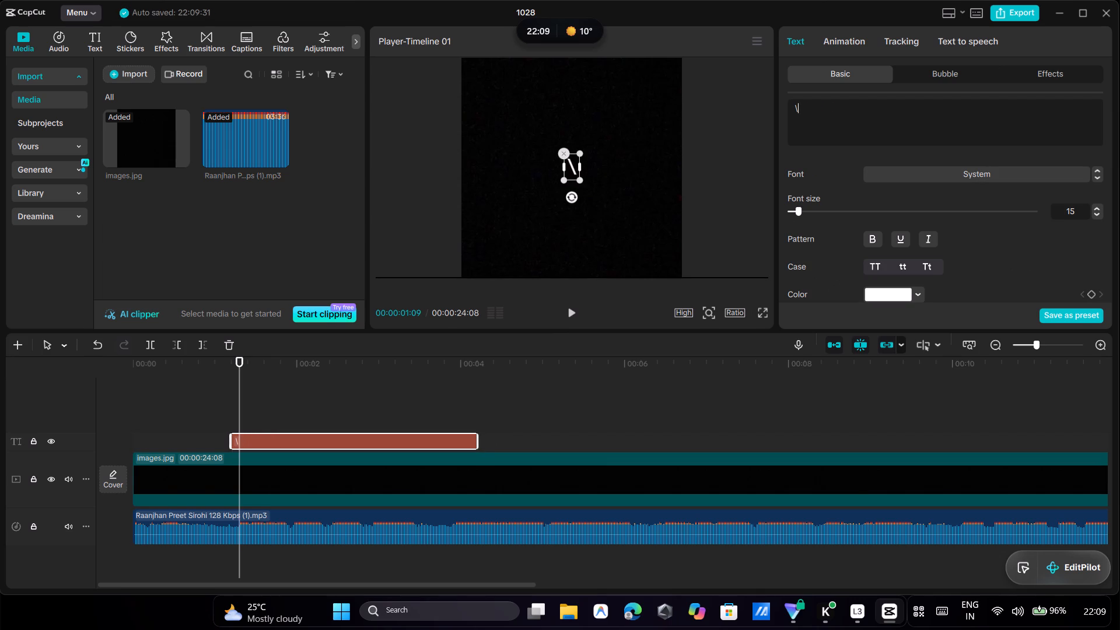
pyautogui.press('BackSpace')
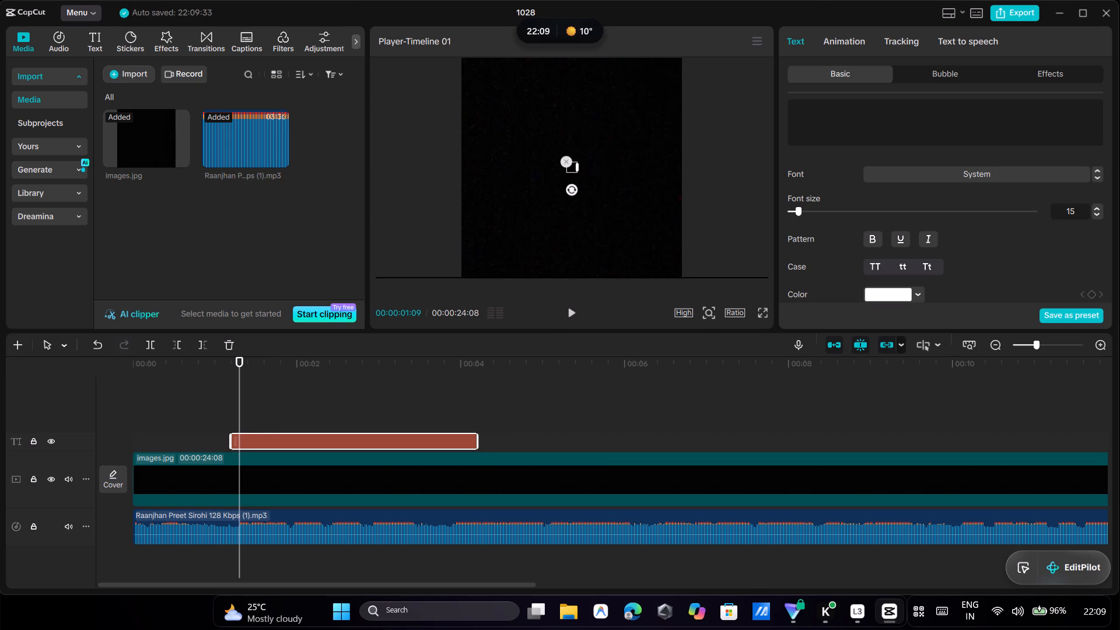
# Search the text clip's font list for poppins light and download the Montserrat-Light font from the results.
pyautogui.click(924, 178)
pyautogui.click(919, 173)
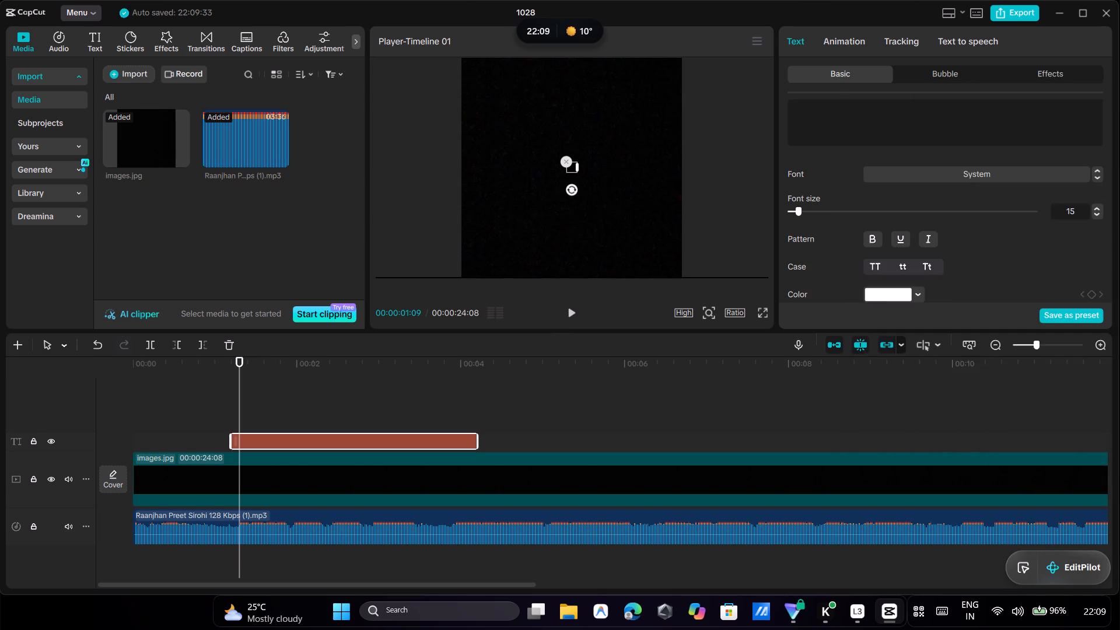
pyautogui.click(919, 173)
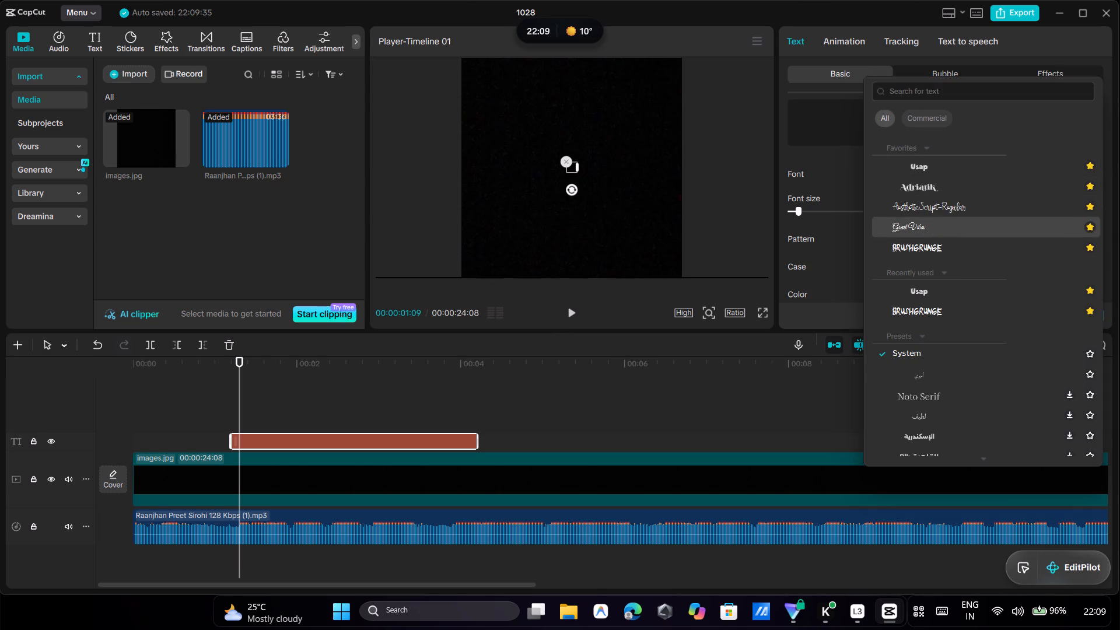
pyautogui.click(922, 89)
pyautogui.write('pop')
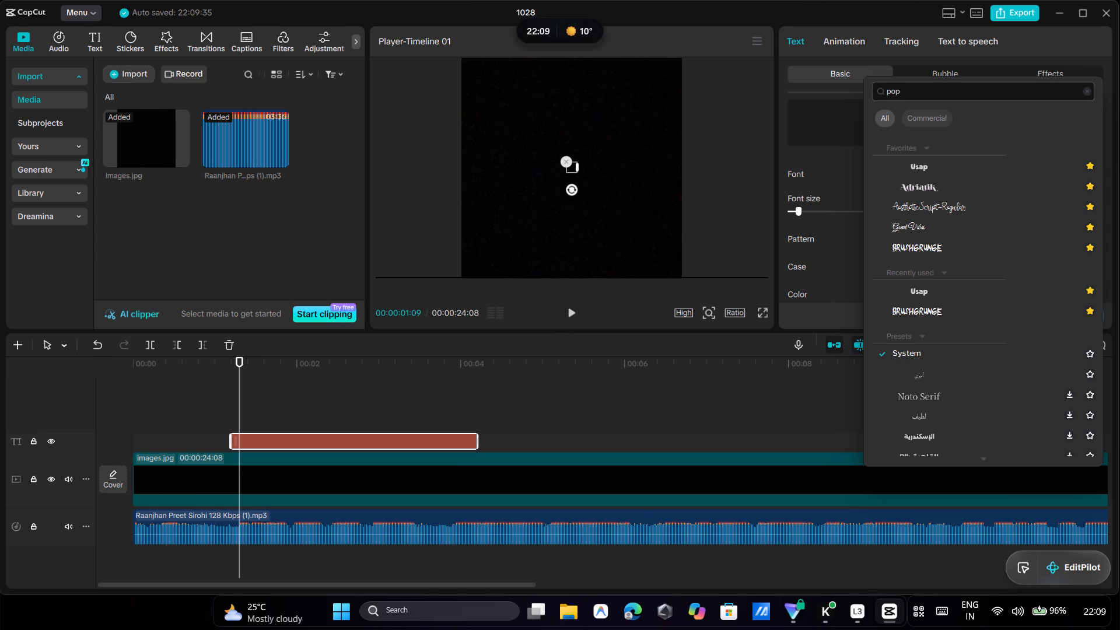
pyautogui.write('pins')
pyautogui.press('space')
pyautogui.write('liggt')
pyautogui.press('BackSpace')
pyautogui.press('BackSpace')
pyautogui.write('ht')
pyautogui.press('Return')
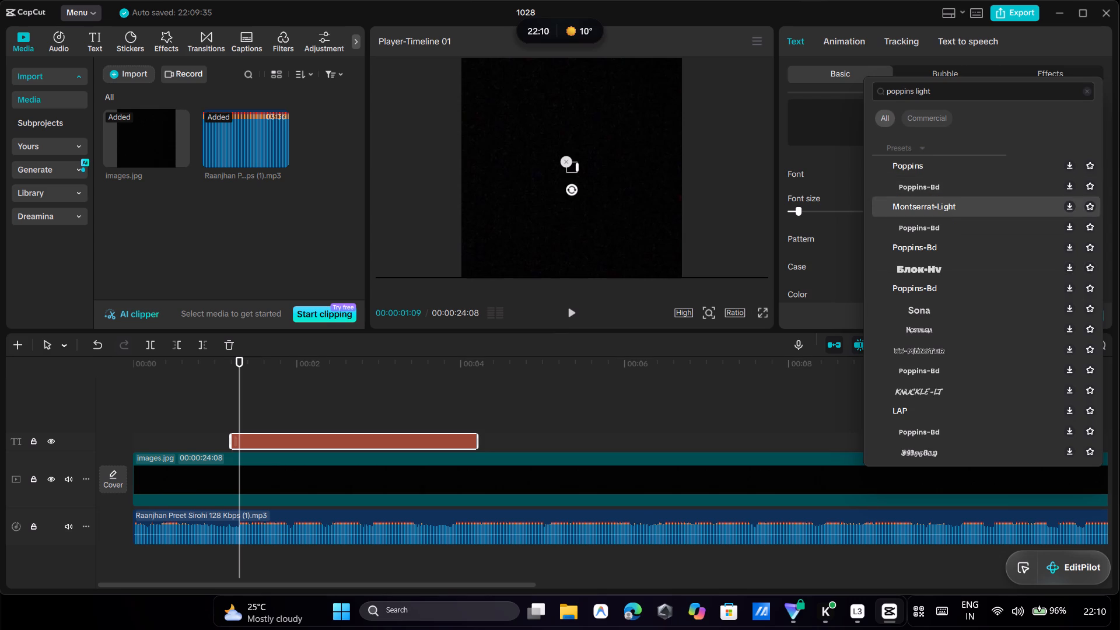
pyautogui.click(1066, 206)
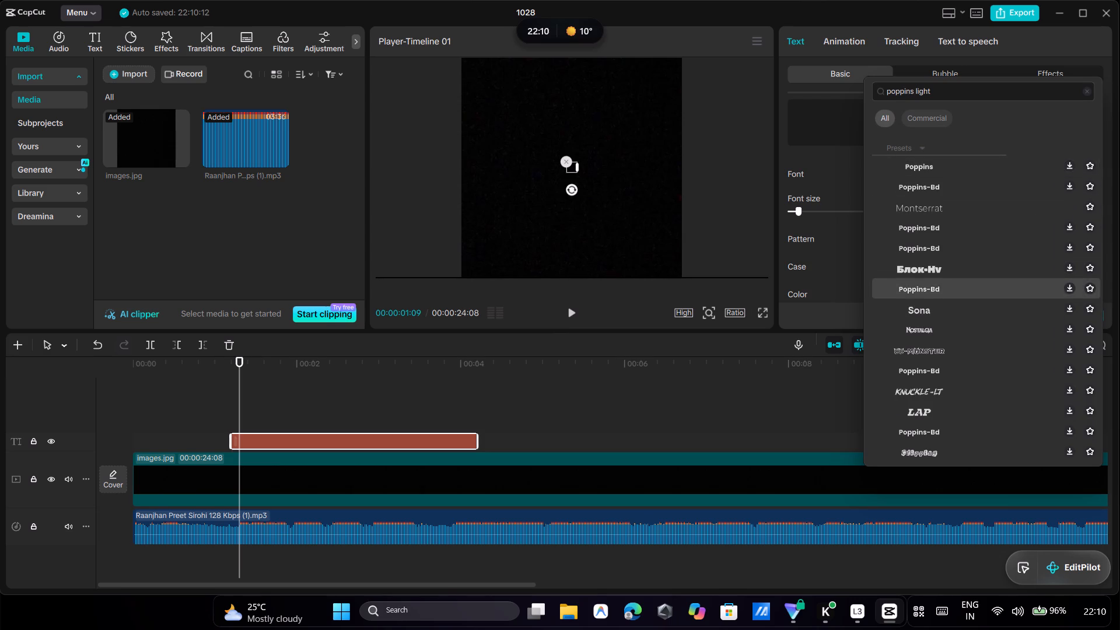
pyautogui.scroll(-3, 999, 219)
pyautogui.scroll(3, 993, 219)
# Clear the font search and look through the full font list for a Poppins Light font.
pyautogui.click(1085, 92)
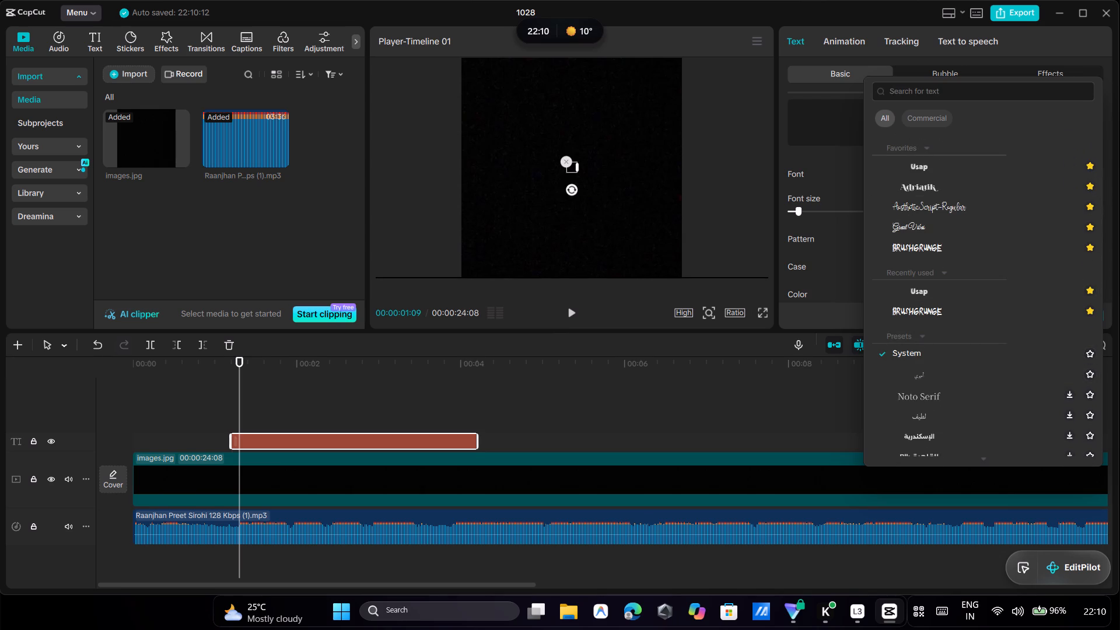
pyautogui.scroll(-2, 1012, 234)
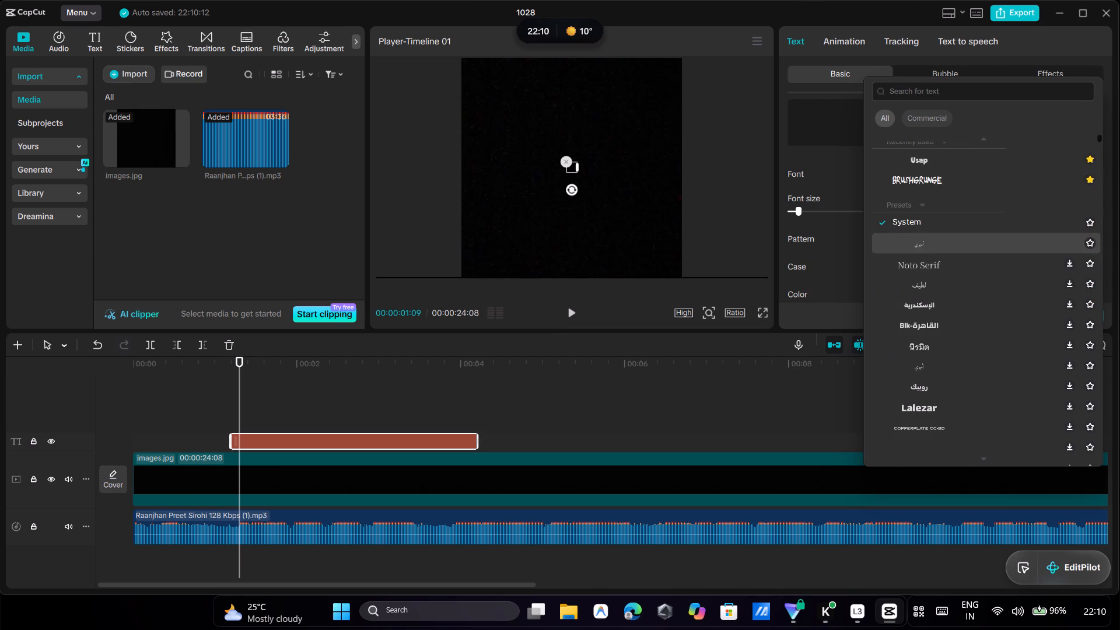
pyautogui.scroll(-1, 1010, 268)
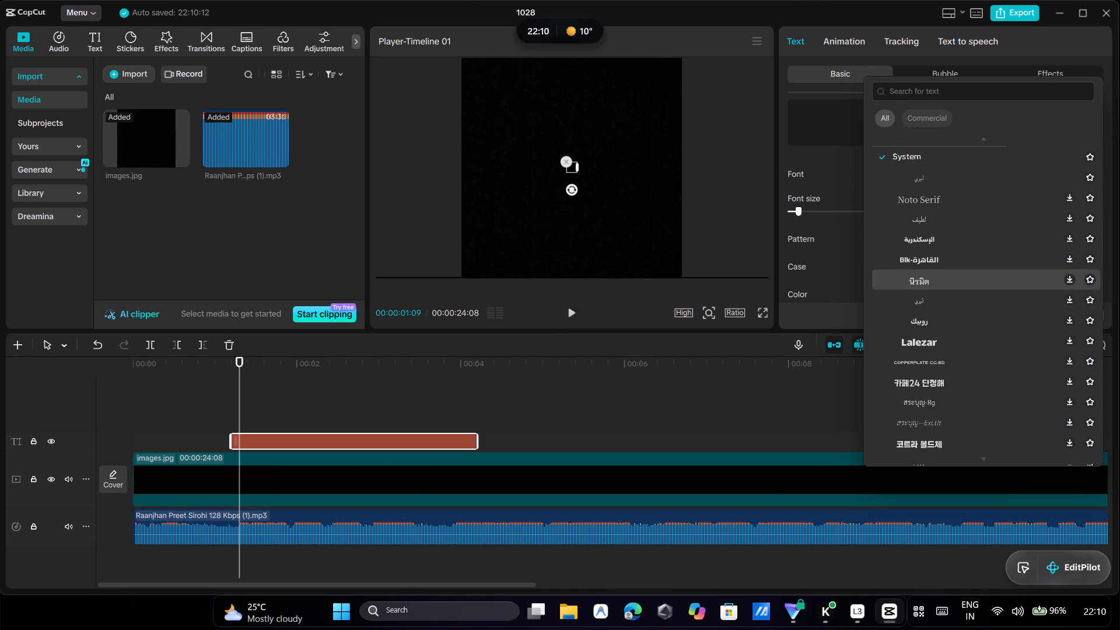
pyautogui.scroll(-3, 967, 269)
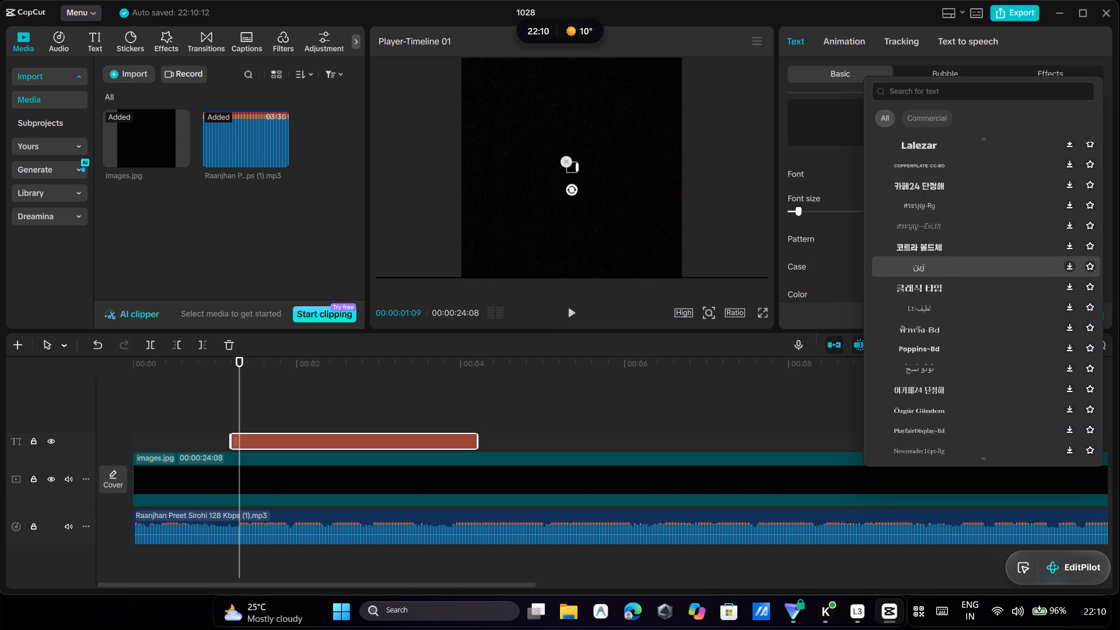
pyautogui.scroll(-4, 968, 275)
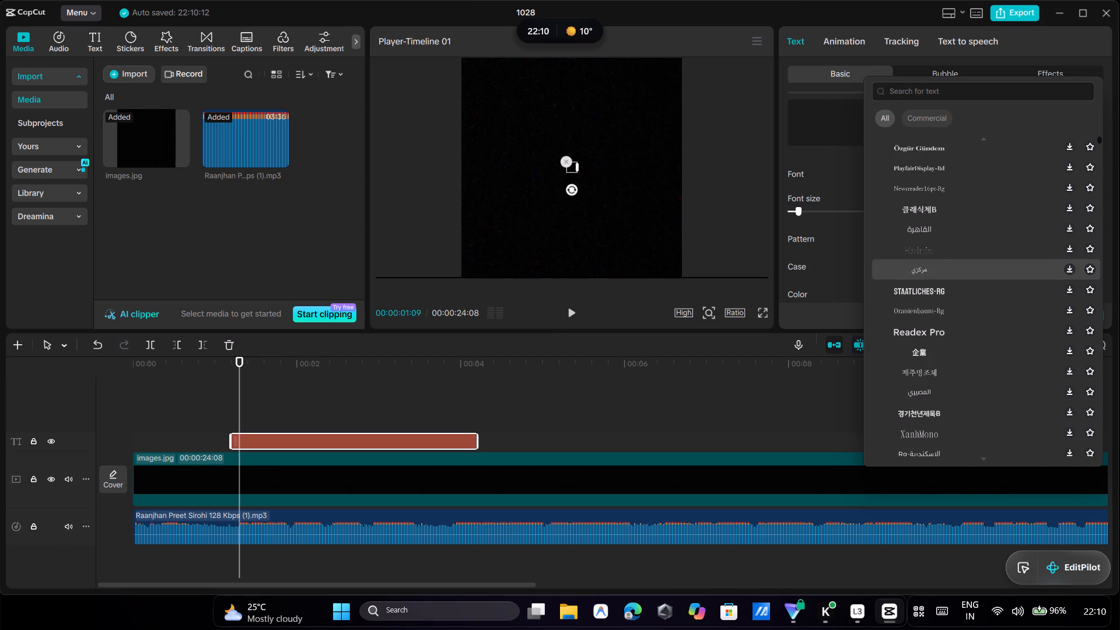
pyautogui.scroll(-3, 951, 271)
pyautogui.scroll(11, 951, 271)
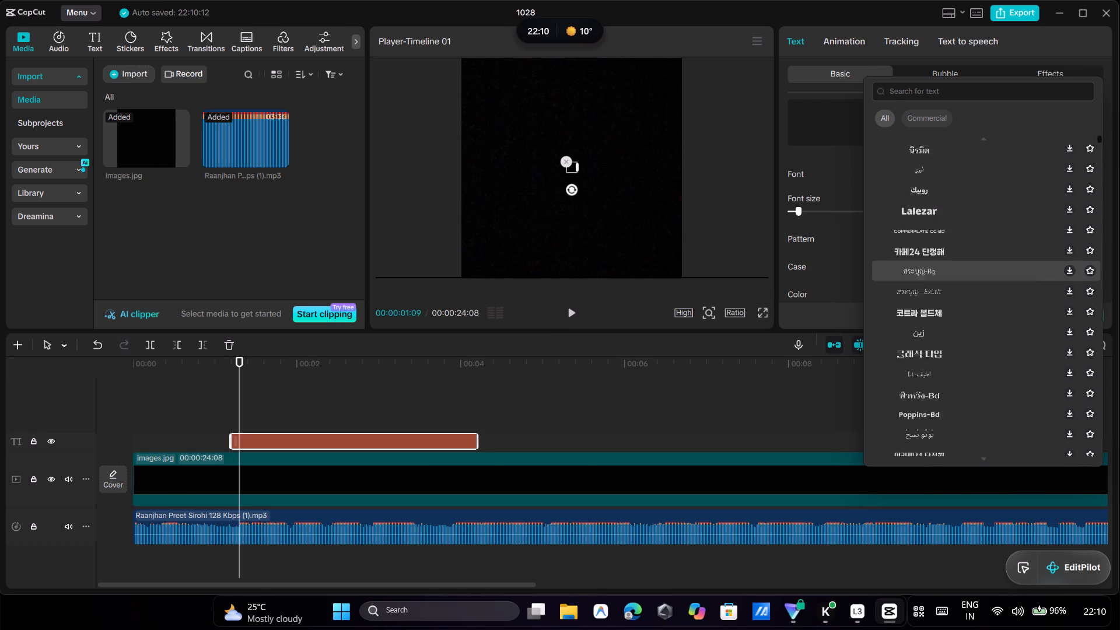
pyautogui.scroll(11, 951, 271)
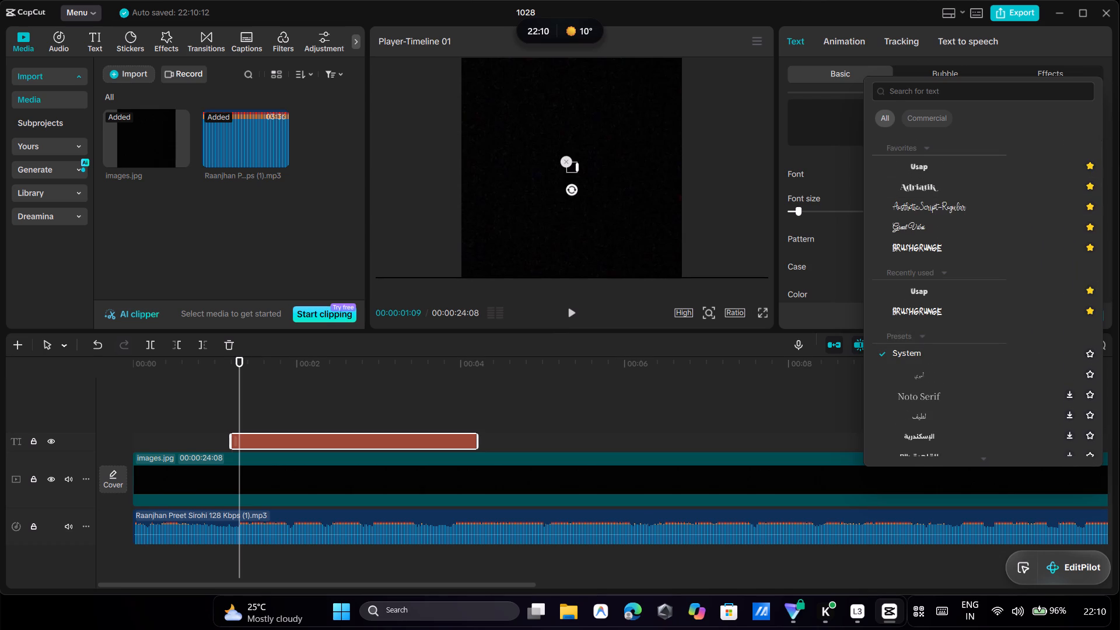
# Search the font list for poppins light and look through the results for a Poppins Light font.
pyautogui.click(1002, 92)
pyautogui.write('poppins')
pyautogui.press('space')
pyautogui.write('lih')
pyautogui.press('BackSpace')
pyautogui.write('ghtty')
pyautogui.press('BackSpace')
pyautogui.press('BackSpace')
pyautogui.press('Return')
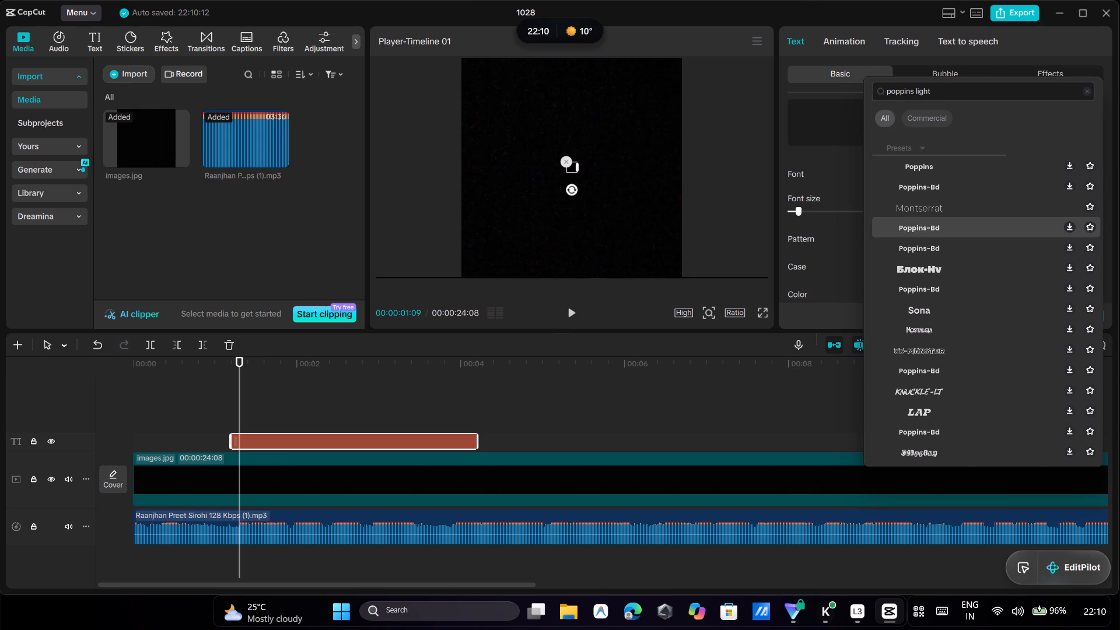
pyautogui.scroll(-1, 990, 311)
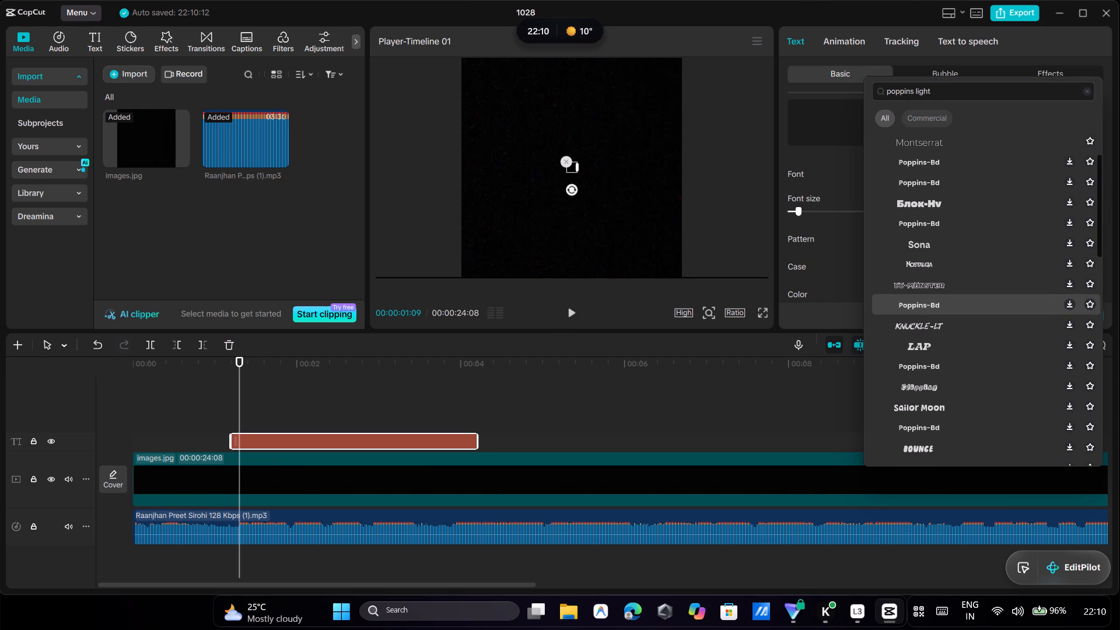
pyautogui.scroll(-2, 990, 311)
pyautogui.scroll(1, 990, 311)
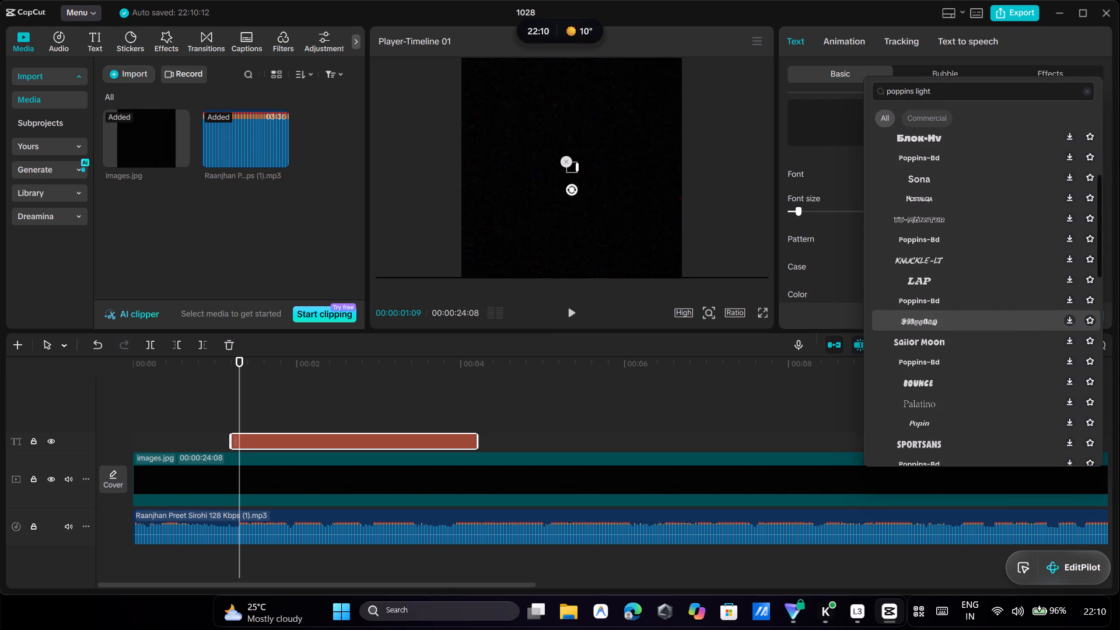
pyautogui.scroll(4, 990, 311)
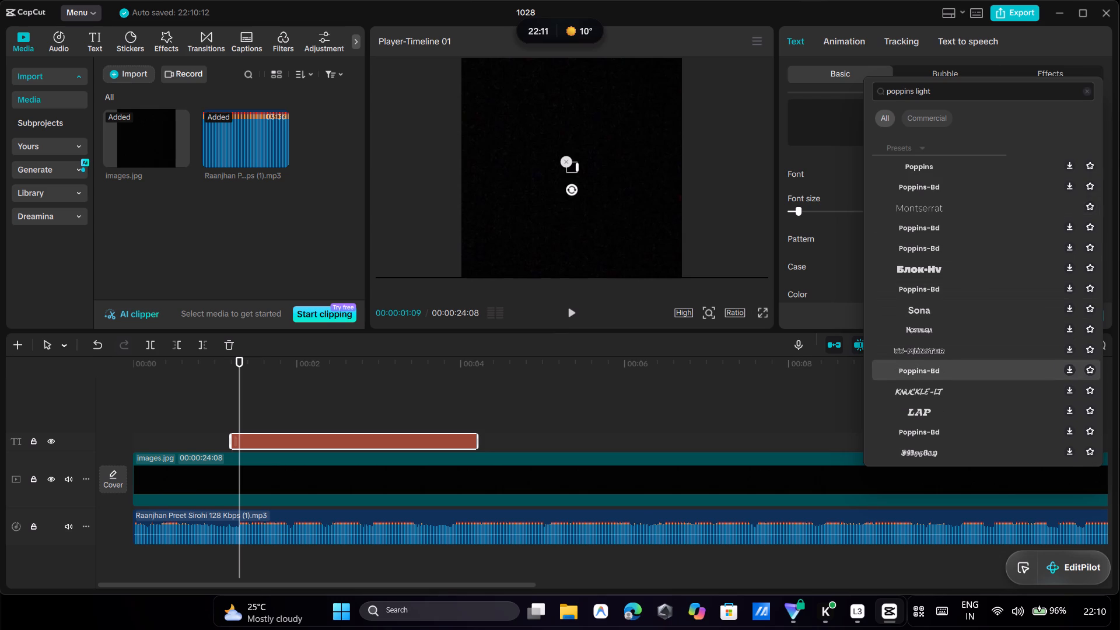
pyautogui.scroll(-1, 984, 363)
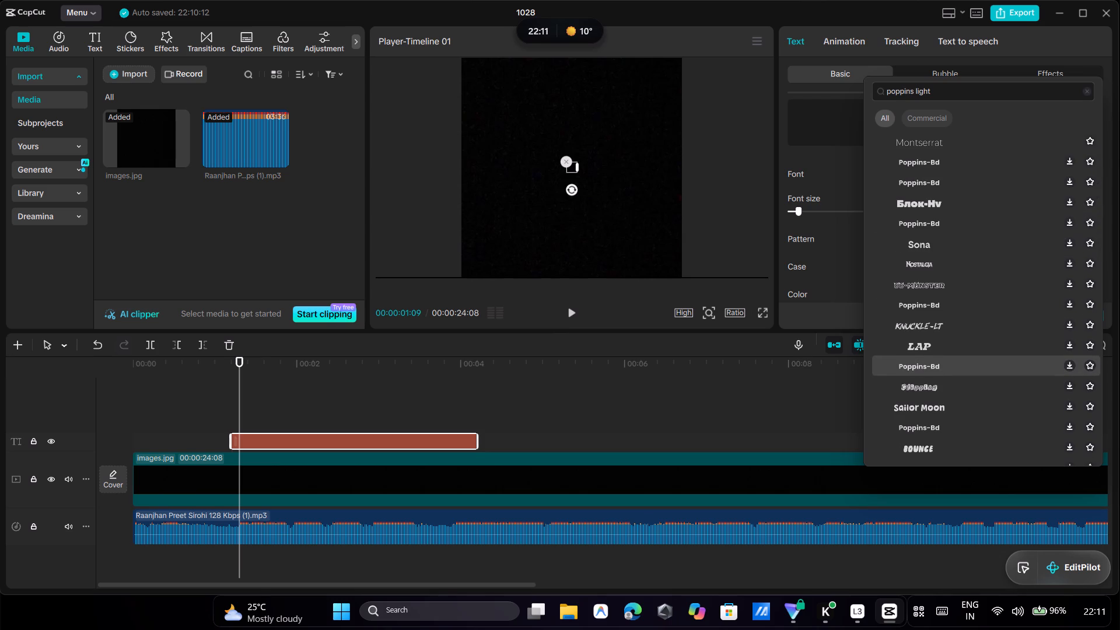
pyautogui.scroll(-4, 984, 363)
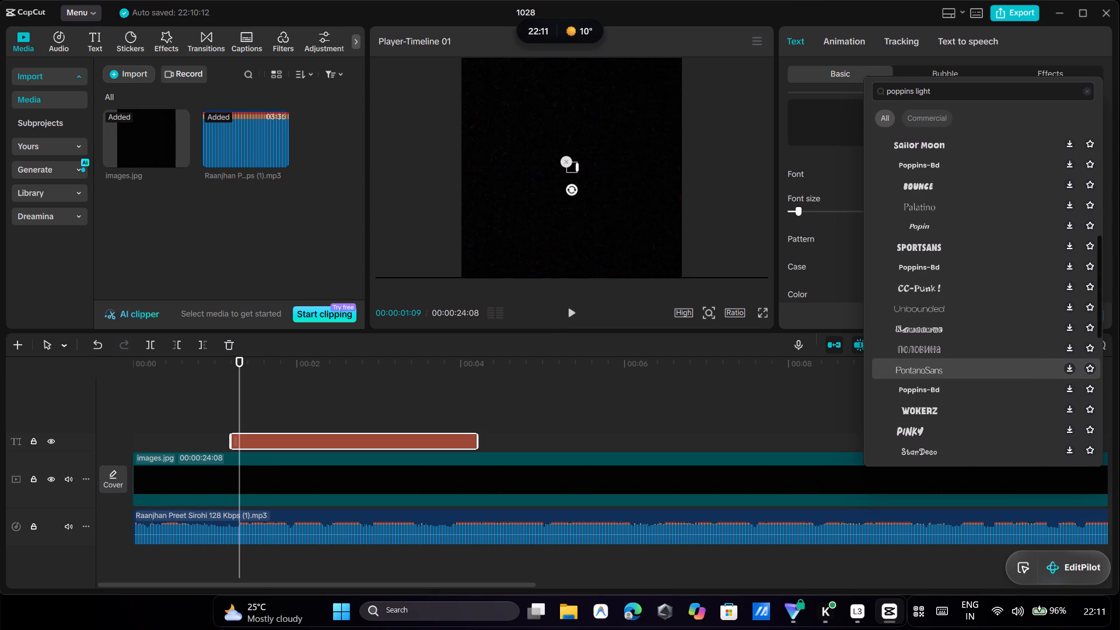
pyautogui.scroll(-3, 984, 363)
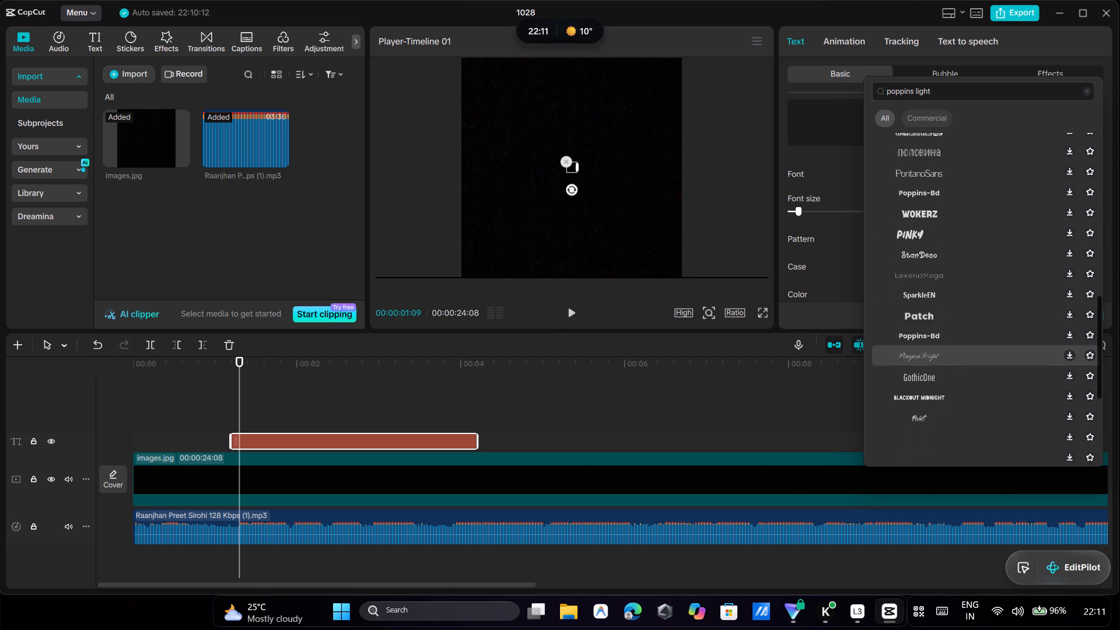
pyautogui.scroll(-1, 1044, 283)
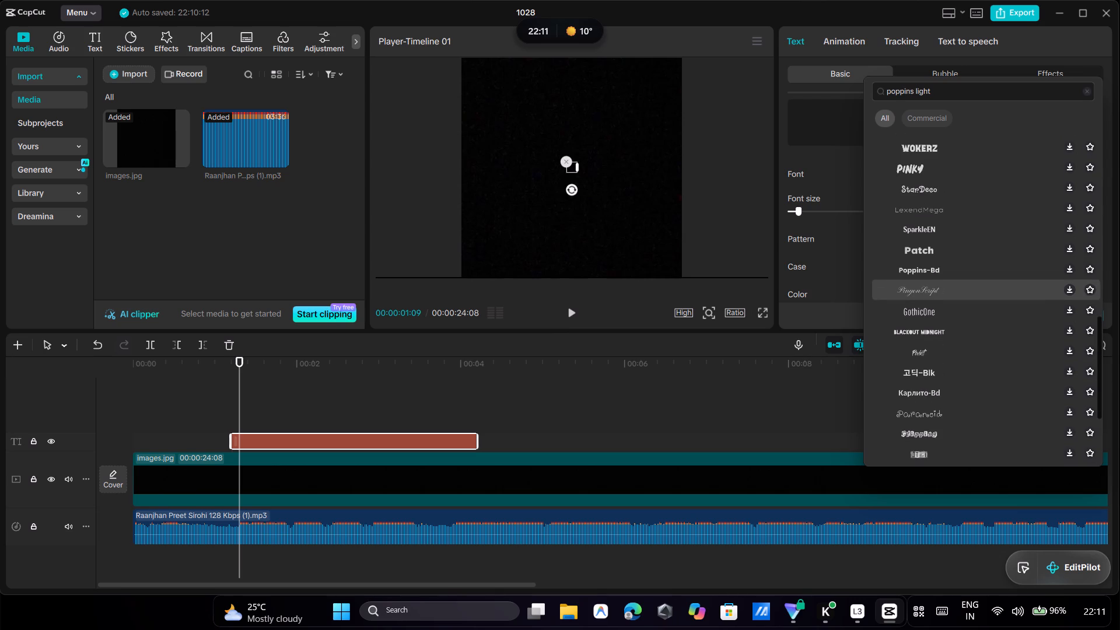
pyautogui.scroll(-3, 1025, 310)
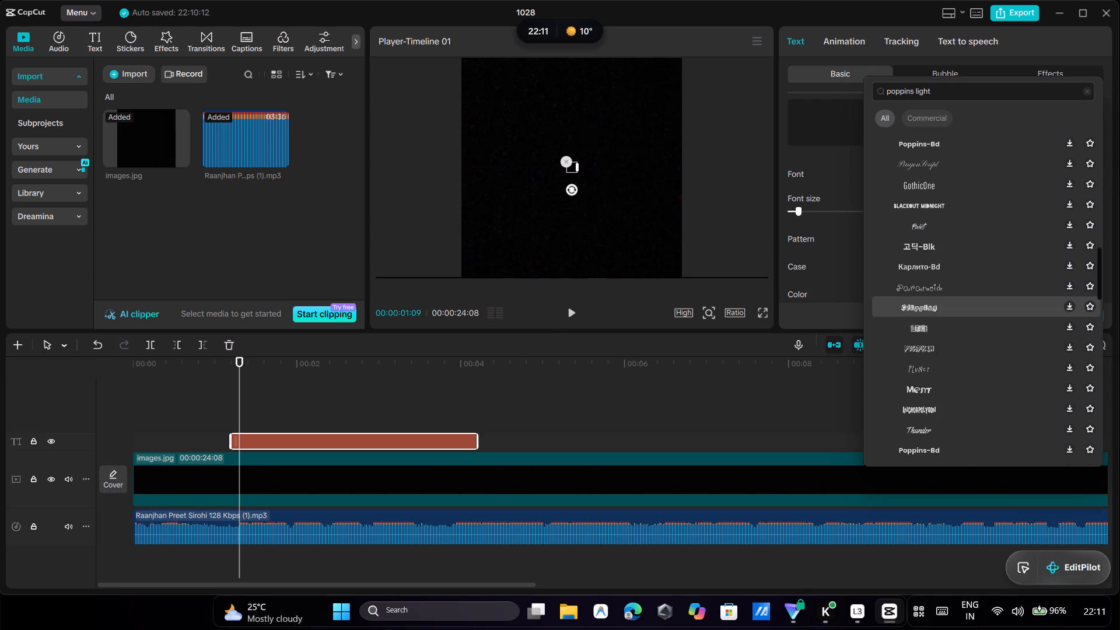
pyautogui.scroll(18, 981, 363)
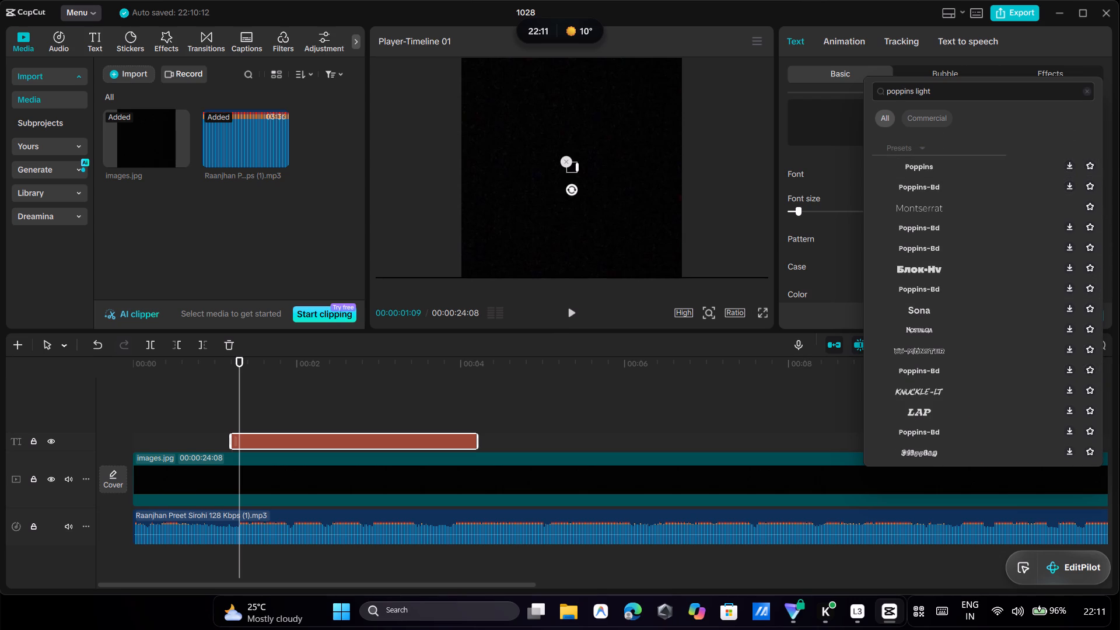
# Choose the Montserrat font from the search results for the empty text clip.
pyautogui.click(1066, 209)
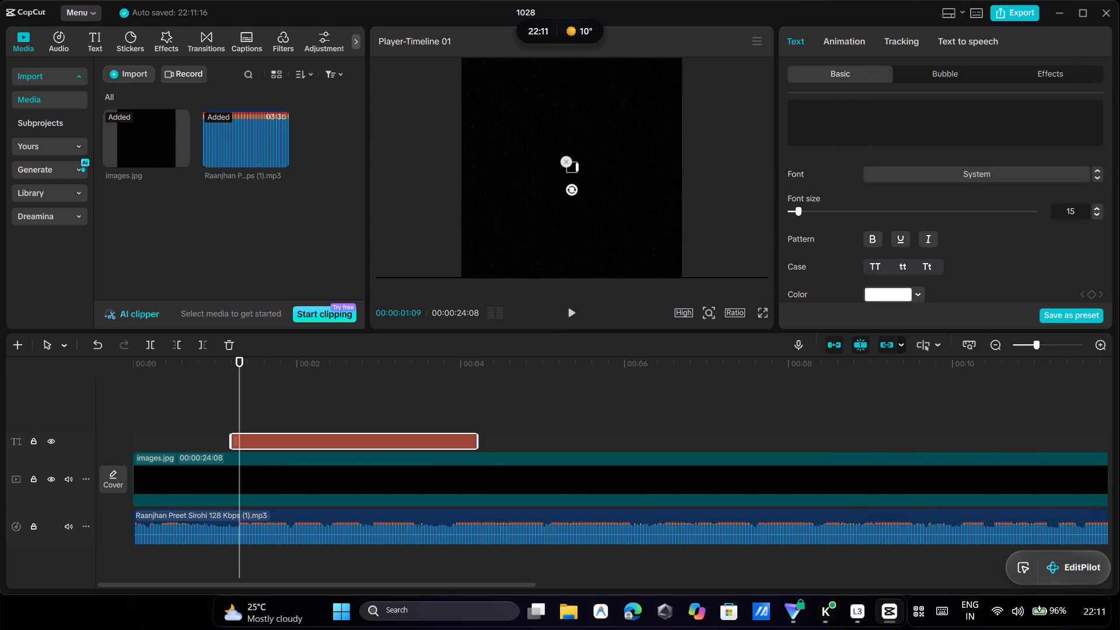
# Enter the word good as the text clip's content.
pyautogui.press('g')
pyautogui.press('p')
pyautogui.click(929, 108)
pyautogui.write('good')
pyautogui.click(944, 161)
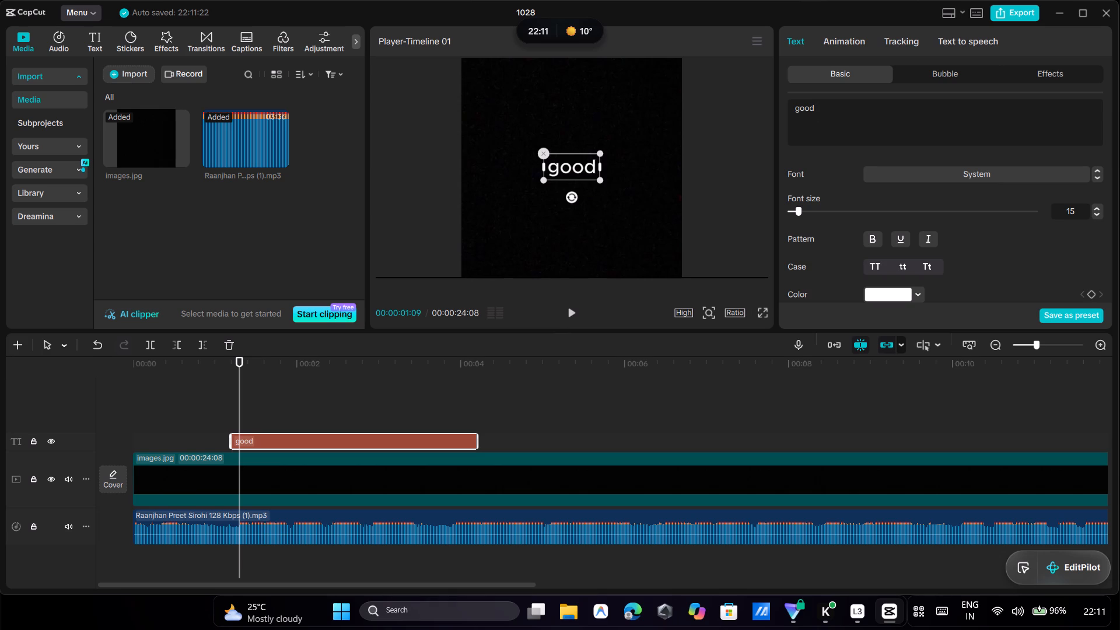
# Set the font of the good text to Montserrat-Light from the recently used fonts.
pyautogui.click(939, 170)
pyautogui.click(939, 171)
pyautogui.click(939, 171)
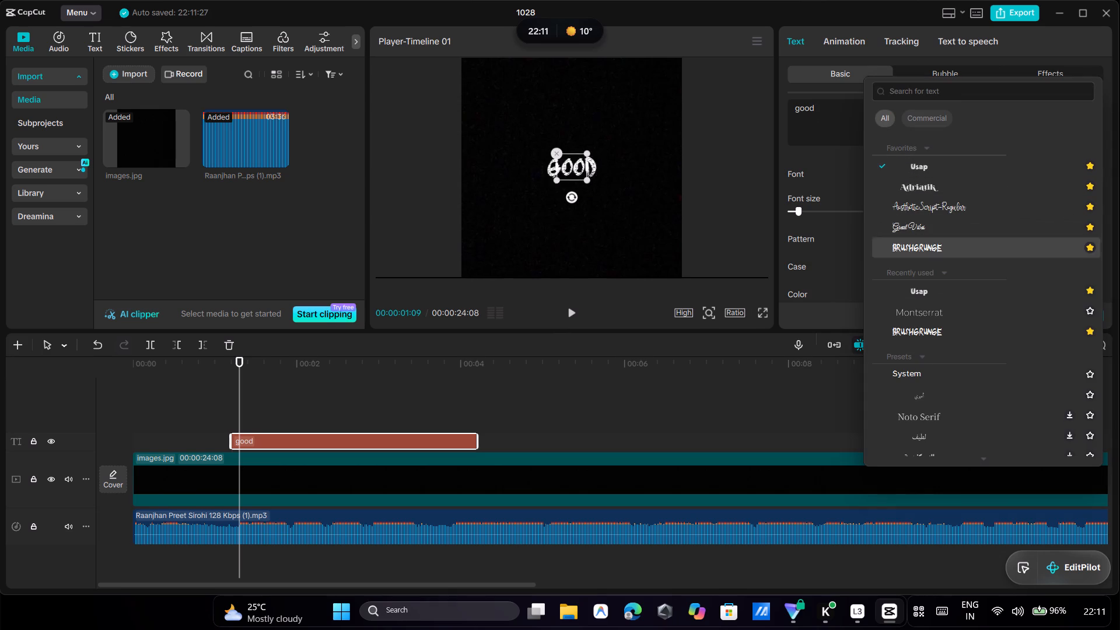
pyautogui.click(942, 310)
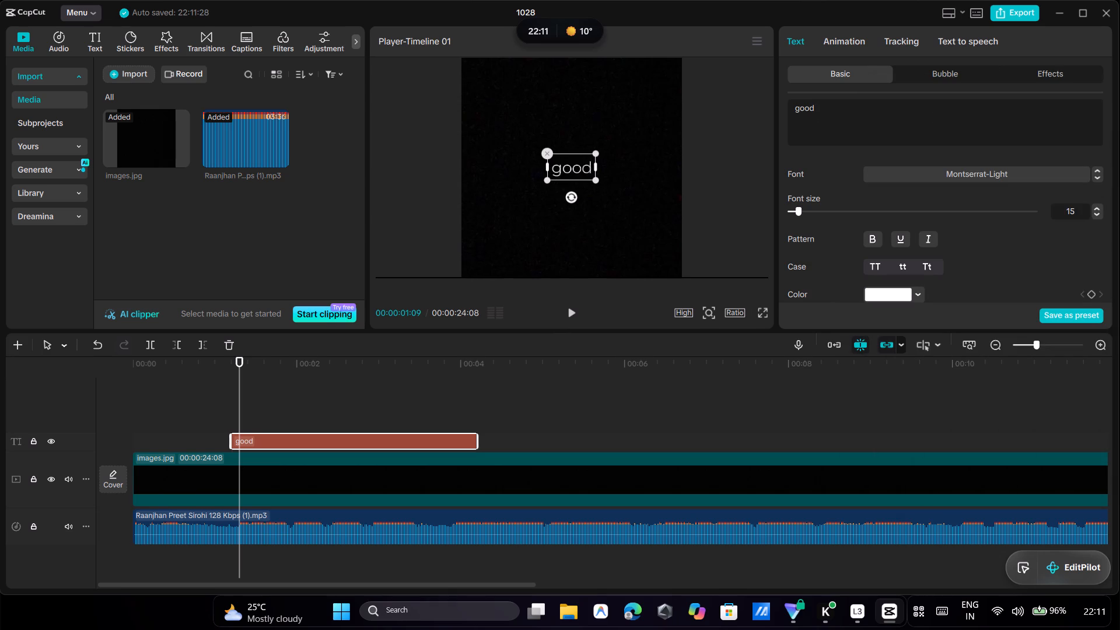
# Add the recently used Montserrat font to the favourite fonts and apply it to the good text.
pyautogui.click(946, 178)
pyautogui.scroll(5, 1038, 218)
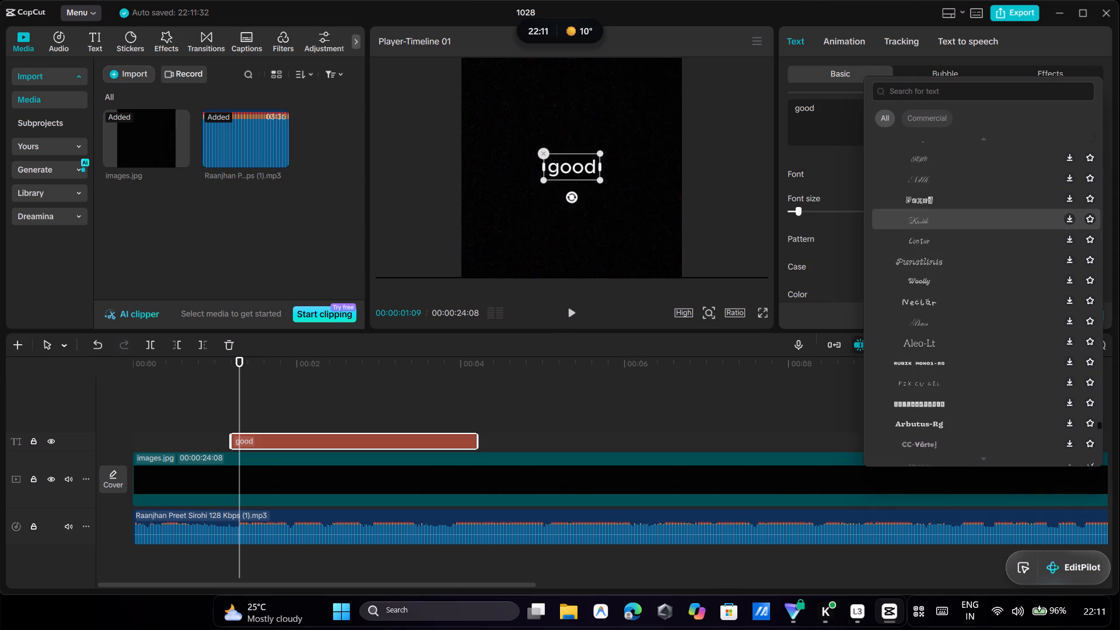
pyautogui.scroll(20, 1039, 218)
pyautogui.scroll(20, 1039, 218)
pyautogui.scroll(6, 1039, 218)
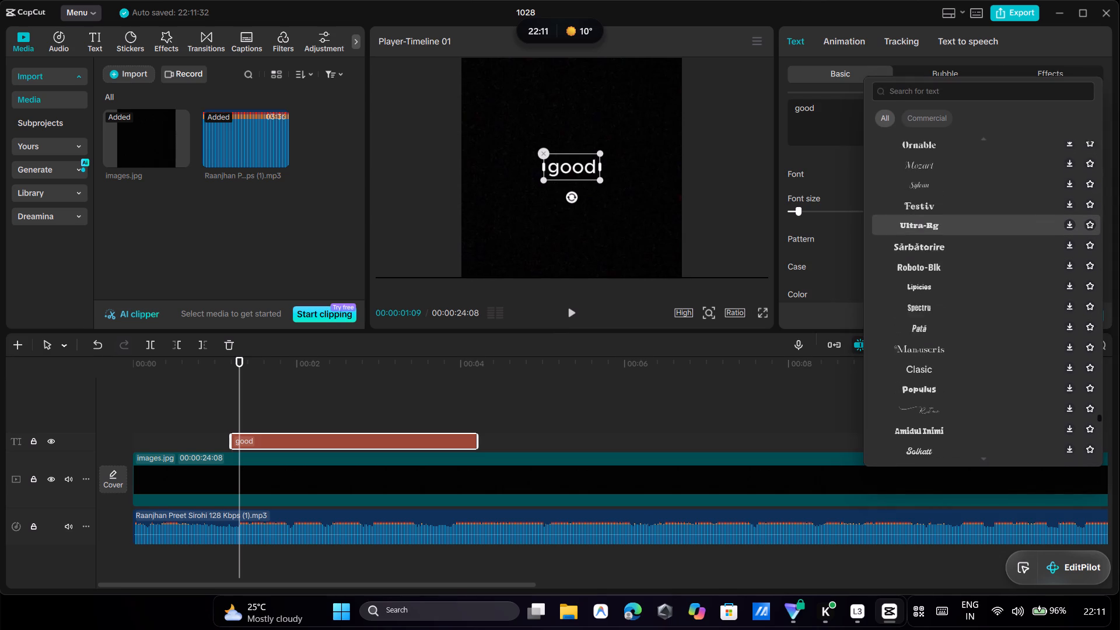
pyautogui.scroll(20, 1039, 218)
pyautogui.scroll(20, 1039, 218)
pyautogui.scroll(6, 1039, 218)
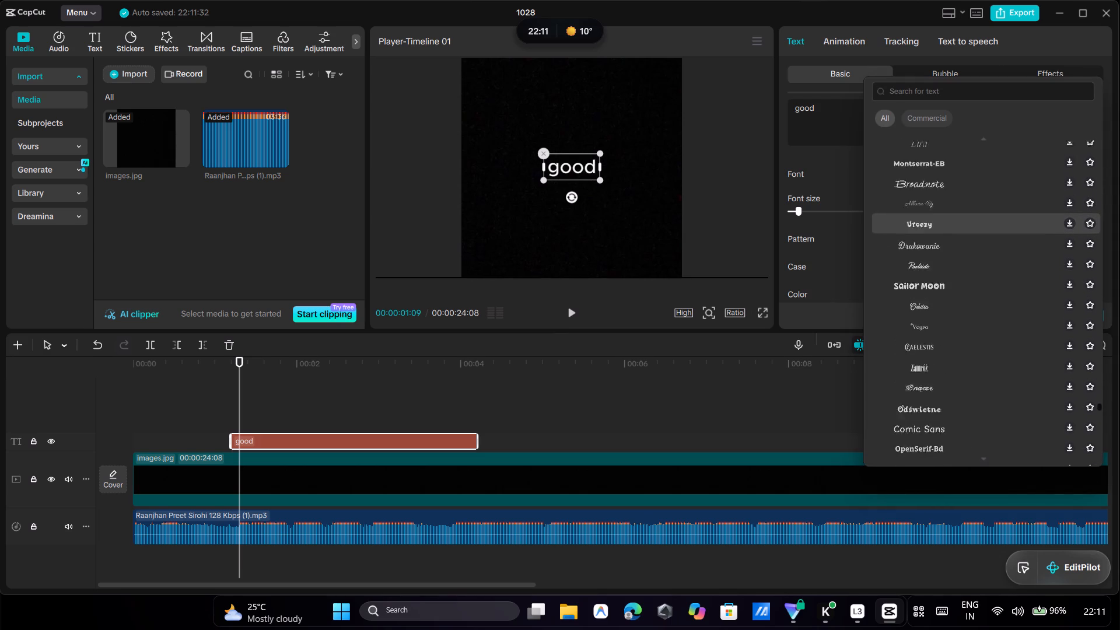
pyautogui.scroll(20, 1033, 213)
pyautogui.scroll(7, 1033, 213)
pyautogui.scroll(16, 1033, 214)
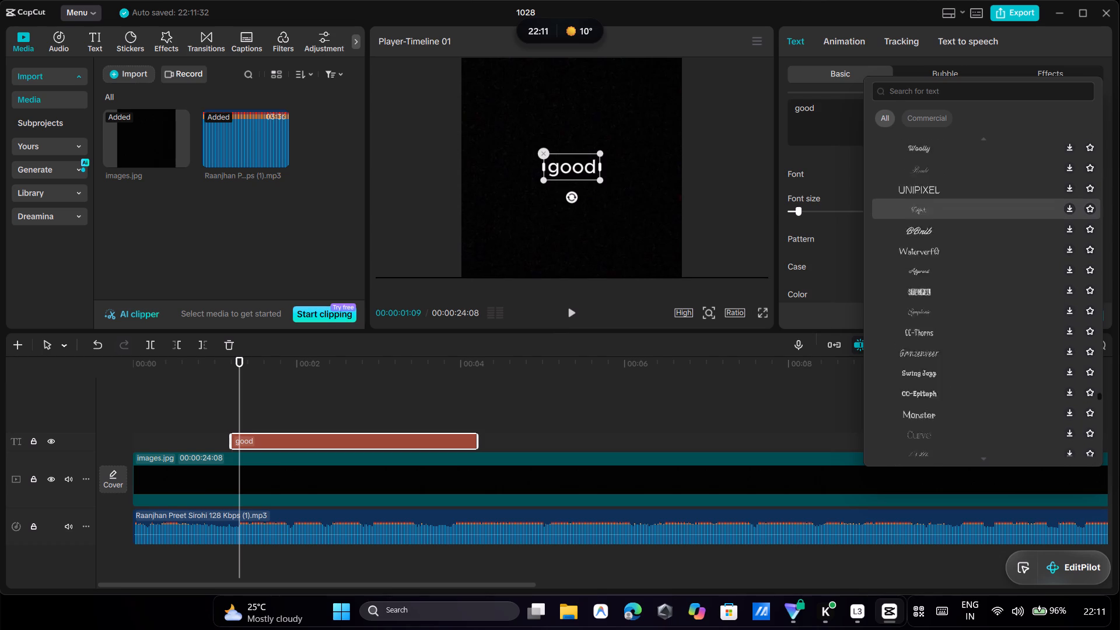
pyautogui.scroll(20, 1032, 213)
pyautogui.scroll(20, 1032, 213)
pyautogui.scroll(12, 1032, 213)
pyautogui.scroll(-1, 1025, 207)
pyautogui.scroll(12, 1025, 207)
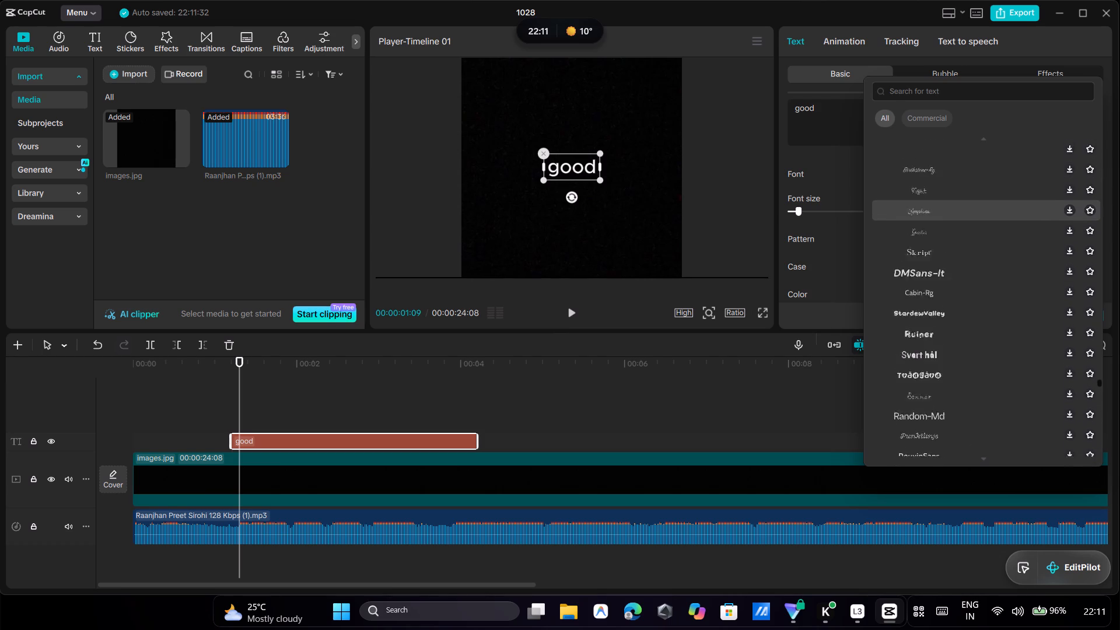
pyautogui.scroll(3, 1024, 205)
pyautogui.scroll(-1, 1024, 205)
pyautogui.scroll(20, 1023, 205)
pyautogui.scroll(20, 1023, 205)
pyautogui.scroll(16, 1023, 205)
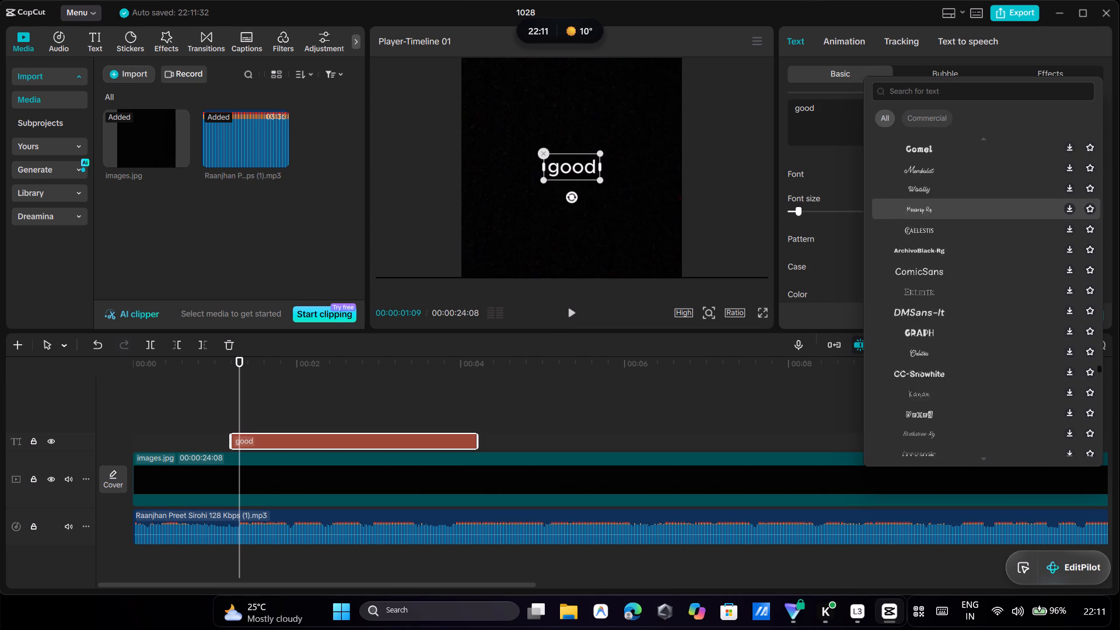
pyautogui.scroll(13, 1022, 206)
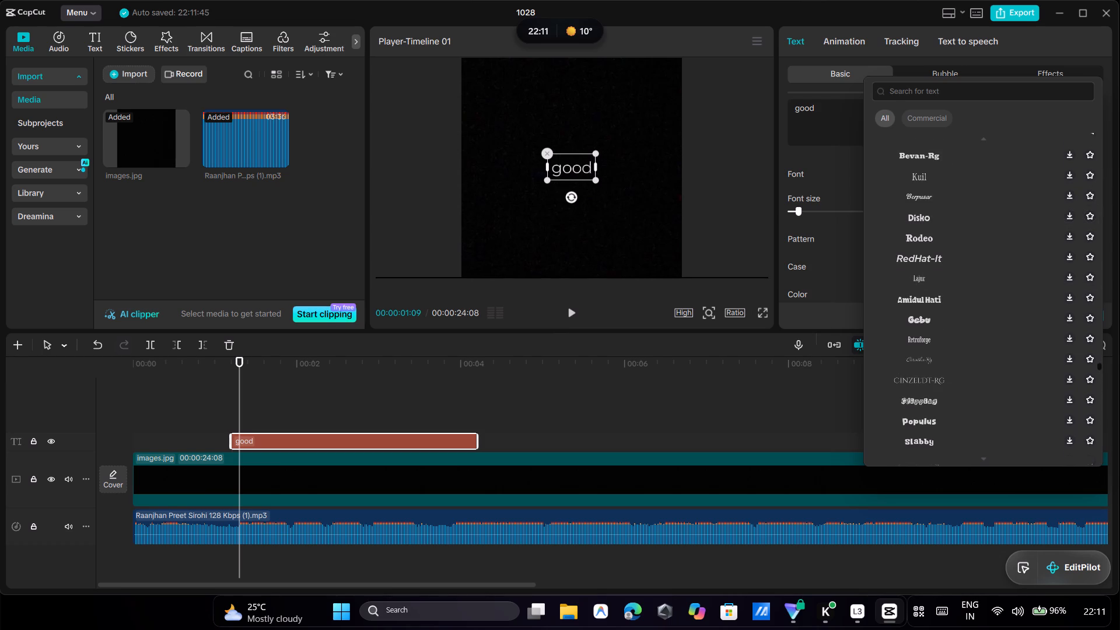
pyautogui.moveTo(1100, 367); pyautogui.dragTo(1109, 87)
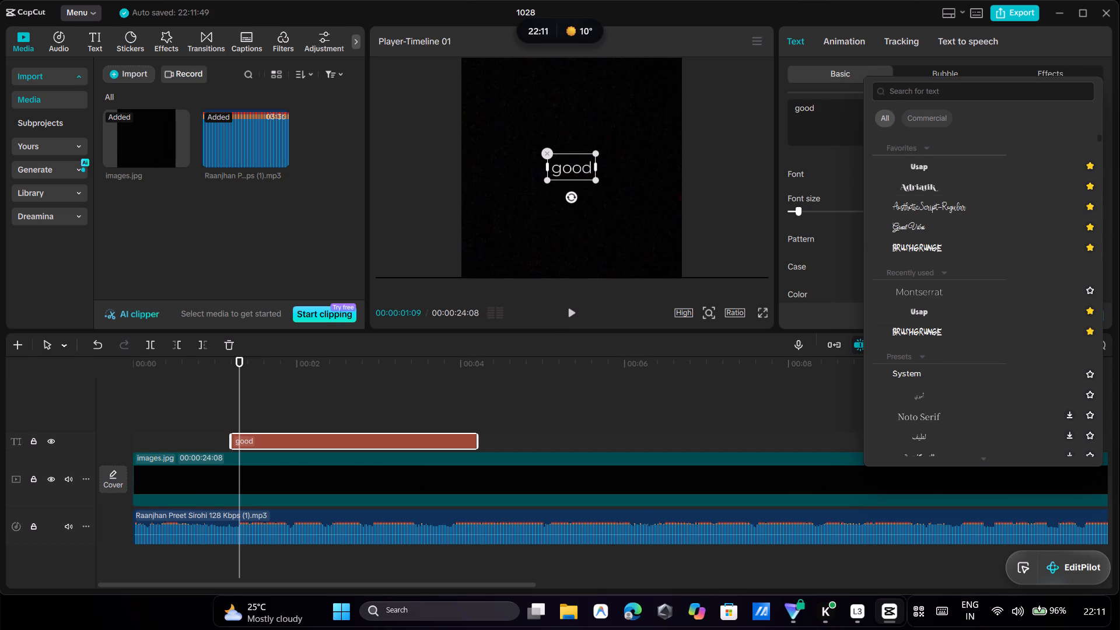
pyautogui.click(1091, 291)
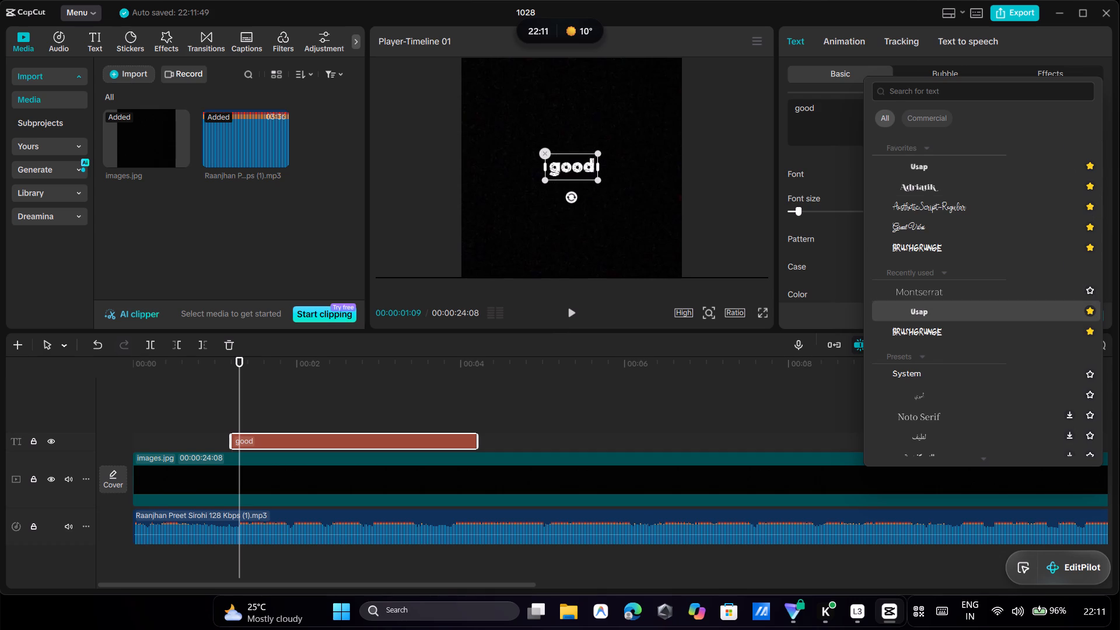
pyautogui.click(1086, 291)
pyautogui.click(926, 267)
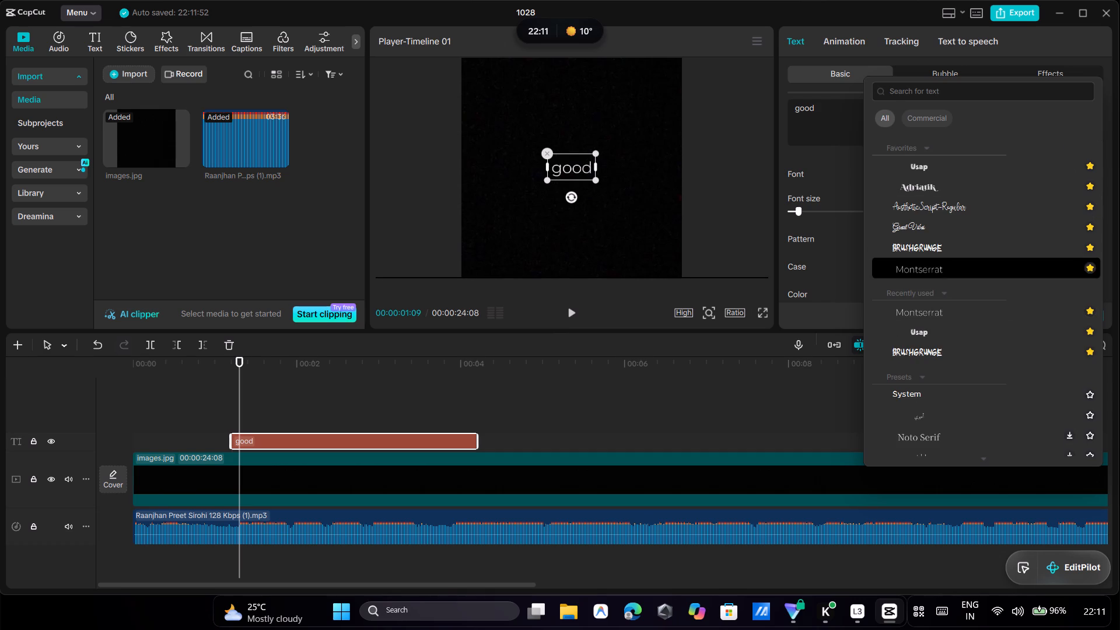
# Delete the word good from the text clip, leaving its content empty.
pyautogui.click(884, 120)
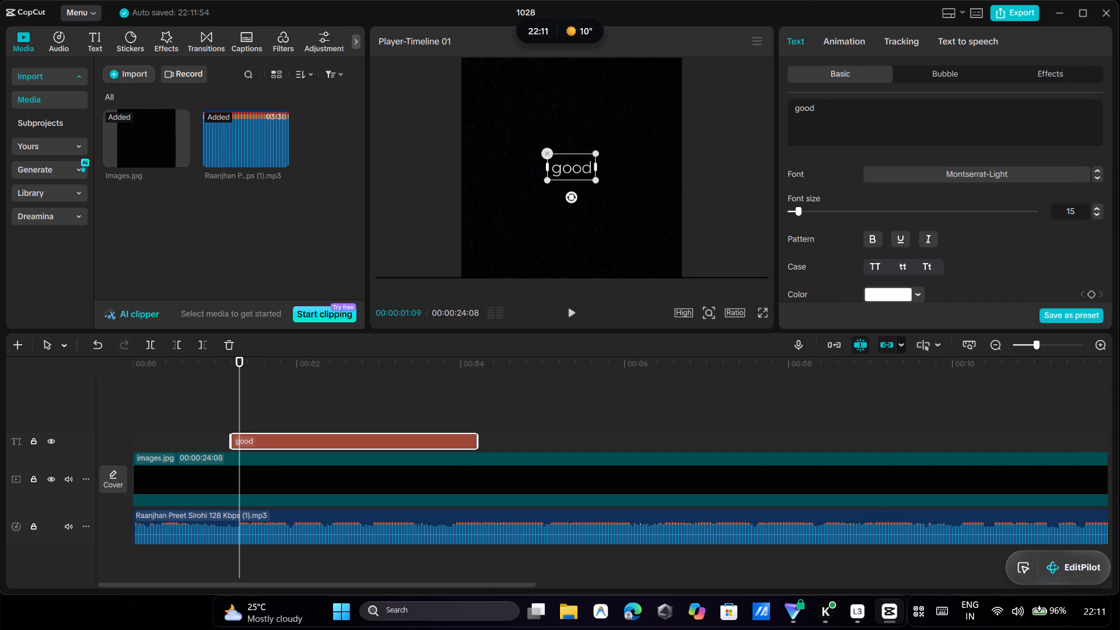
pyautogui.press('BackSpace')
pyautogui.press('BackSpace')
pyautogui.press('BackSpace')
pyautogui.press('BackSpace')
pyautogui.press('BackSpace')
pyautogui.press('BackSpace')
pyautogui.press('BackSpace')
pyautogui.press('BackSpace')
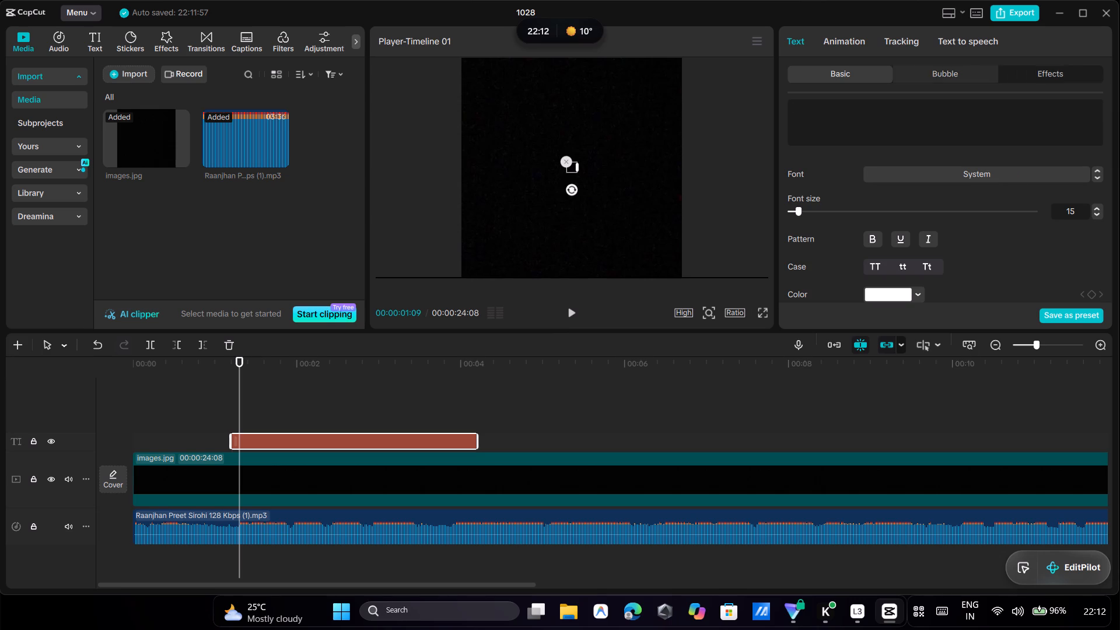
# Search the entrance animations for fade in, apply the first Fade In result to the empty text clip and play it back.
pyautogui.click(826, 28)
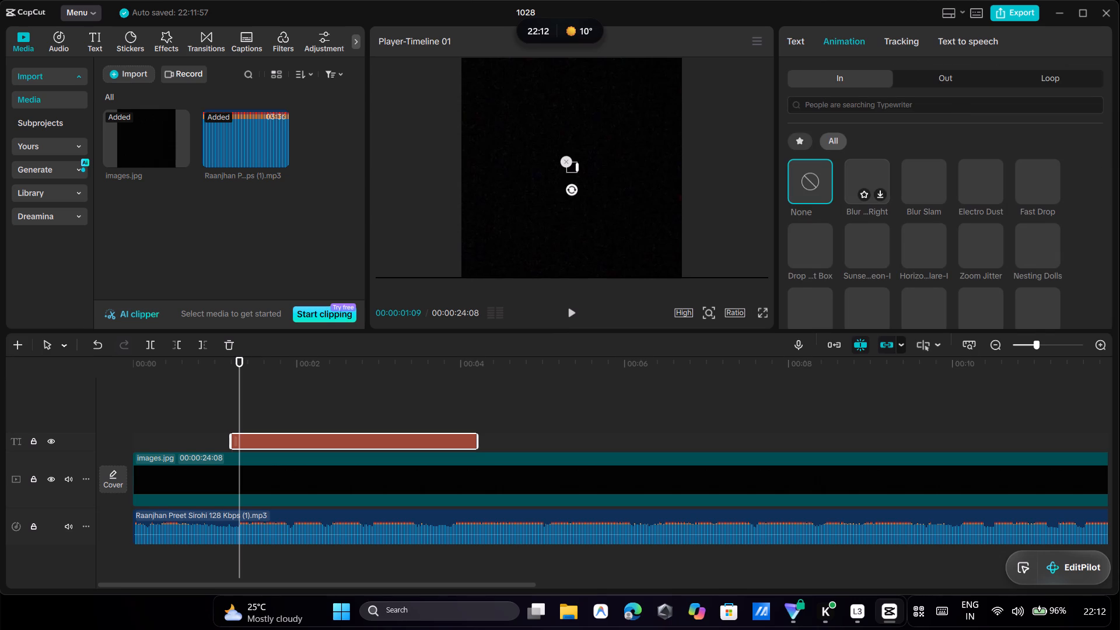
pyautogui.click(906, 112)
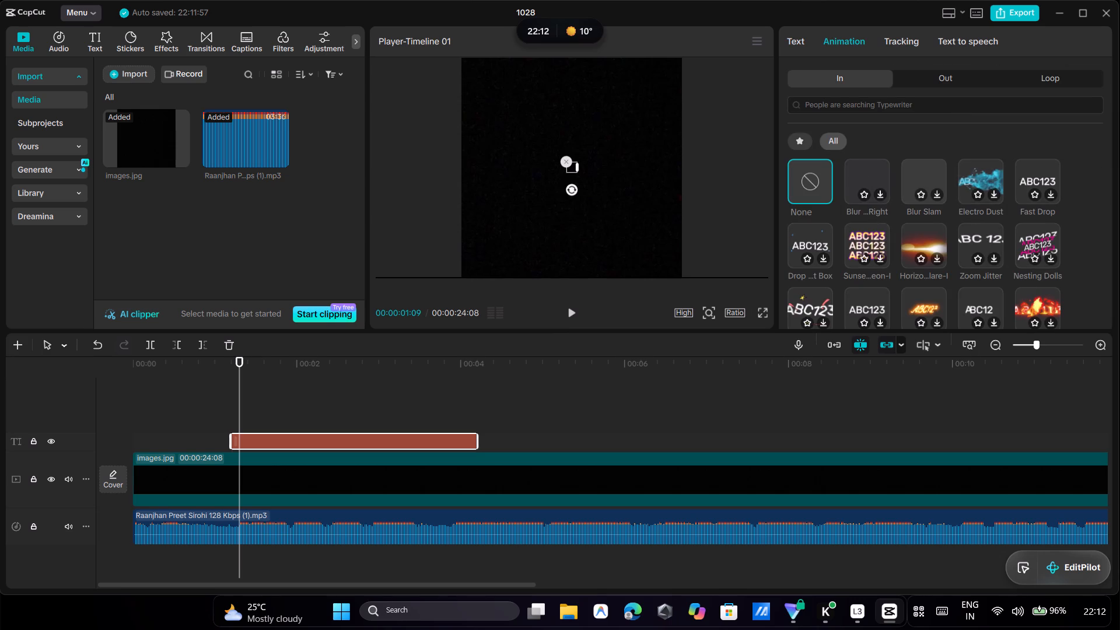
pyautogui.write('ff')
pyautogui.press('BackSpace')
pyautogui.write('ade in')
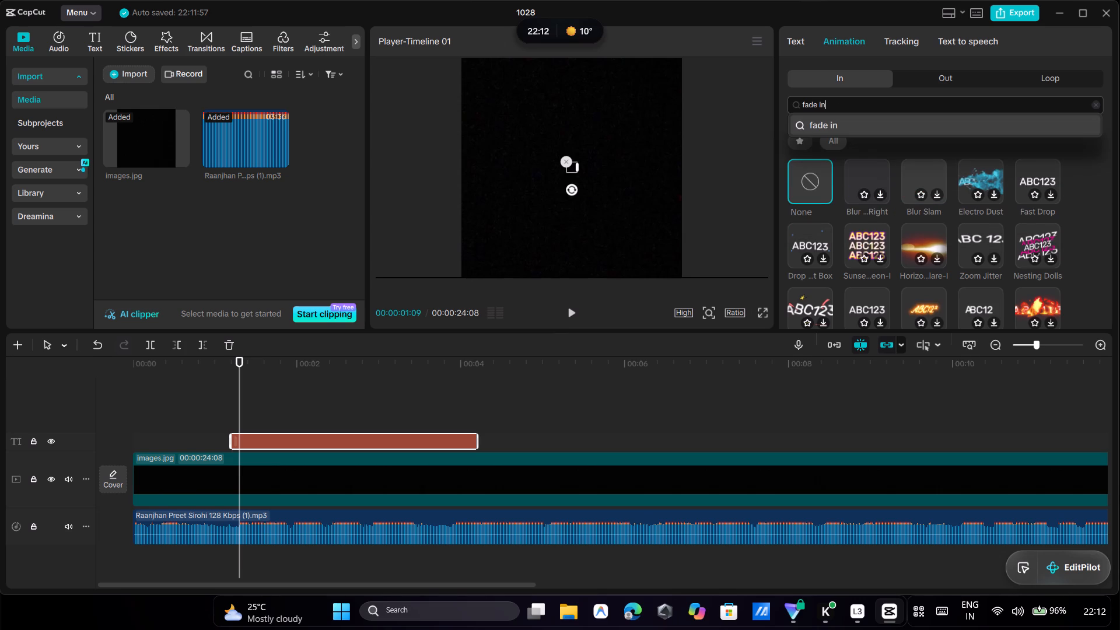
pyautogui.click(892, 127)
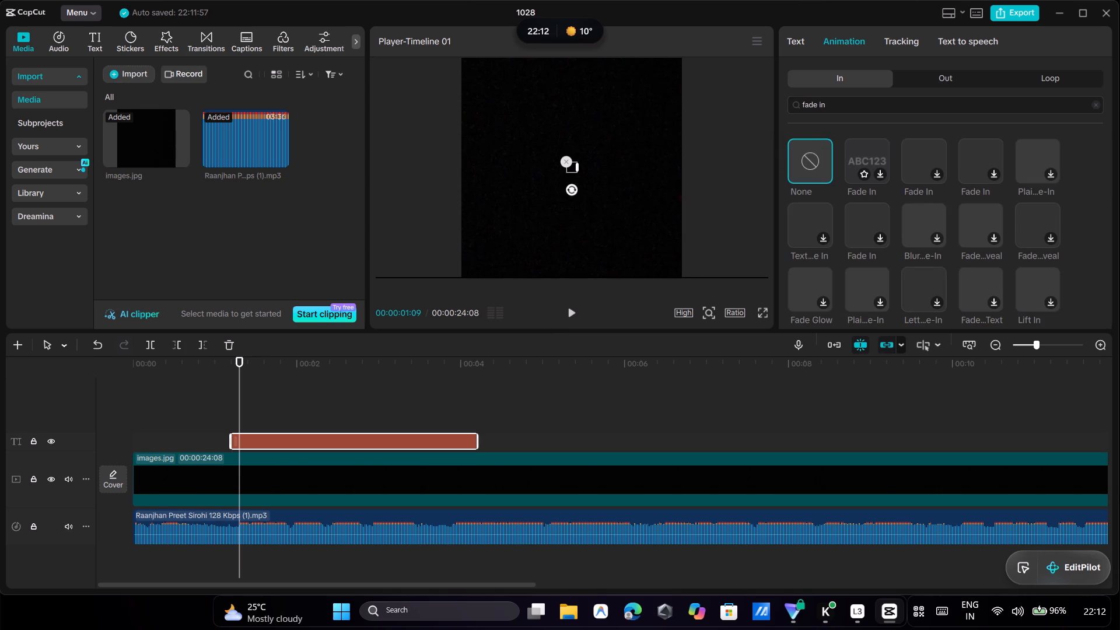
pyautogui.click(882, 176)
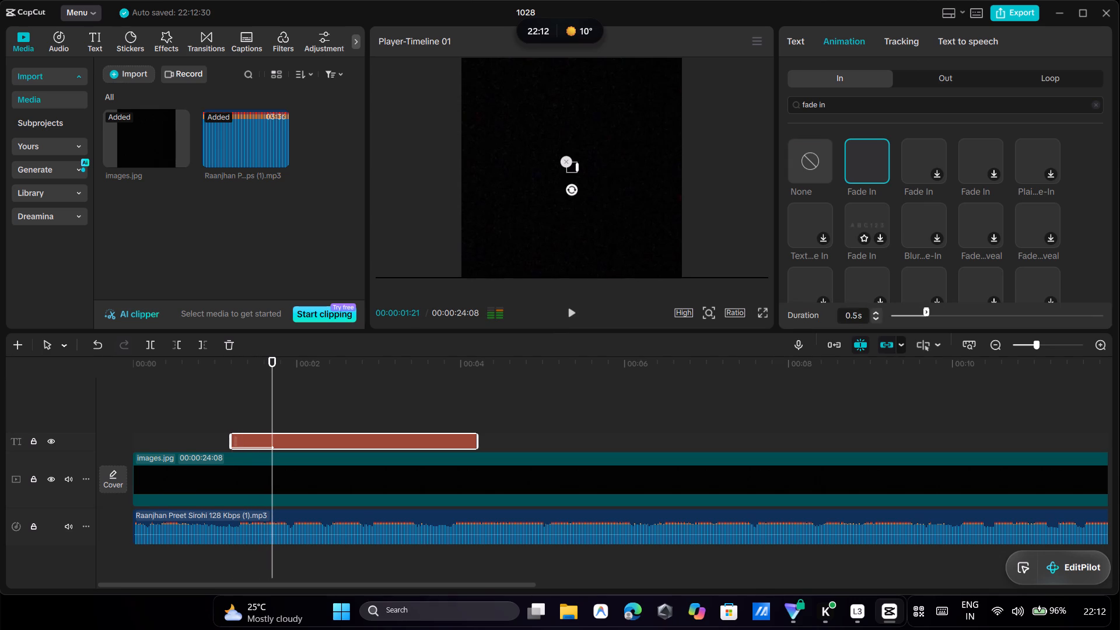
pyautogui.click(573, 311)
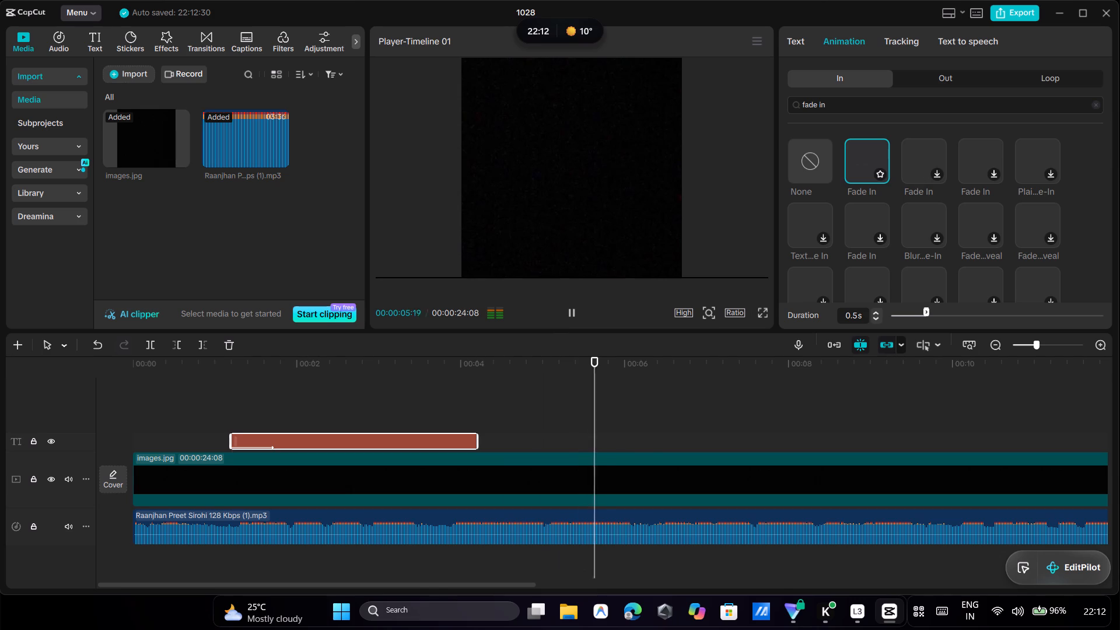
pyautogui.click(863, 152)
# Search the exit animations for fade out and apply the first Fade Out result to the empty text clip.
pyautogui.click(936, 71)
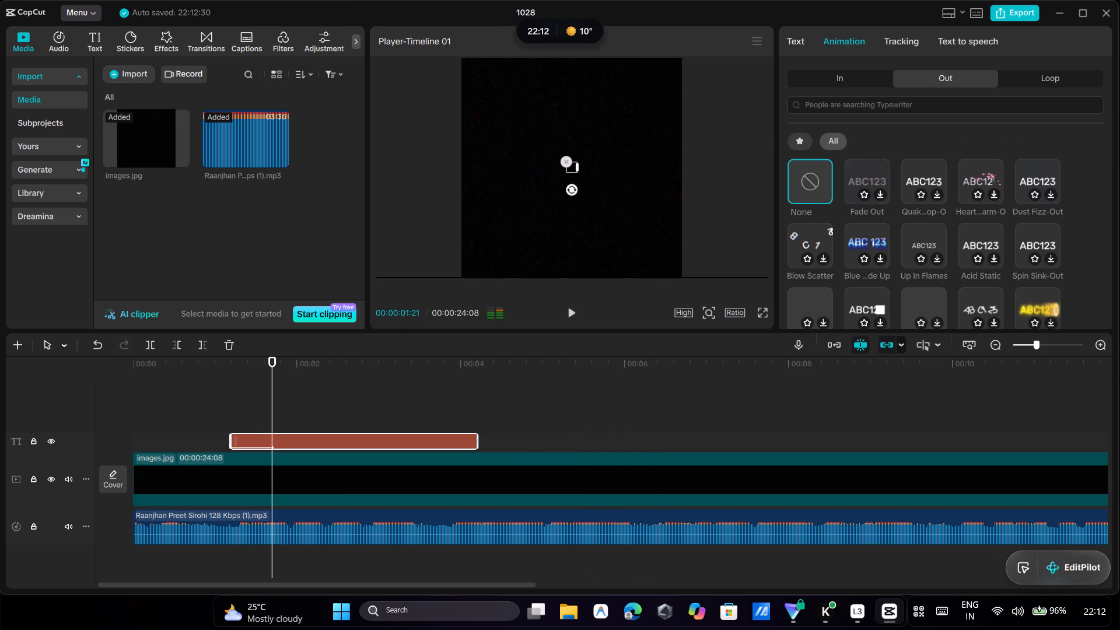
pyautogui.click(892, 103)
pyautogui.write('fade')
pyautogui.press('space')
pyautogui.write('out')
pyautogui.press('Return')
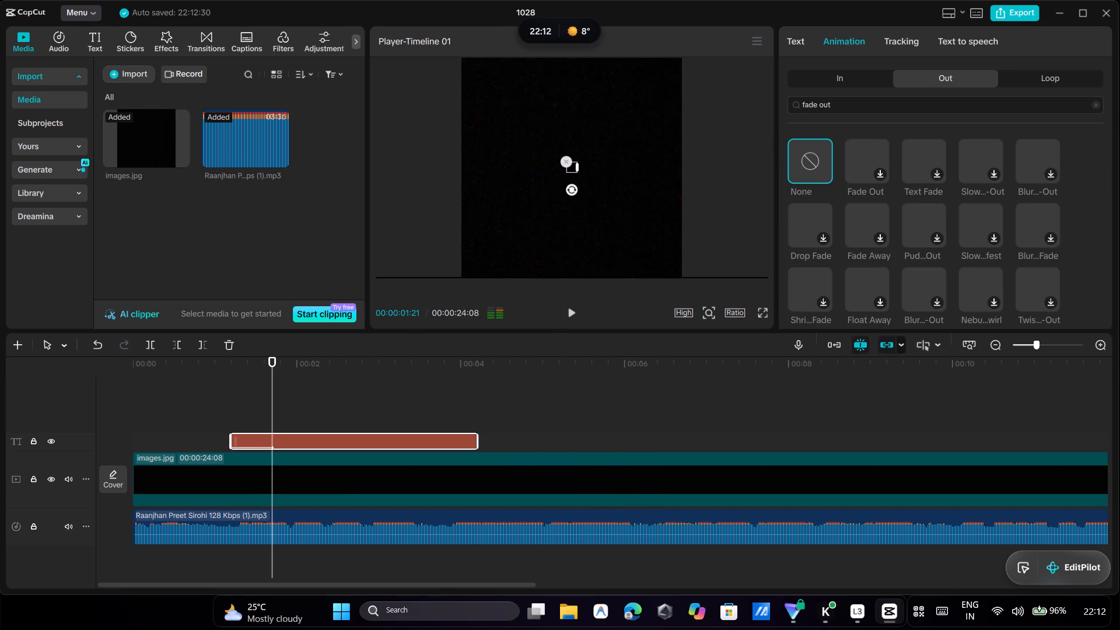
pyautogui.click(882, 174)
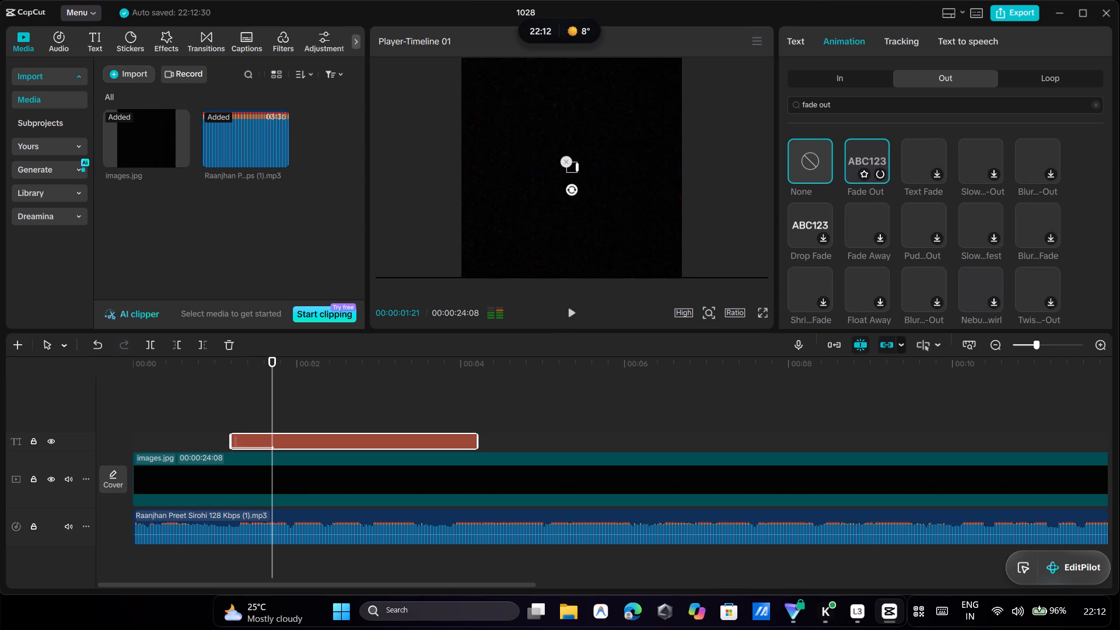
pyautogui.click(875, 152)
# Find the Fade In entrance animation again by searching fade in, mark it as a favourite and reapply it to the text clip.
pyautogui.click(859, 78)
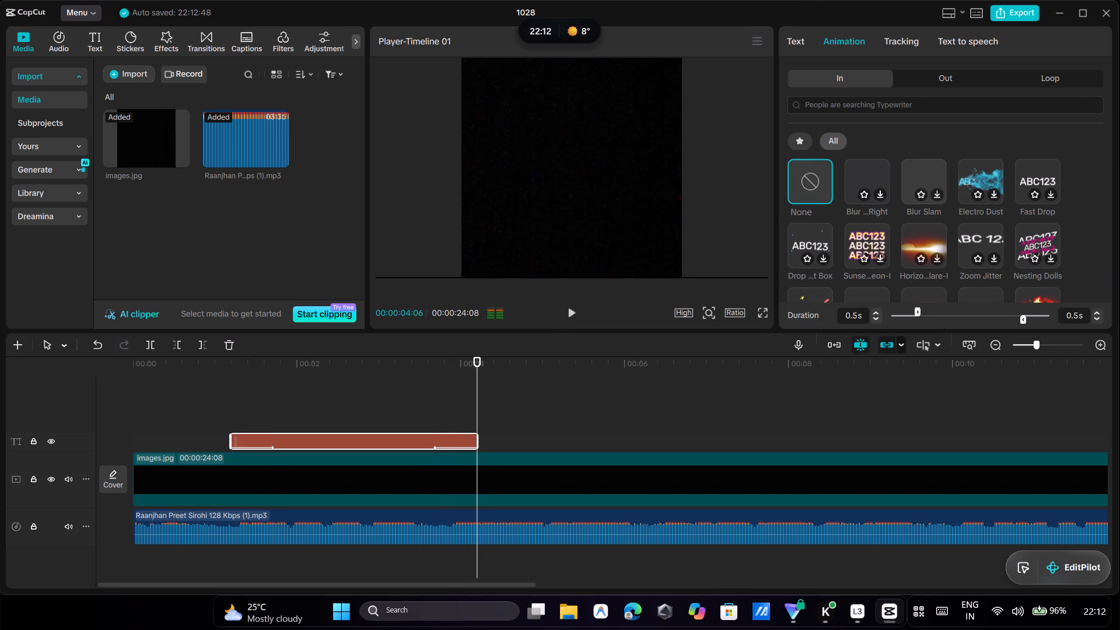
pyautogui.click(938, 83)
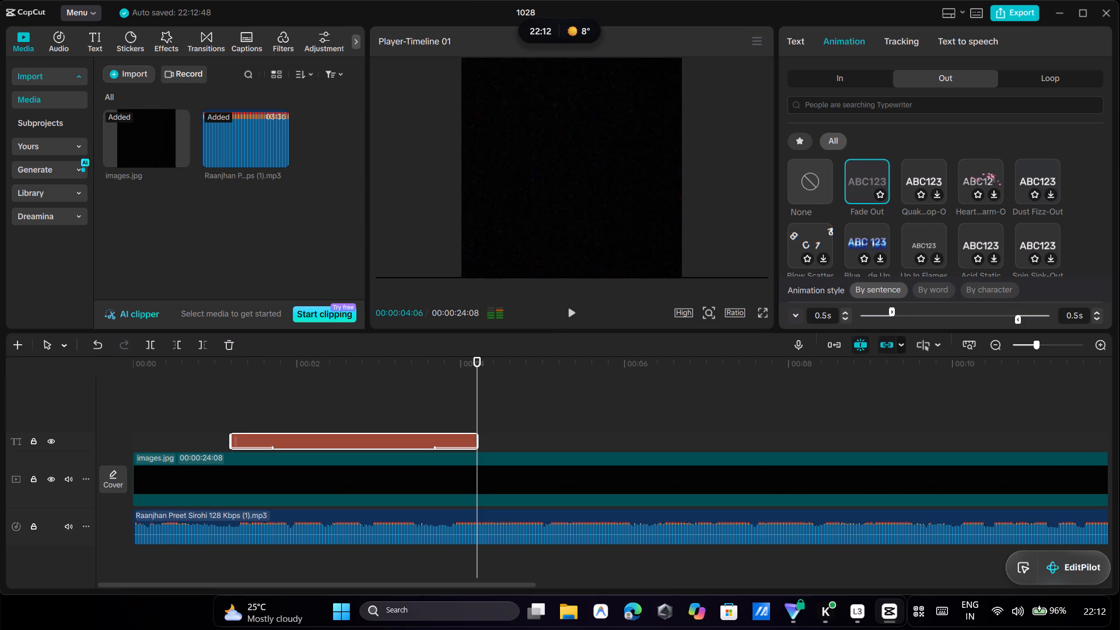
pyautogui.click(846, 84)
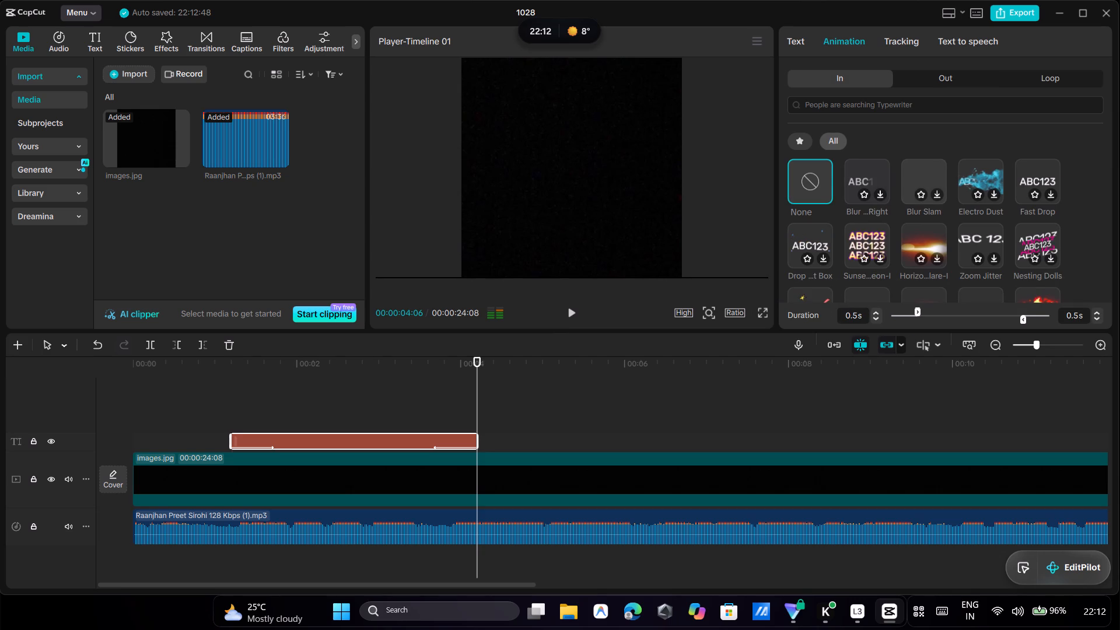
pyautogui.click(849, 106)
pyautogui.press('d')
pyautogui.press('BackSpace')
pyautogui.write('fade in')
pyautogui.click(852, 128)
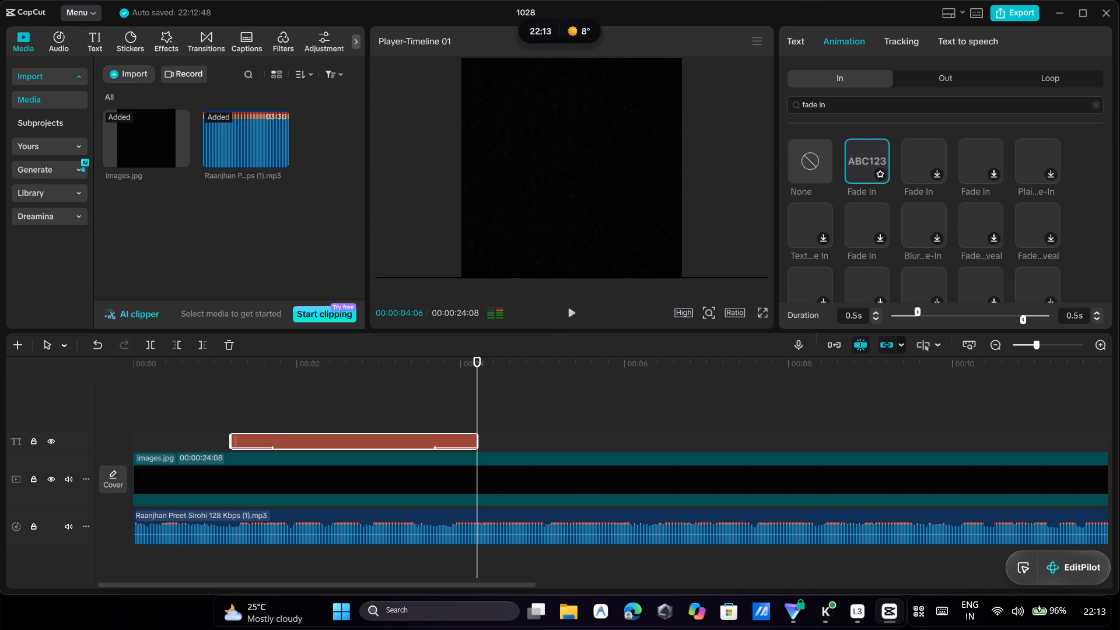
pyautogui.click(878, 174)
pyautogui.click(878, 156)
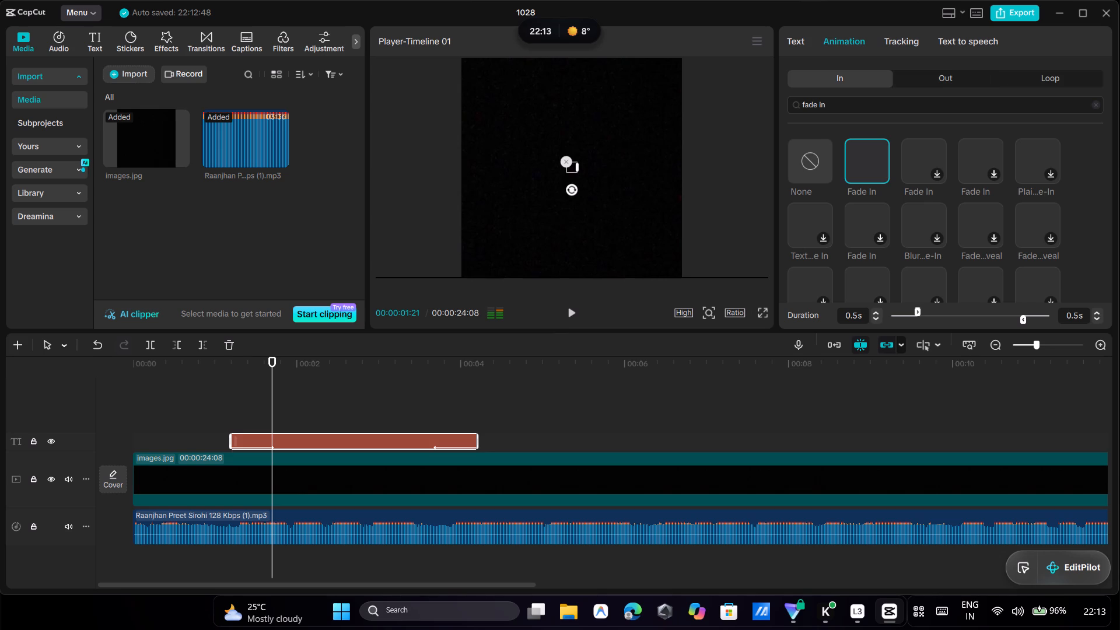
# Return to the text clip's basic text settings.
pyautogui.click(796, 32)
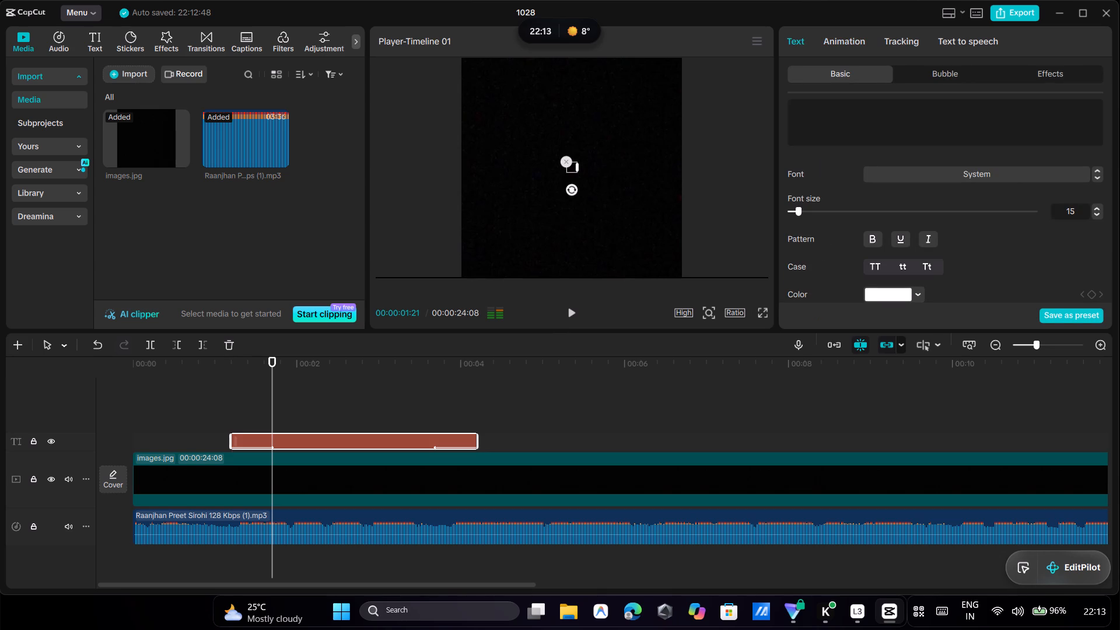
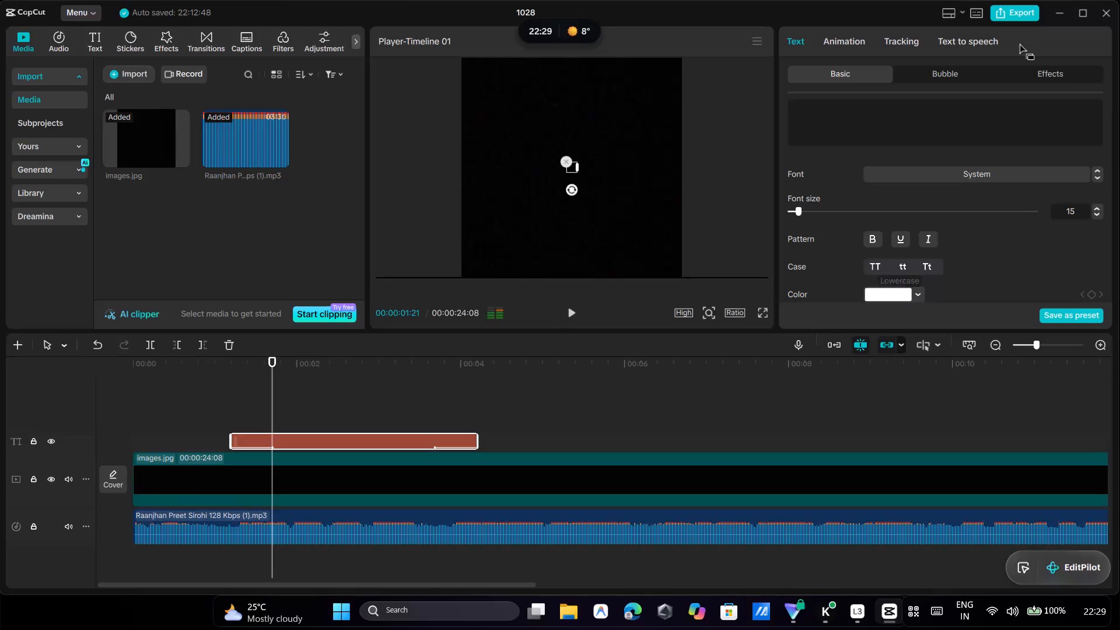
# Enter the lyric TENNE DEKHU TOH as the text clip's content.
pyautogui.click(915, 133)
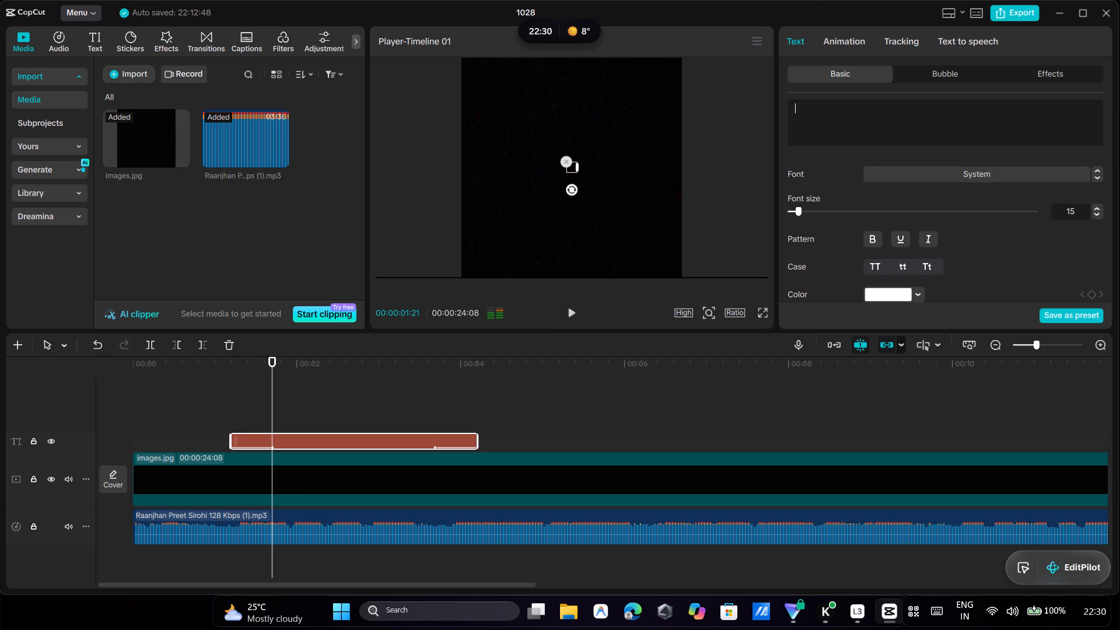
pyautogui.press('t')
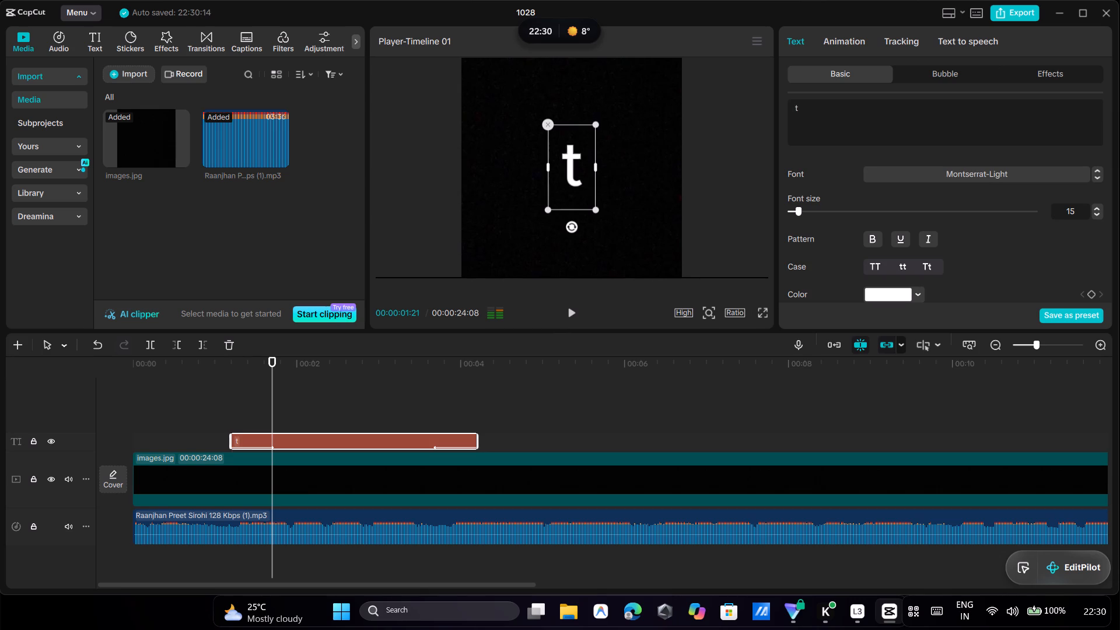
pyautogui.press('BackSpace')
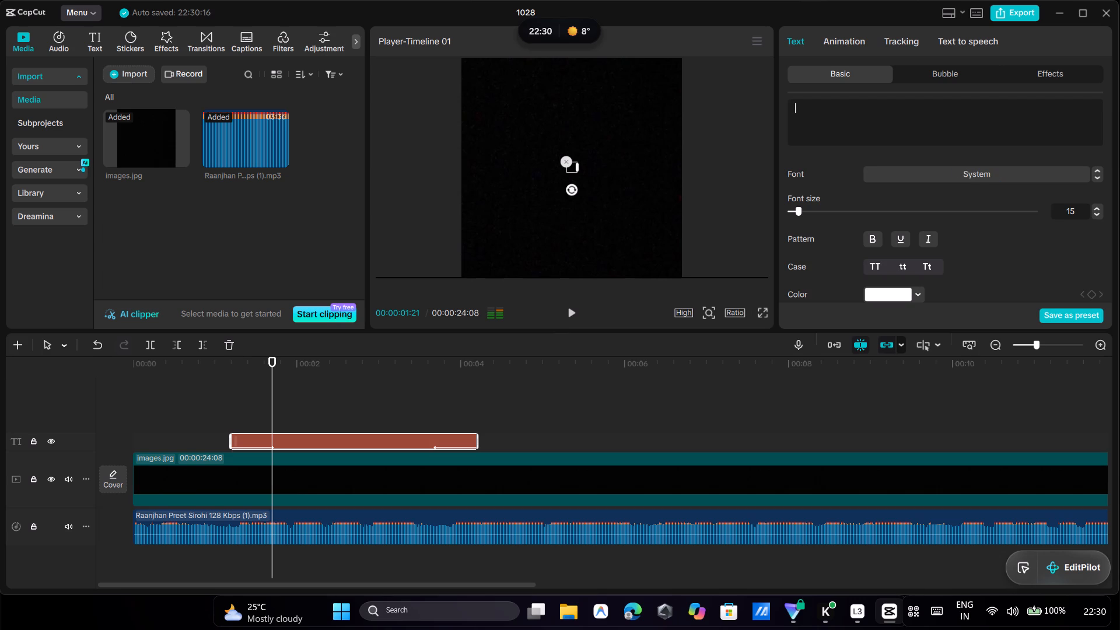
pyautogui.write('TENNE')
pyautogui.press('space')
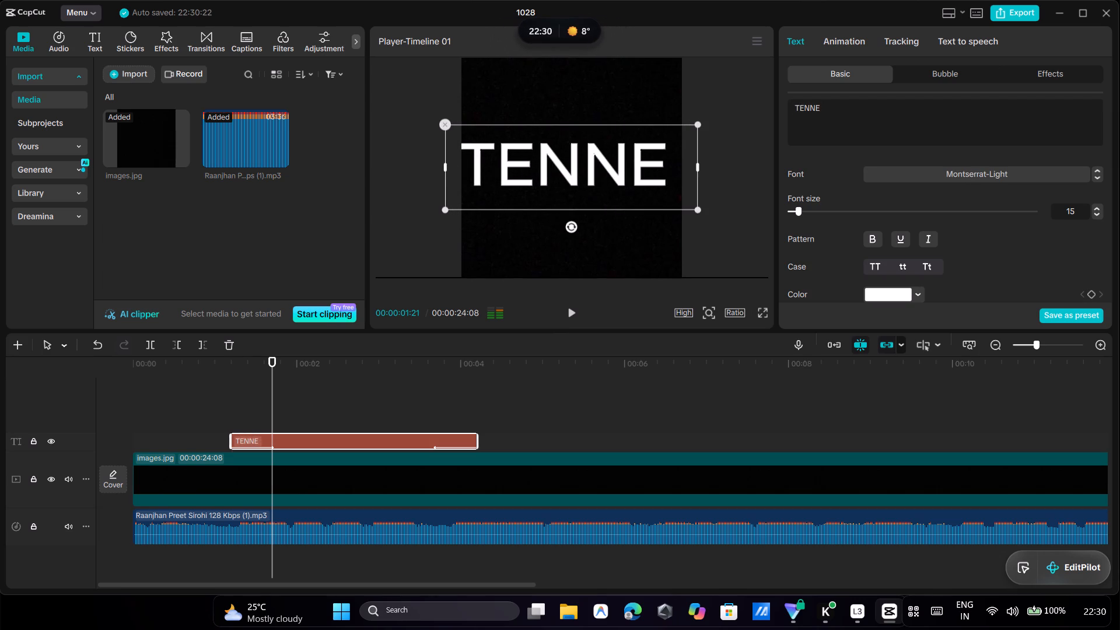
pyautogui.write('DEKHU')
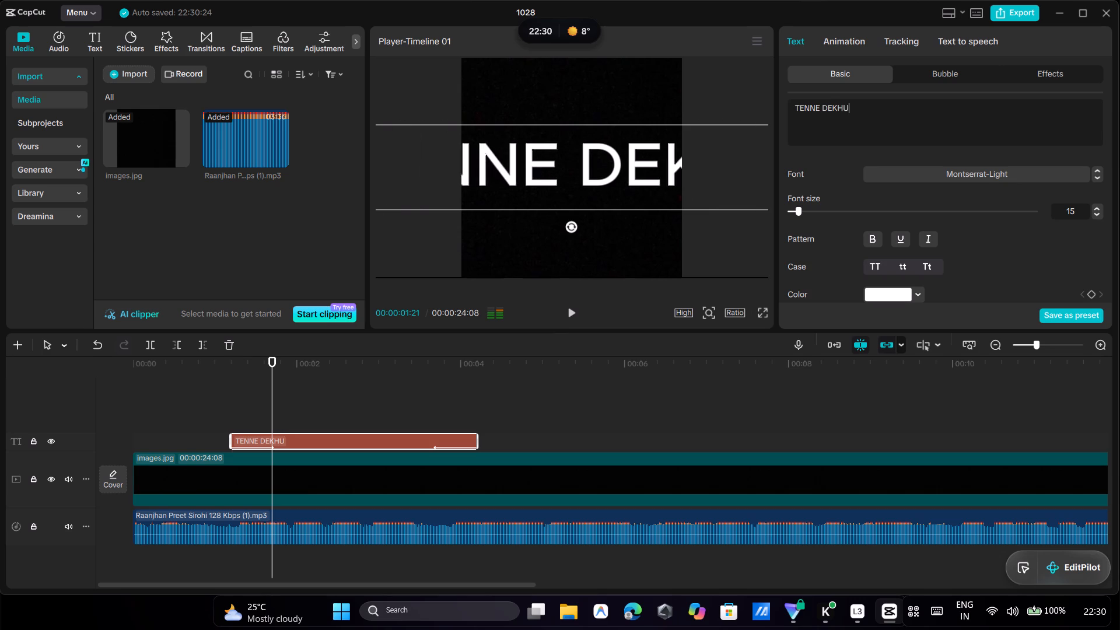
pyautogui.press('space')
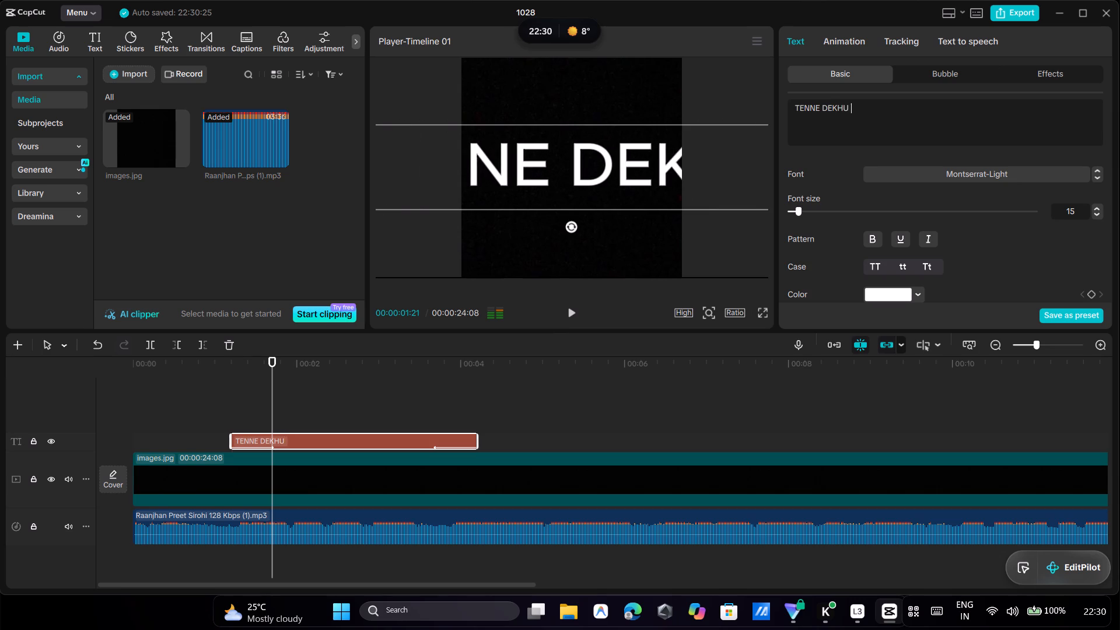
pyautogui.write('TOH')
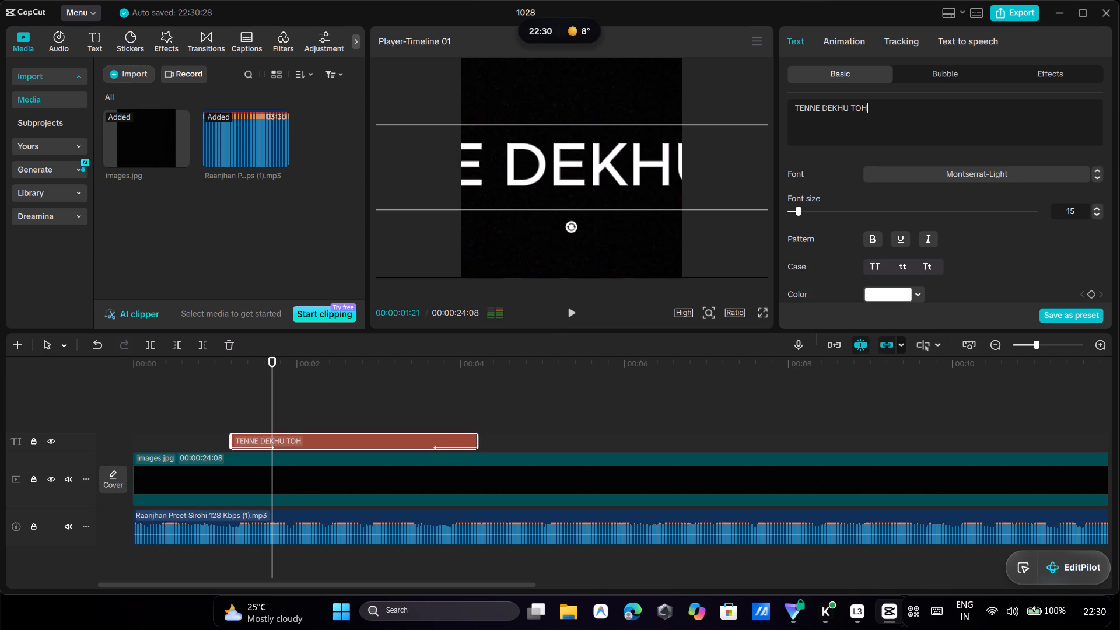
# Shrink the TENNE DEKHU TOH text in the preview to about 10% scale, repositioning it within the frame as needed.
pyautogui.keyDown('ctrl'); pyautogui.scroll(-6, 577, 176); pyautogui.keyUp('ctrl')
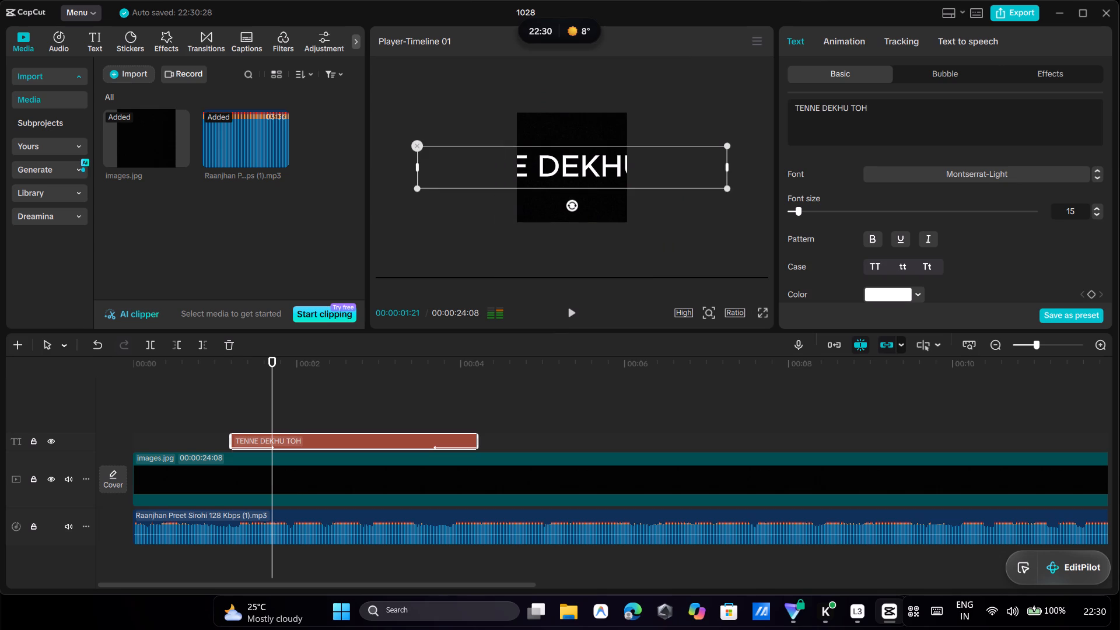
pyautogui.keyDown('ctrl'); pyautogui.scroll(7, 577, 176); pyautogui.keyUp('ctrl')
pyautogui.click(577, 176)
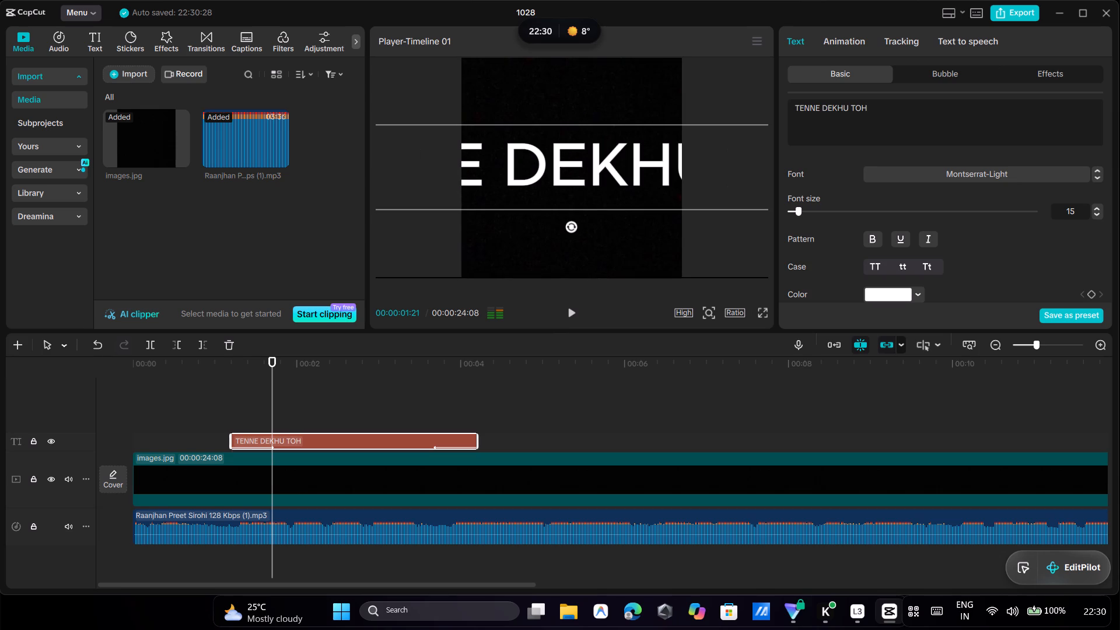
pyautogui.moveTo(624, 165); pyautogui.dragTo(431, 161)
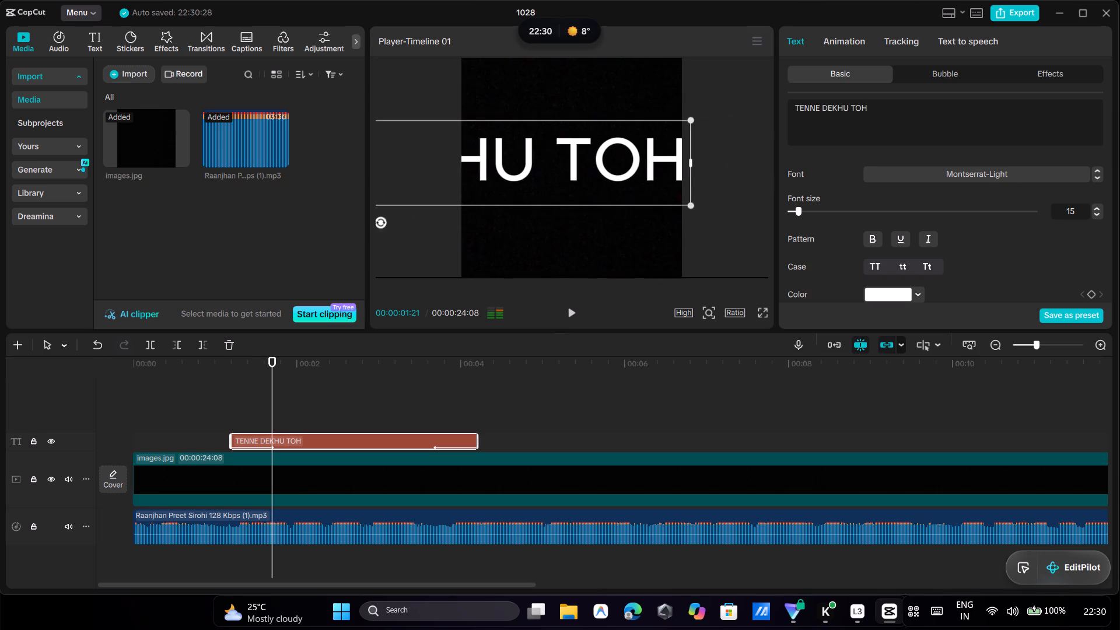
pyautogui.moveTo(431, 161); pyautogui.dragTo(423, 161)
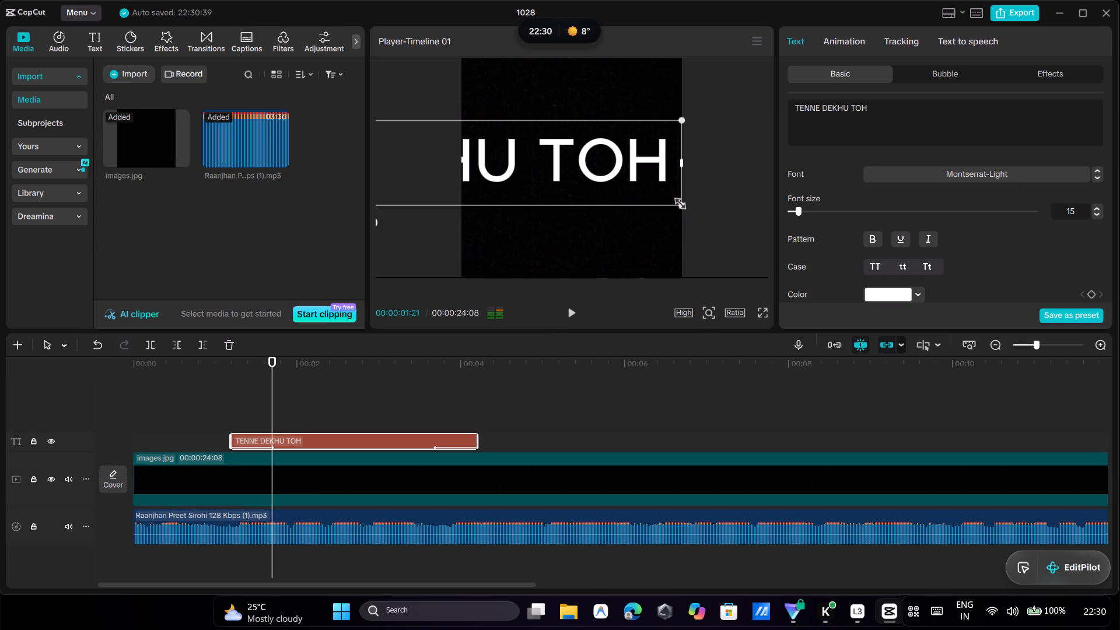
pyautogui.moveTo(677, 202); pyautogui.dragTo(446, 163)
pyautogui.moveTo(446, 163); pyautogui.dragTo(612, 145)
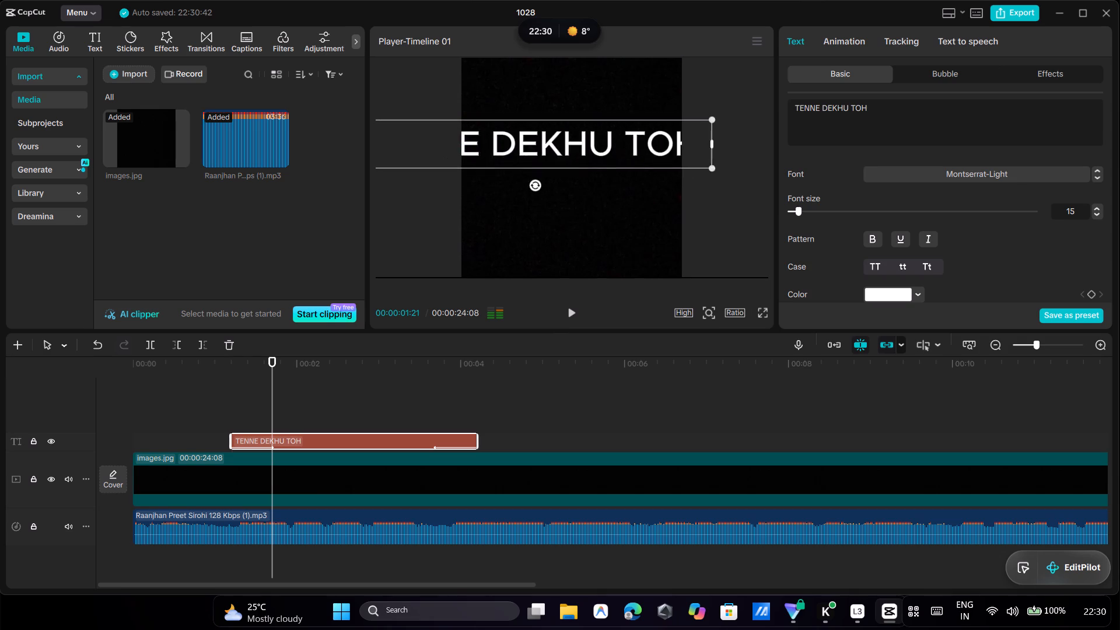
pyautogui.moveTo(612, 145); pyautogui.dragTo(597, 146)
pyautogui.moveTo(698, 167); pyautogui.dragTo(486, 121)
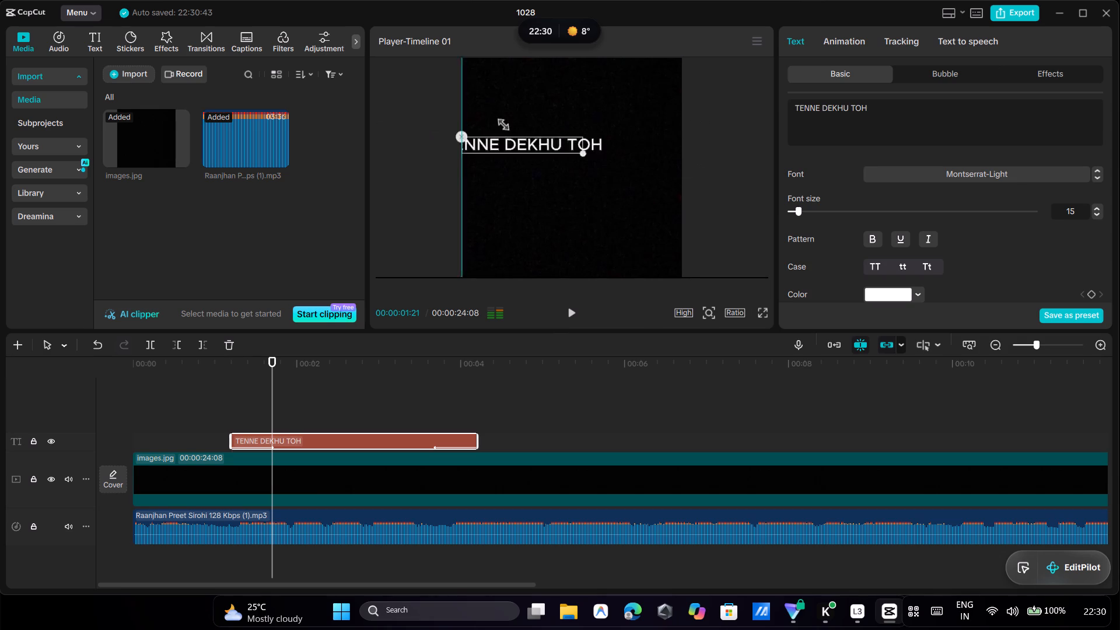
pyautogui.moveTo(486, 121); pyautogui.dragTo(444, 124)
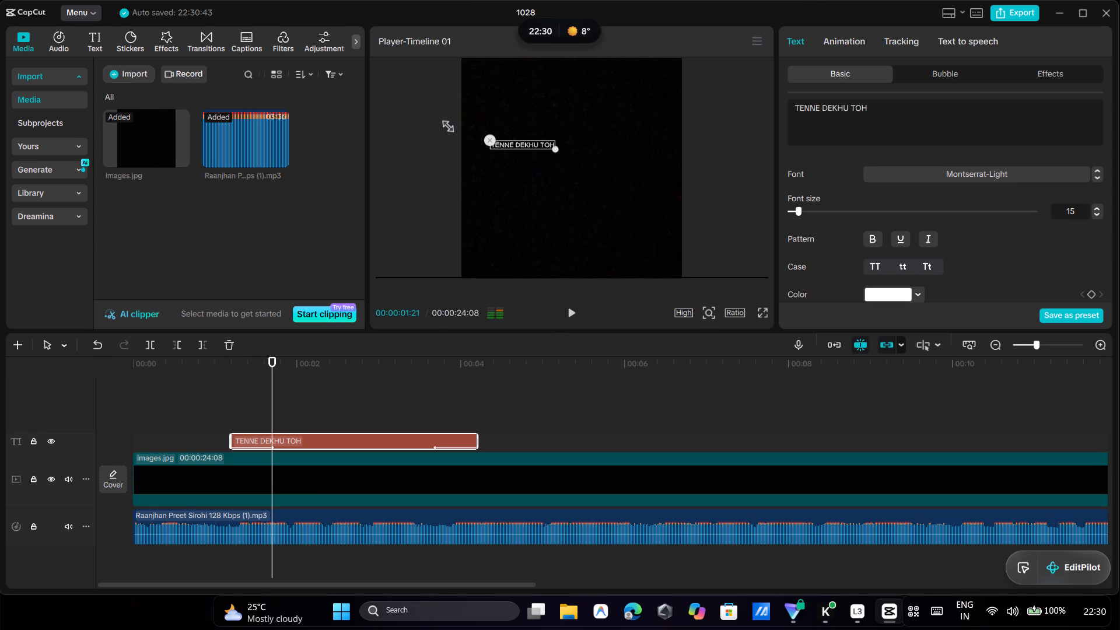
pyautogui.moveTo(444, 124); pyautogui.dragTo(443, 124)
# Move the small TENNE DEKHU TOH text near the frame's centre, at about X -127, Y 0.
pyautogui.click(513, 141)
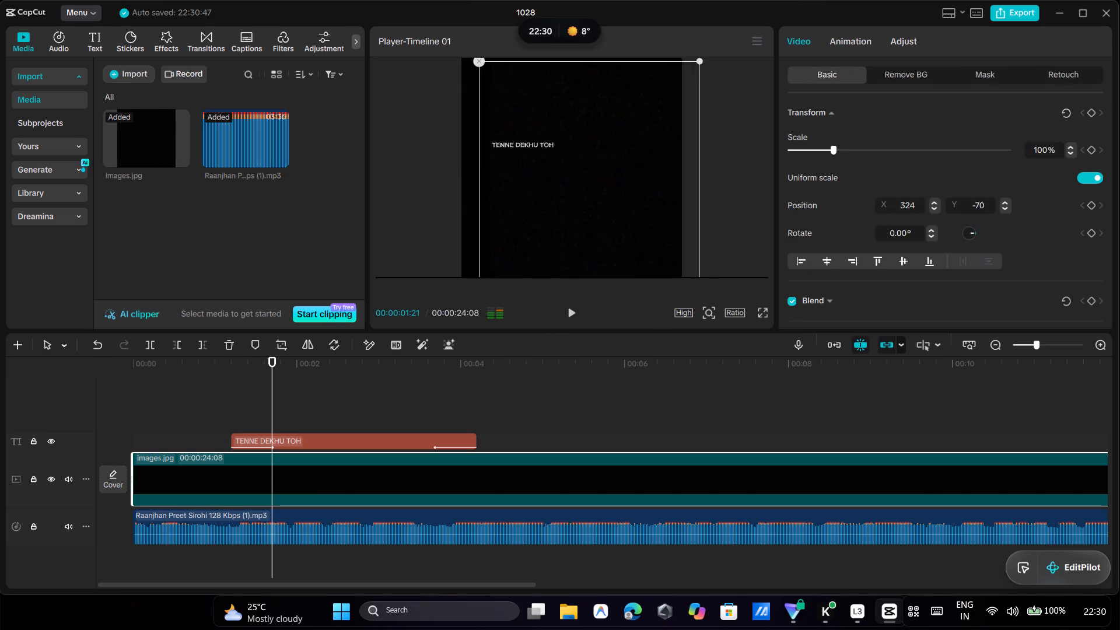
pyautogui.click(520, 143)
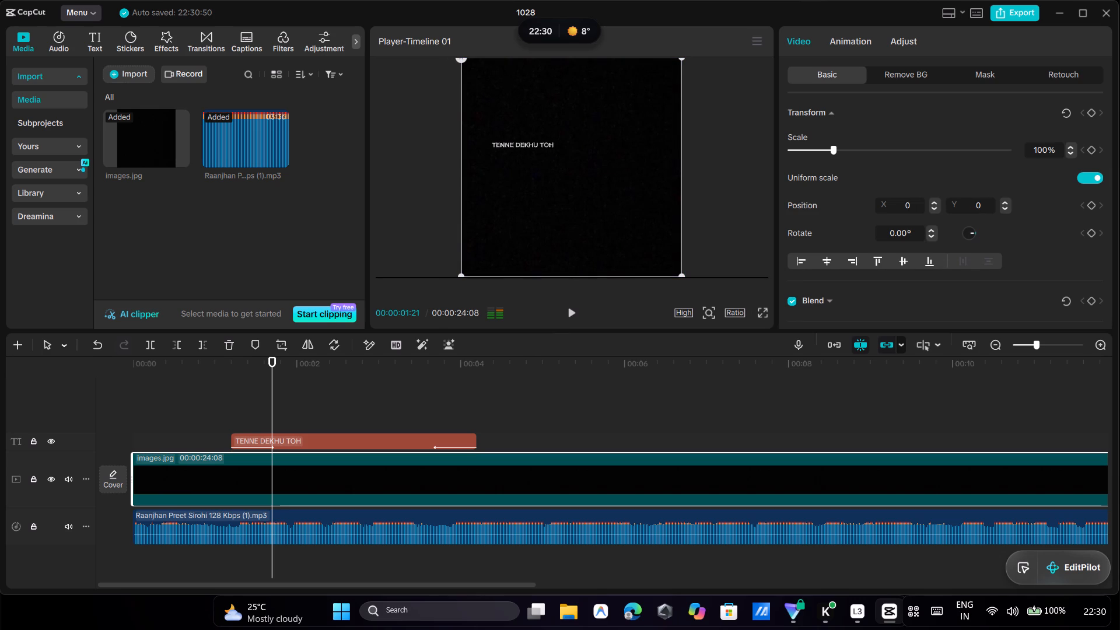
pyautogui.click(520, 143)
pyautogui.moveTo(520, 143); pyautogui.dragTo(527, 143)
pyautogui.click(527, 143)
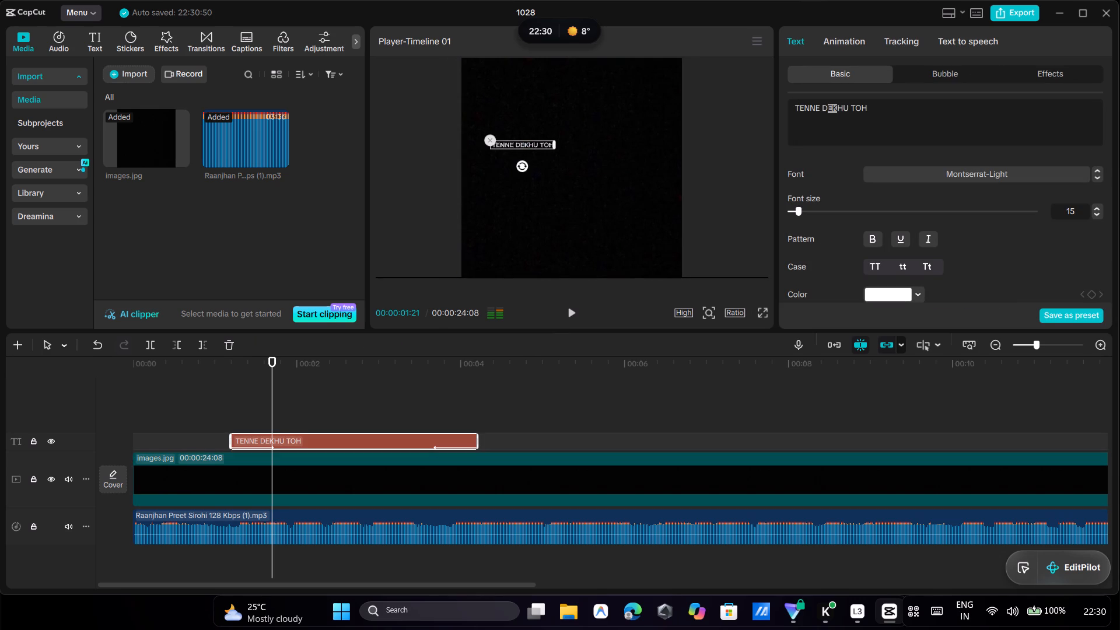
pyautogui.moveTo(527, 143); pyautogui.dragTo(577, 148)
pyautogui.click(577, 148)
pyautogui.click(537, 142)
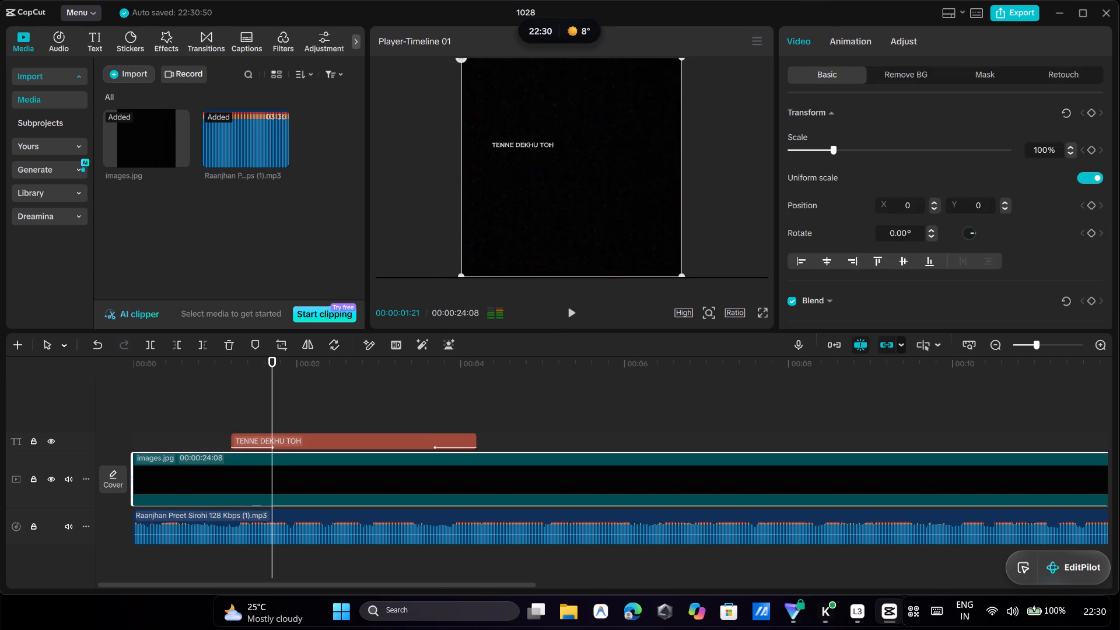
pyautogui.click(537, 142)
pyautogui.moveTo(537, 142); pyautogui.dragTo(558, 161)
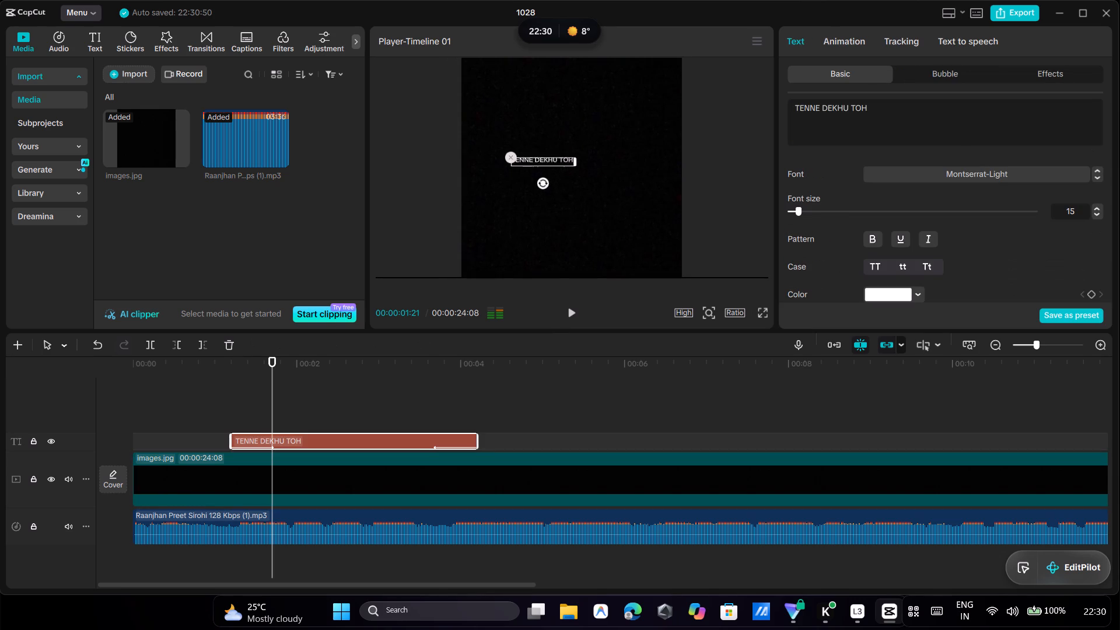
pyautogui.moveTo(558, 161); pyautogui.dragTo(579, 167)
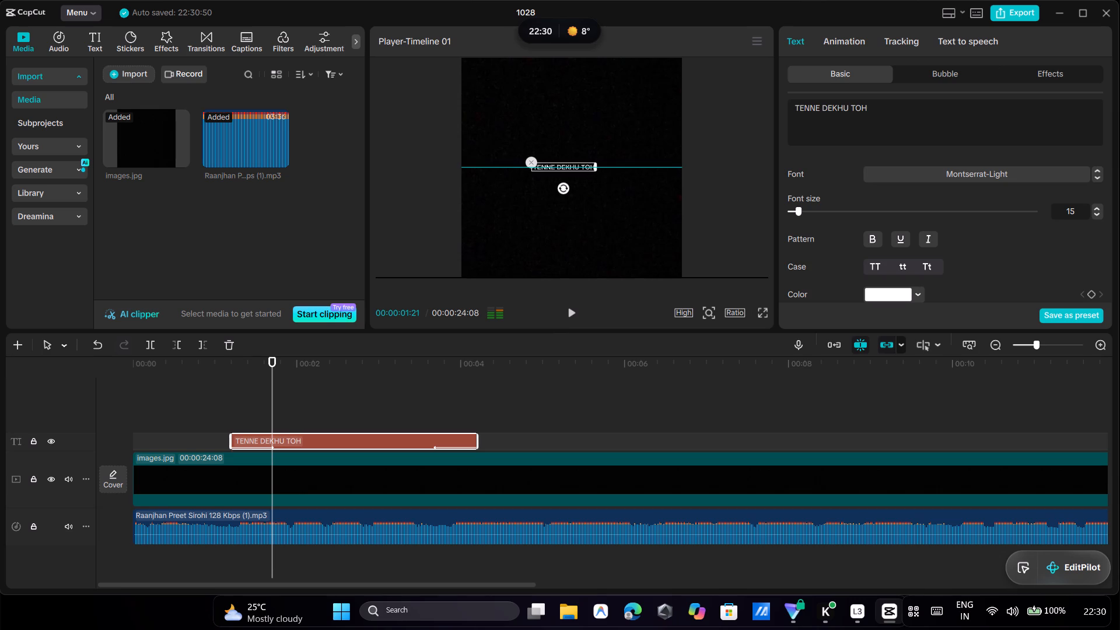
pyautogui.moveTo(579, 167); pyautogui.dragTo(579, 165)
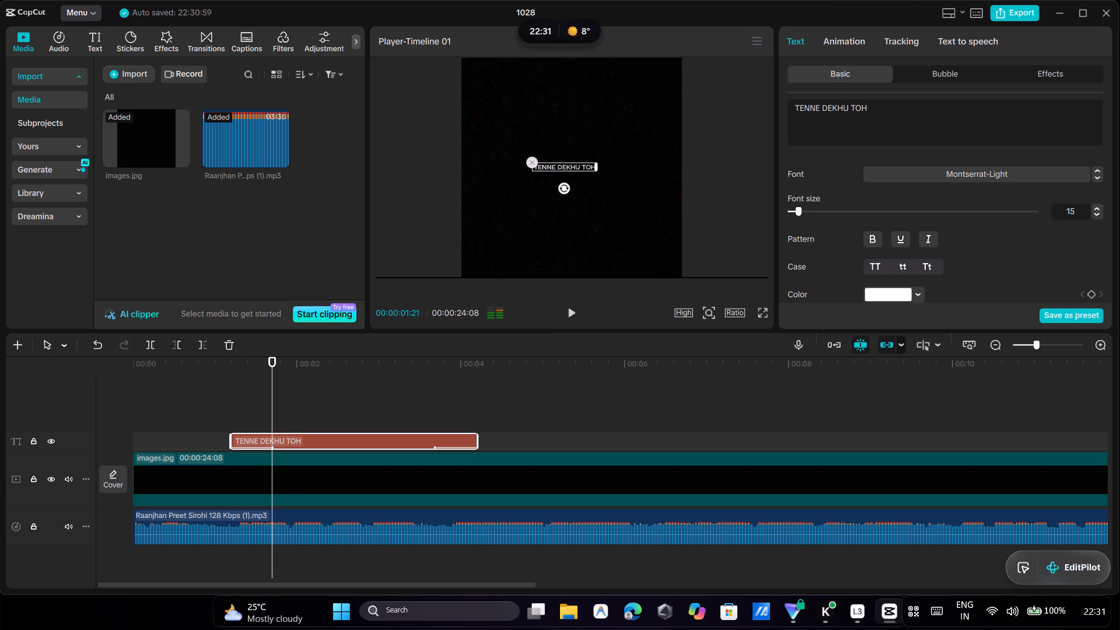
# Try the first four Aa preset styles on the lyric text and settle on the third, plain white one.
pyautogui.scroll(-2, 864, 209)
pyautogui.scroll(1, 864, 209)
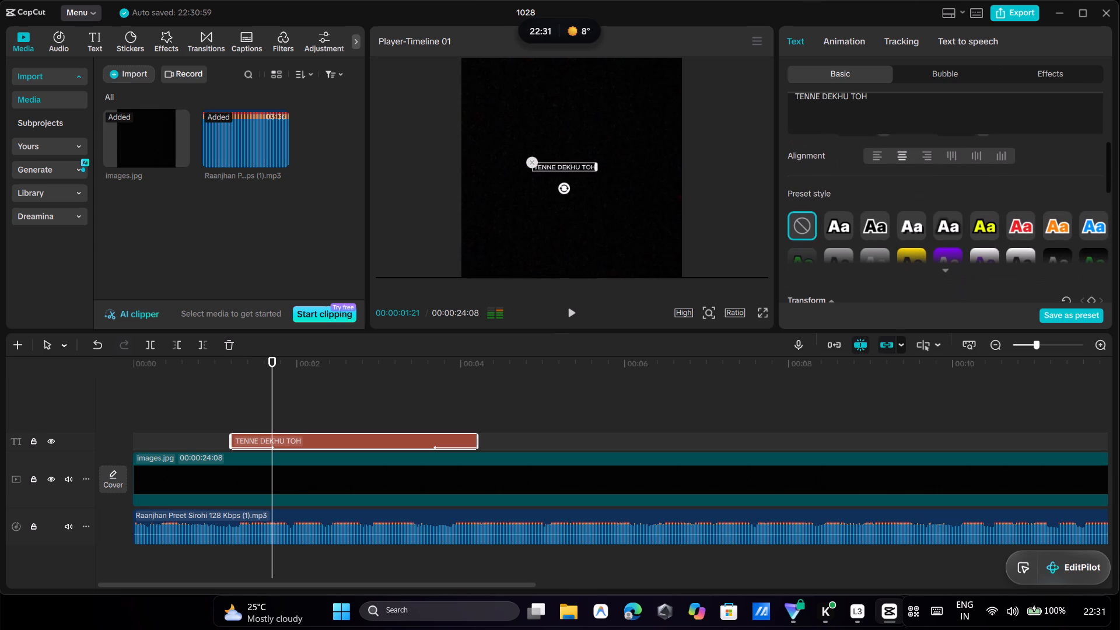
pyautogui.click(866, 214)
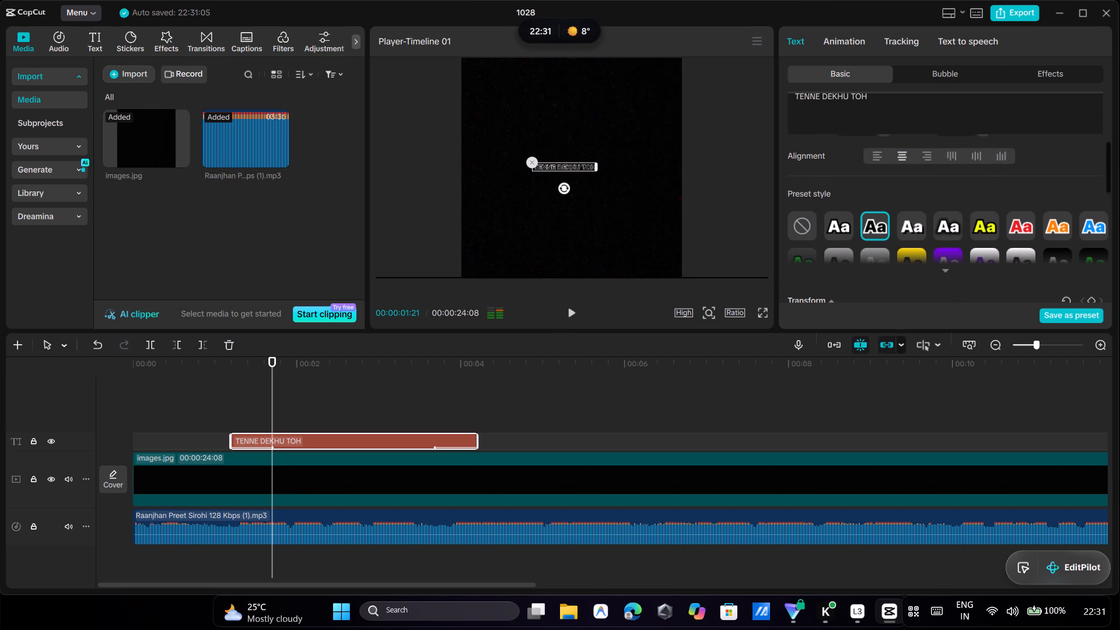
pyautogui.click(845, 218)
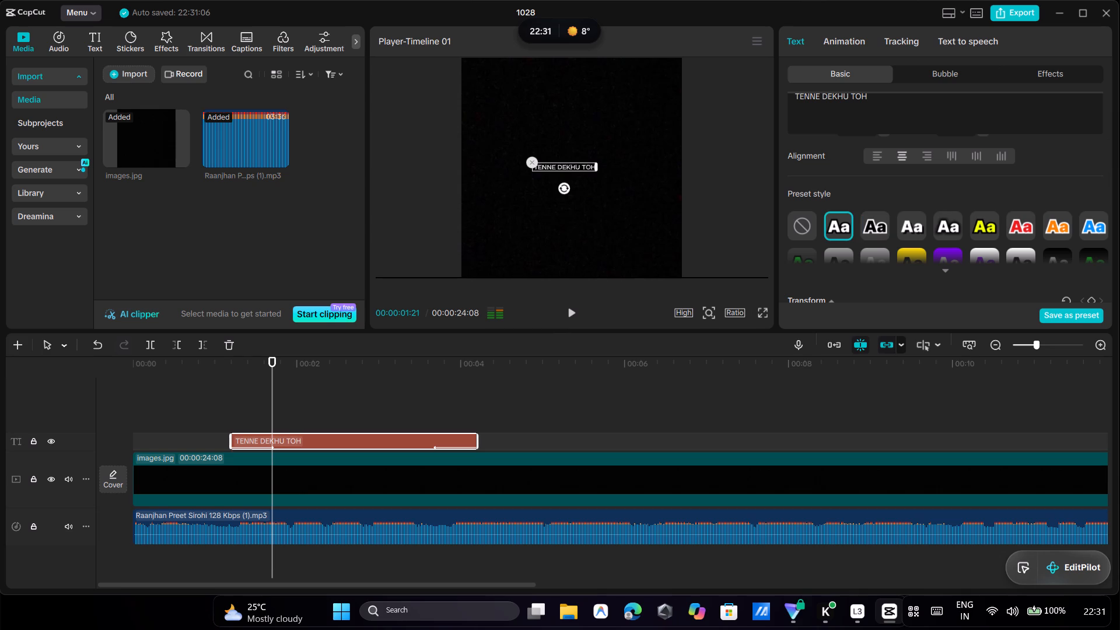
pyautogui.click(914, 223)
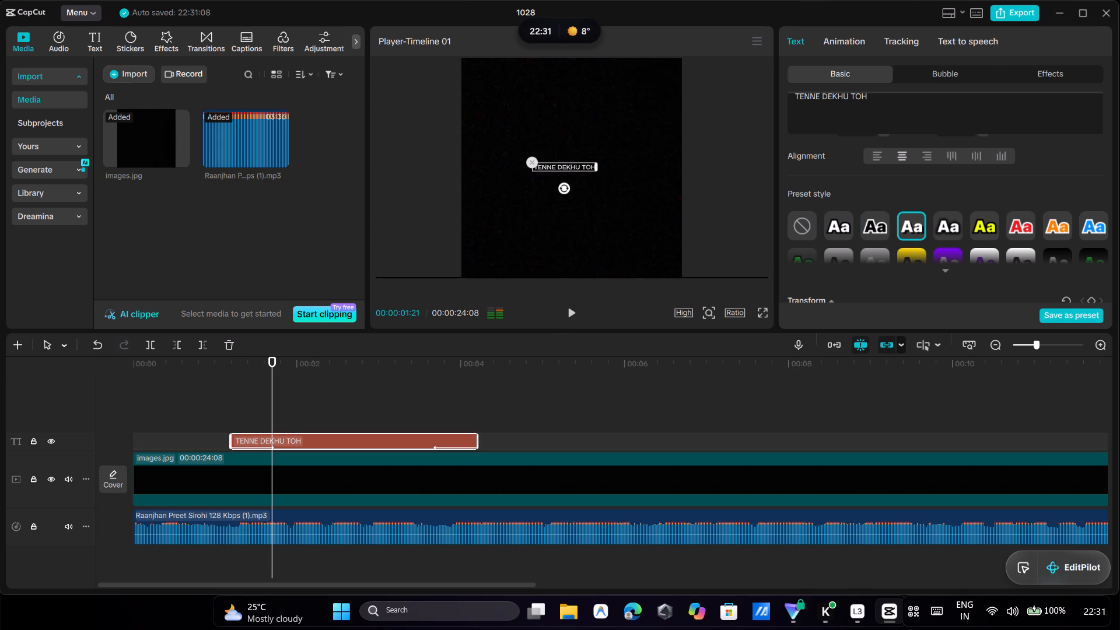
pyautogui.click(956, 229)
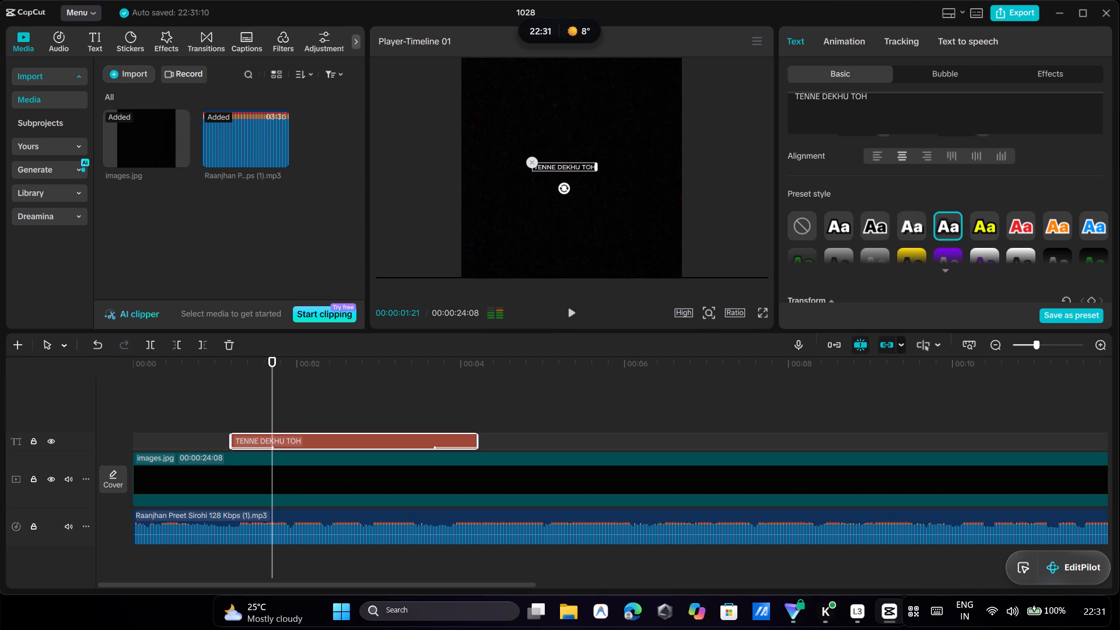
pyautogui.click(922, 229)
# Enable the stroke on the lyric text and set its color to red ED0000.
pyautogui.scroll(-1, 922, 229)
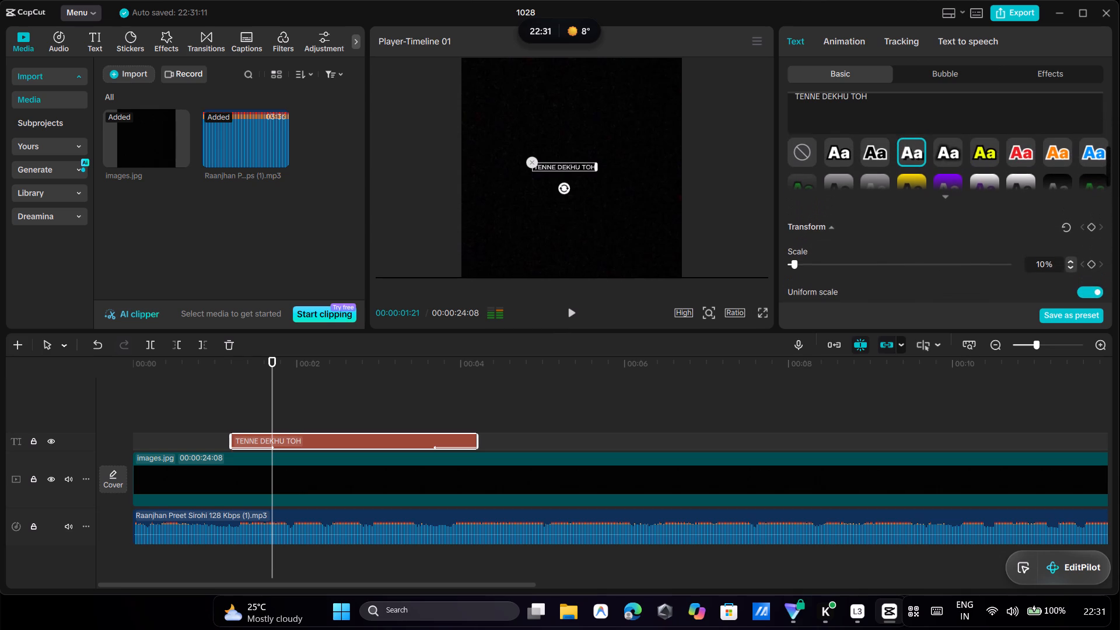
pyautogui.click(943, 201)
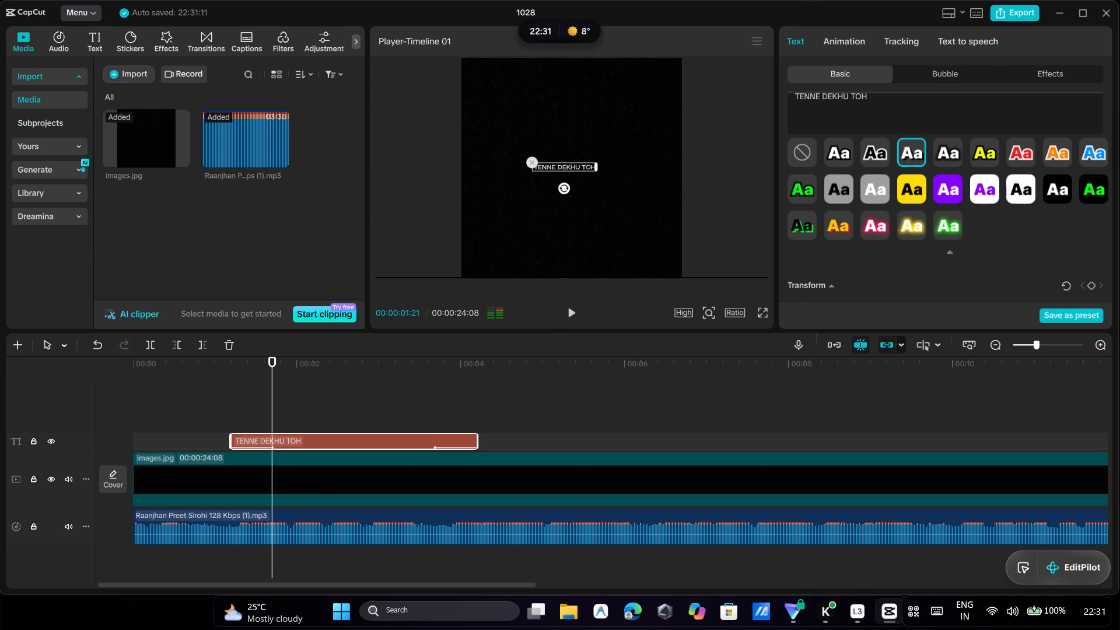
pyautogui.scroll(-2, 947, 227)
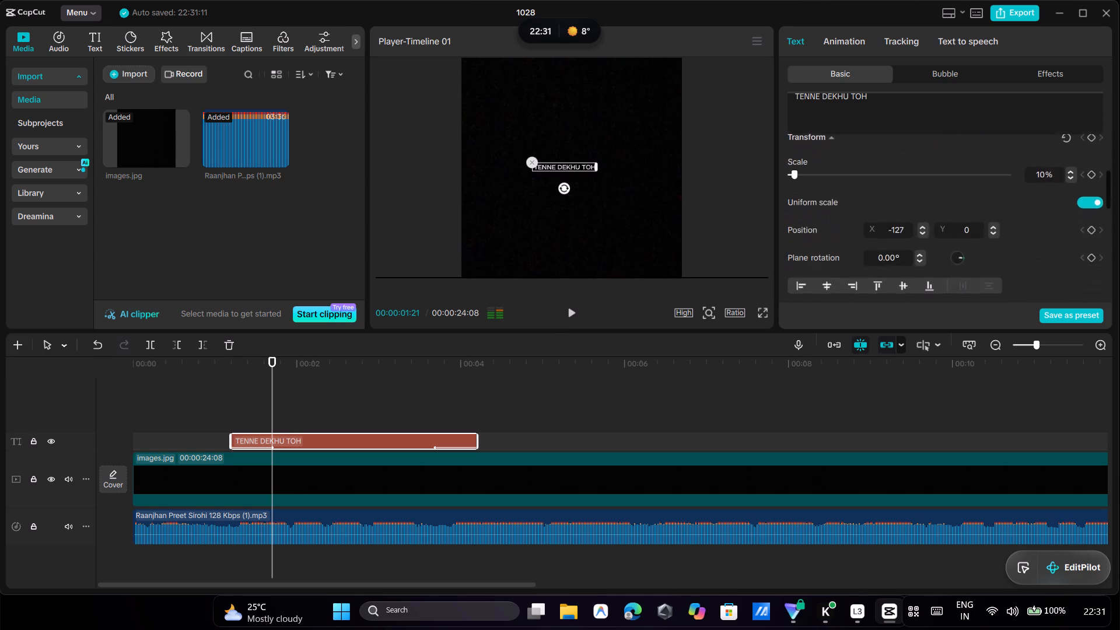
pyautogui.scroll(-1, 947, 227)
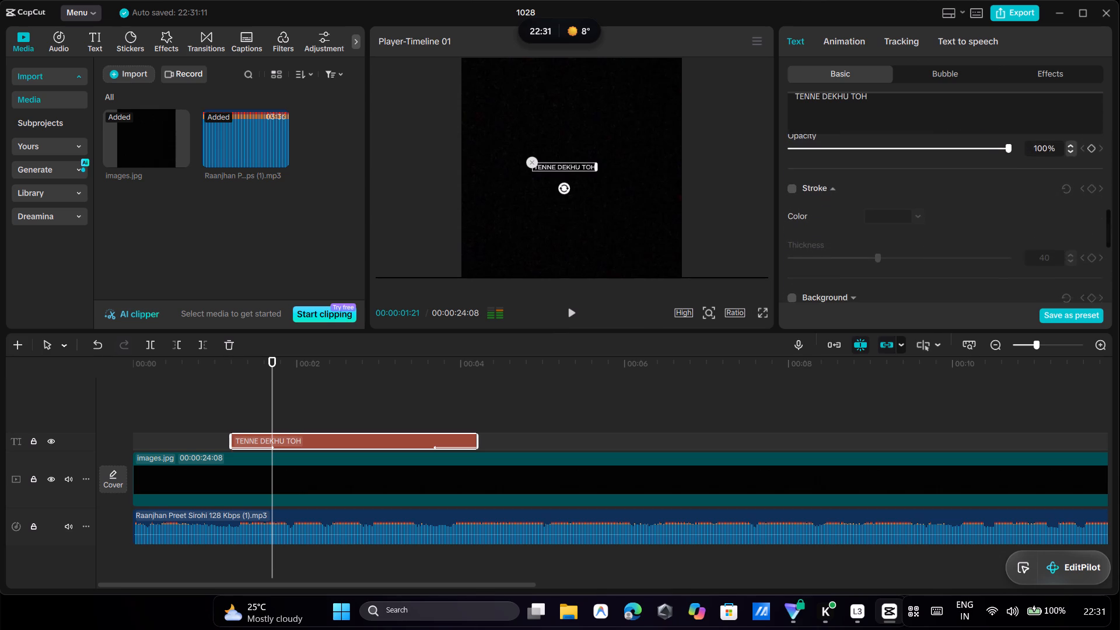
pyautogui.click(885, 206)
pyautogui.click(885, 206)
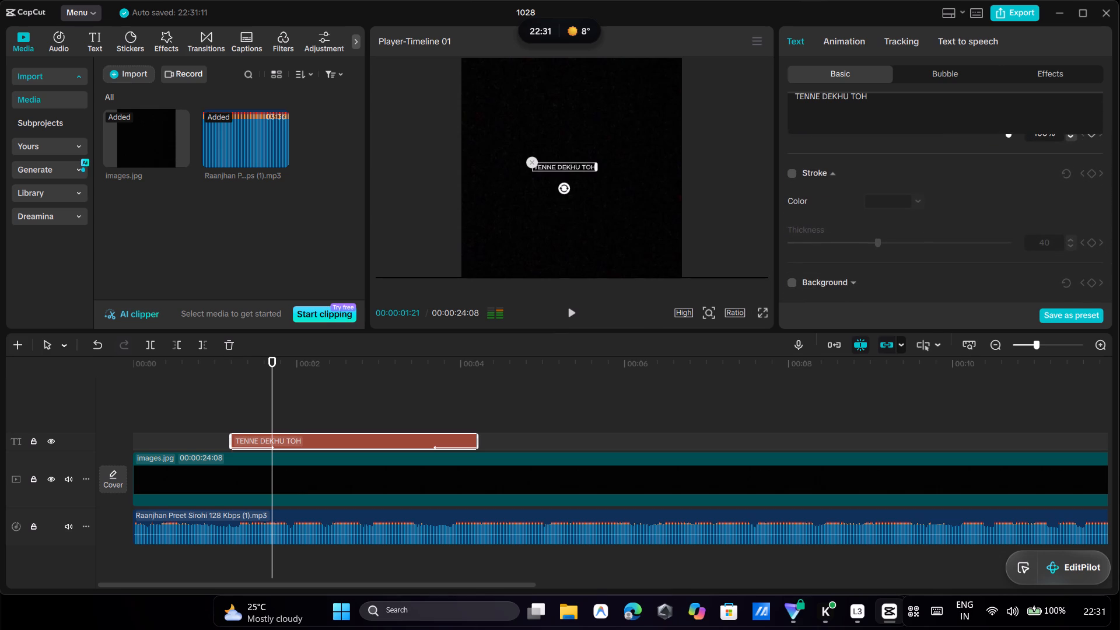
pyautogui.doubleClick(884, 202)
pyautogui.click(884, 199)
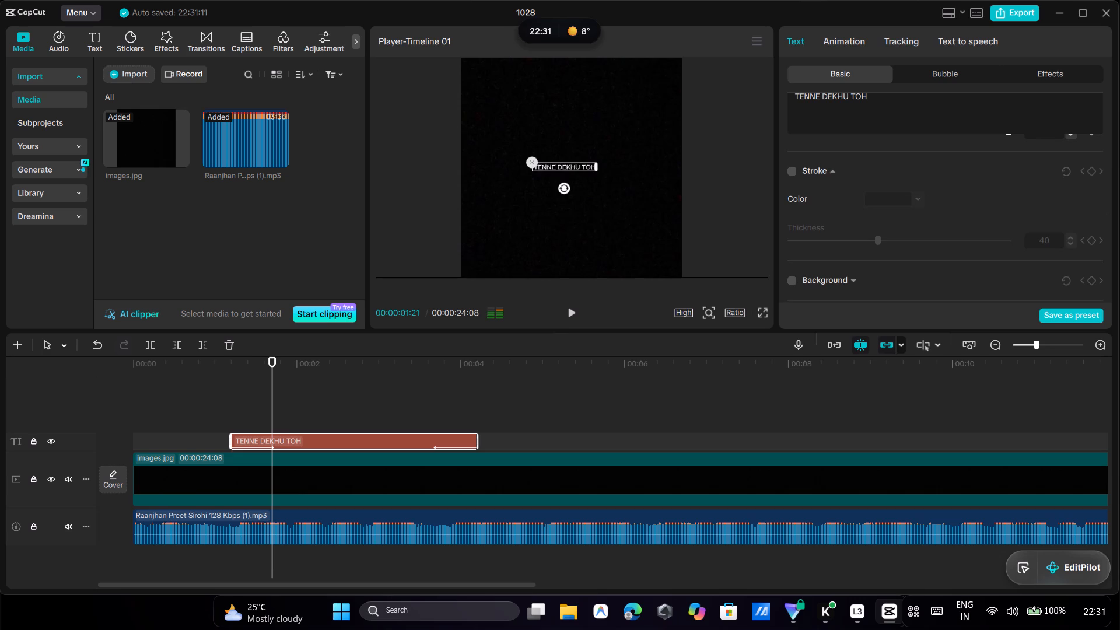
pyautogui.click(799, 174)
pyautogui.click(790, 172)
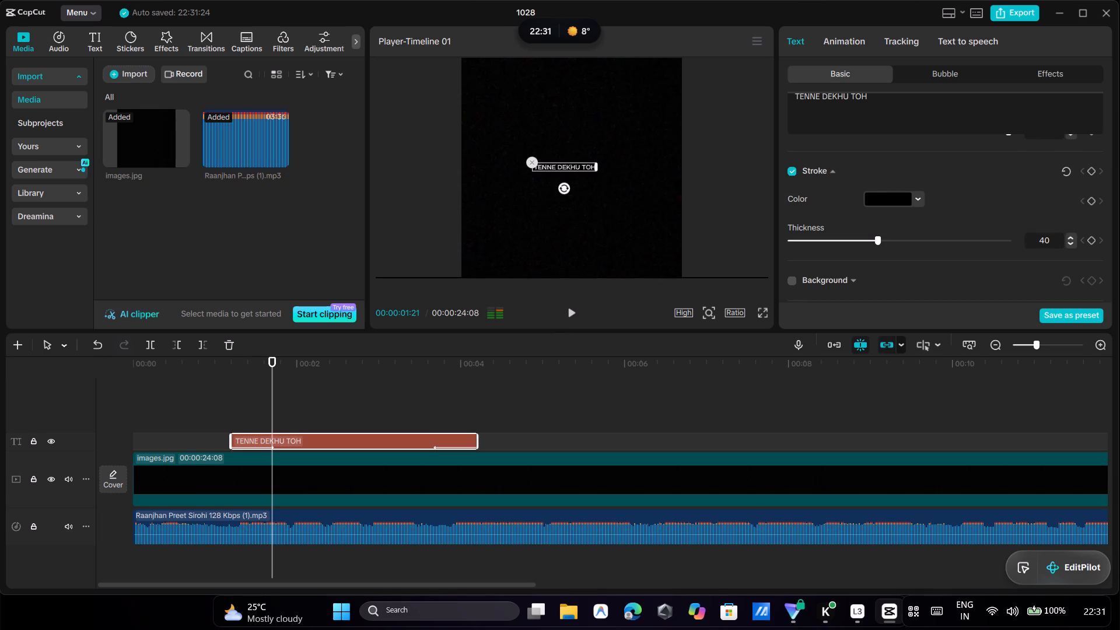
pyautogui.click(885, 200)
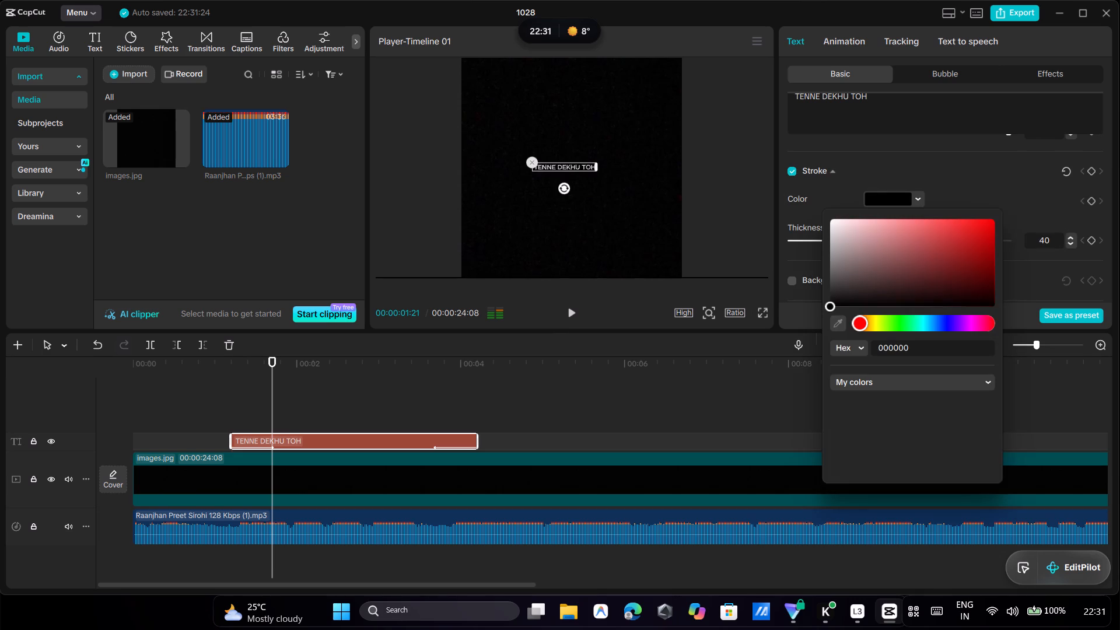
pyautogui.moveTo(867, 279); pyautogui.dragTo(1066, 226)
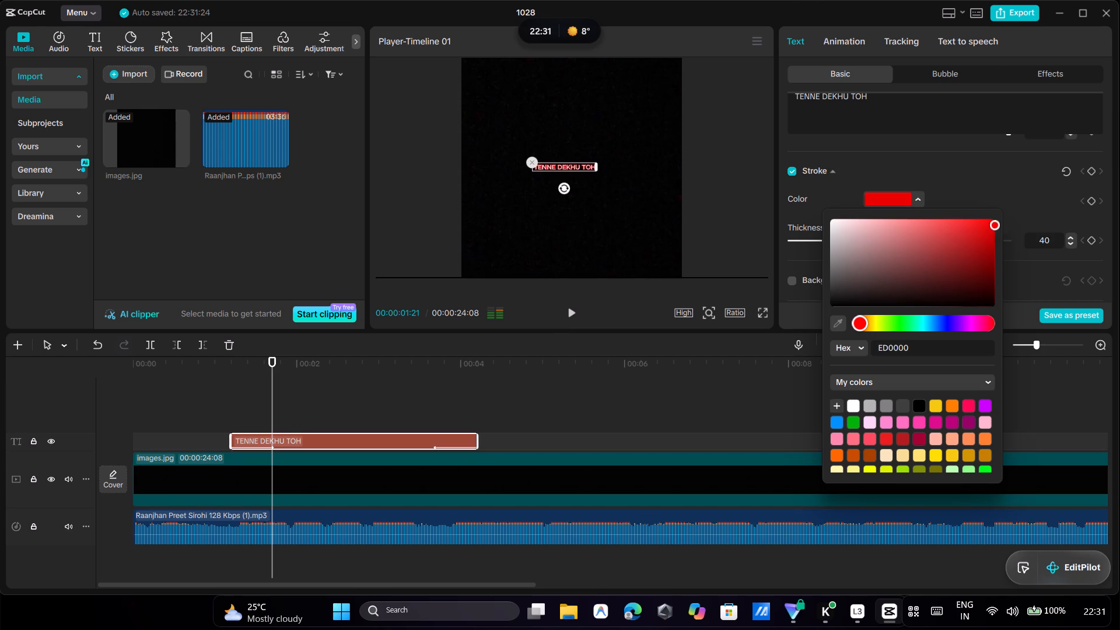
# Change the lyric text's stroke color from red to teal 279FA2.
pyautogui.moveTo(1066, 226); pyautogui.dragTo(882, 254)
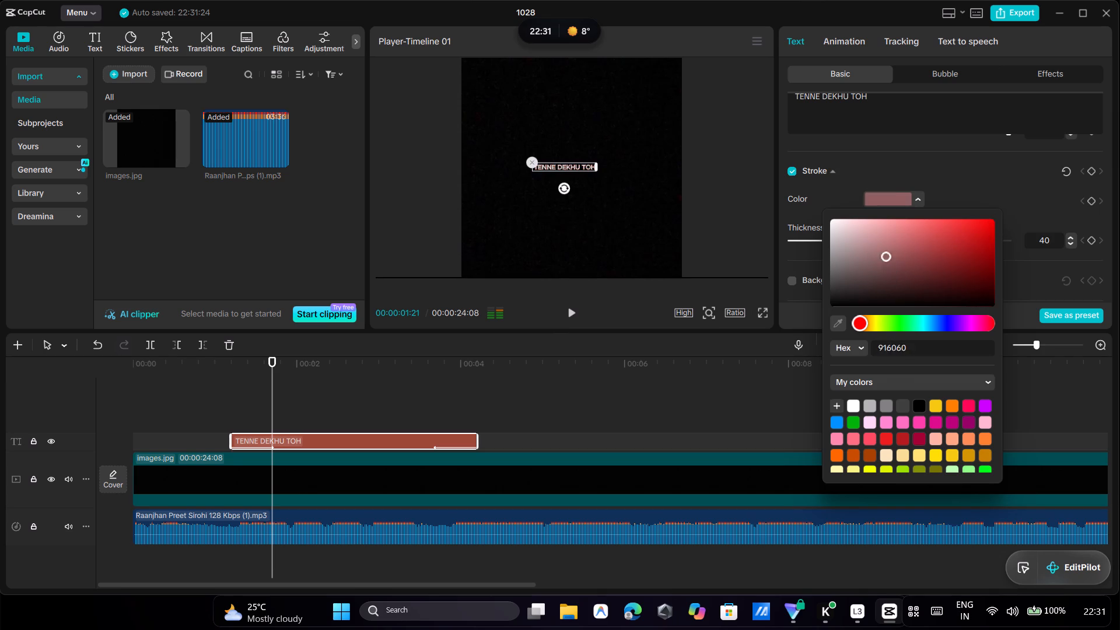
pyautogui.moveTo(882, 254); pyautogui.dragTo(875, 271)
pyautogui.moveTo(946, 318); pyautogui.dragTo(918, 324)
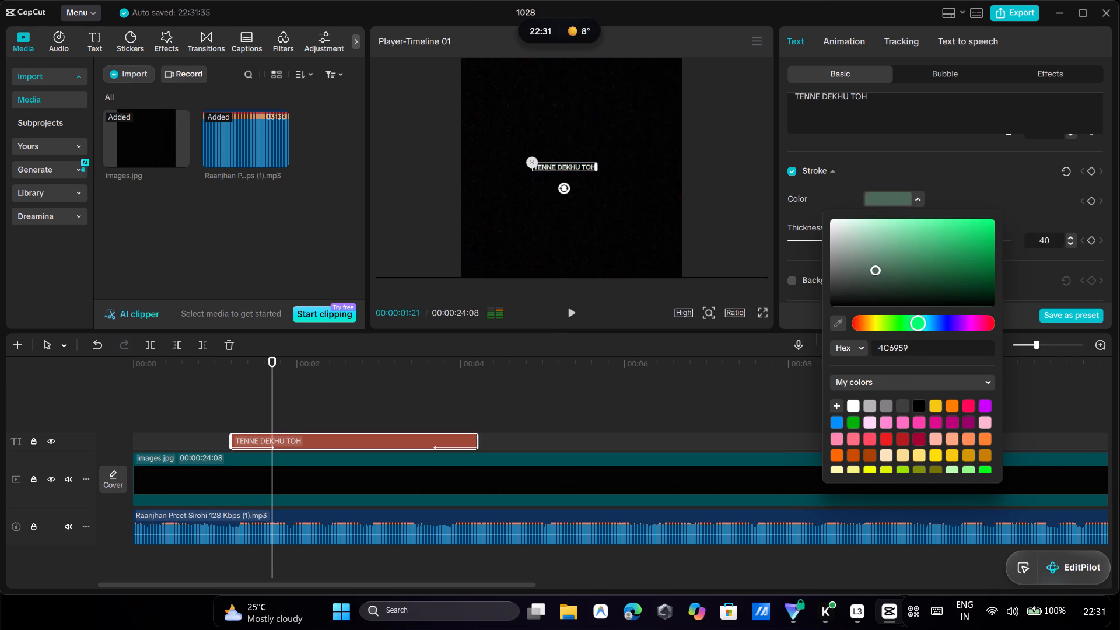
pyautogui.click(918, 324)
pyautogui.moveTo(925, 325); pyautogui.dragTo(932, 324)
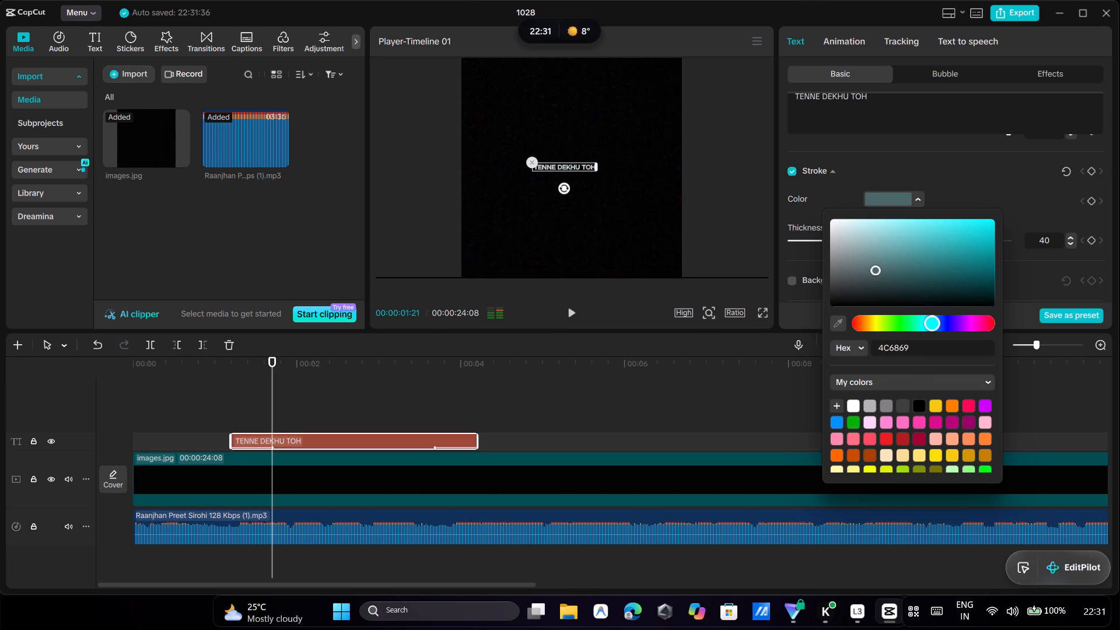
pyautogui.moveTo(877, 267); pyautogui.dragTo(953, 251)
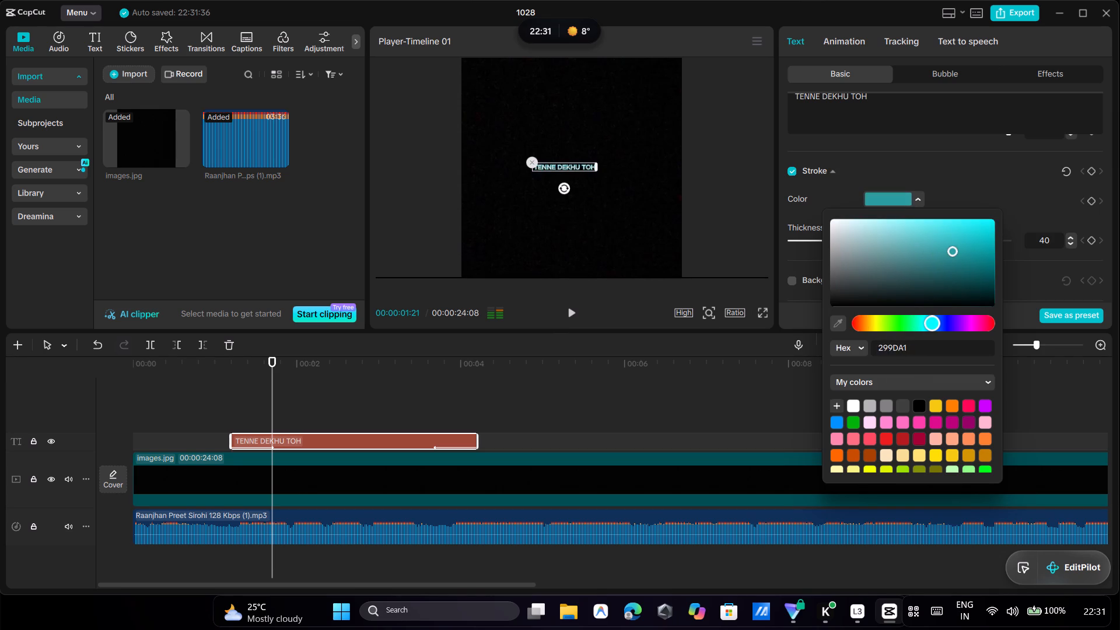
pyautogui.moveTo(953, 251); pyautogui.dragTo(955, 251)
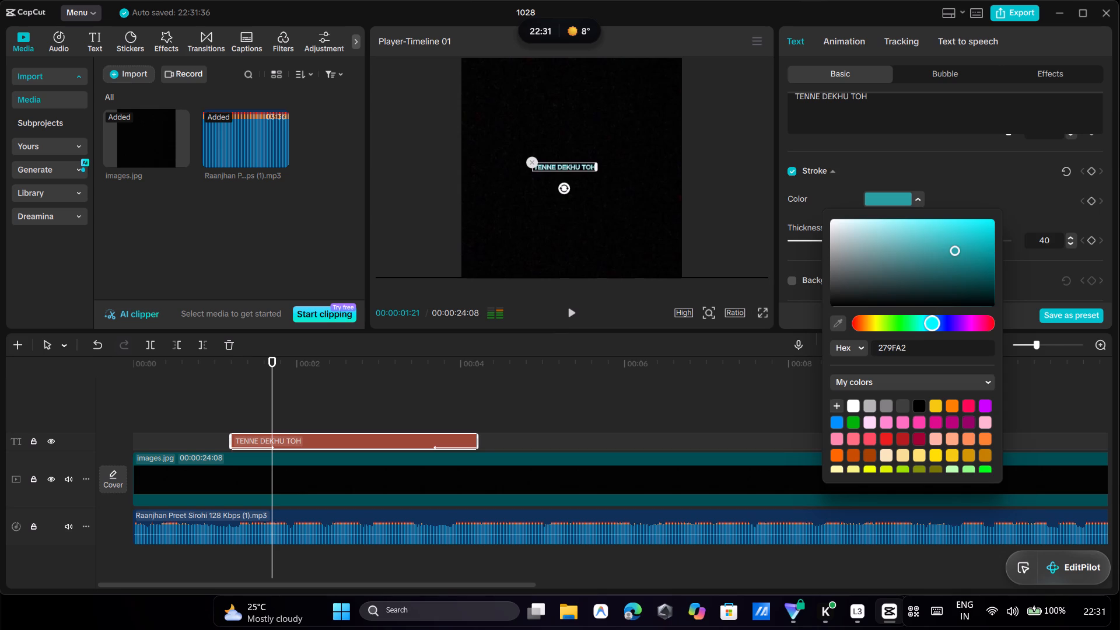
pyautogui.click(695, 205)
# Enable the shadow on the TENNE DEKHU TOH lyric text and look over the surrounding style settings.
pyautogui.click(573, 164)
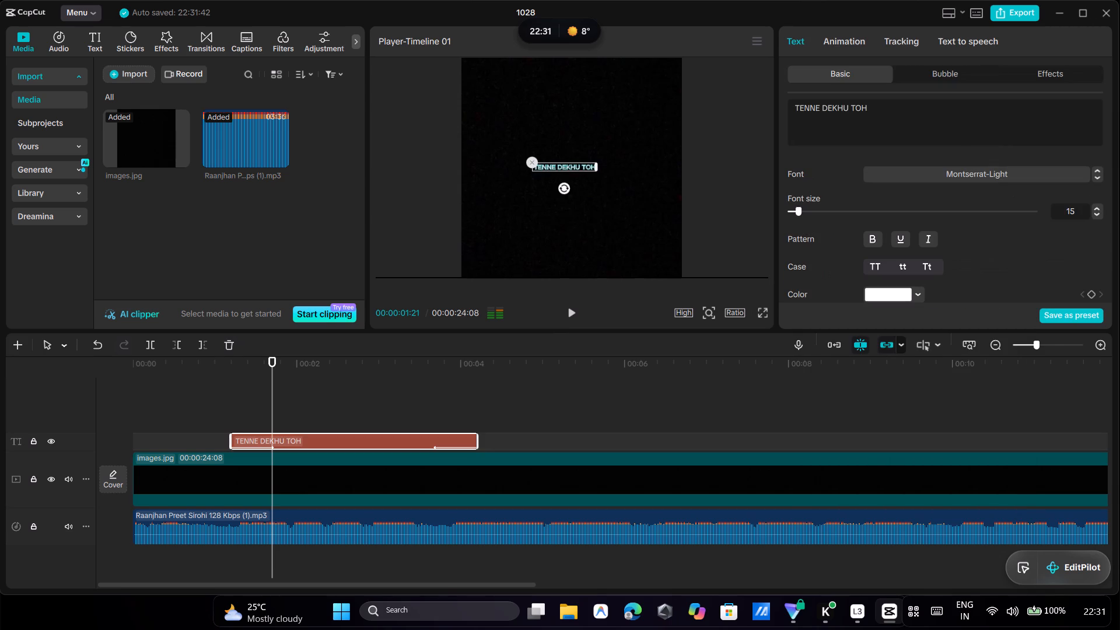
pyautogui.scroll(-2, 864, 236)
pyautogui.scroll(1, 864, 236)
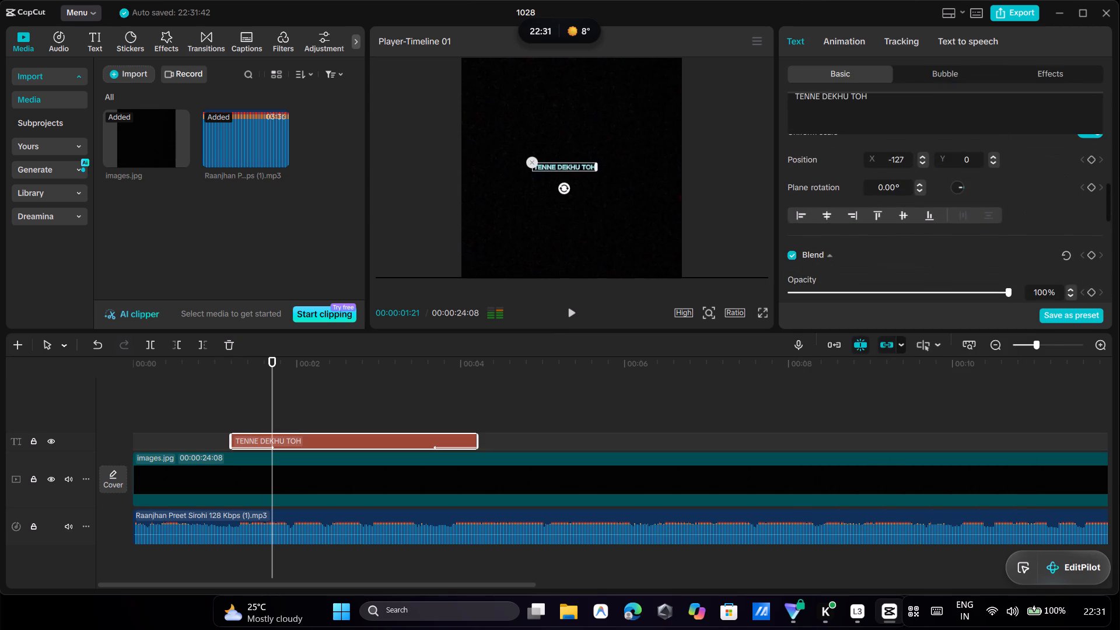
pyautogui.click(793, 252)
pyautogui.scroll(-2, 848, 258)
pyautogui.scroll(1, 848, 258)
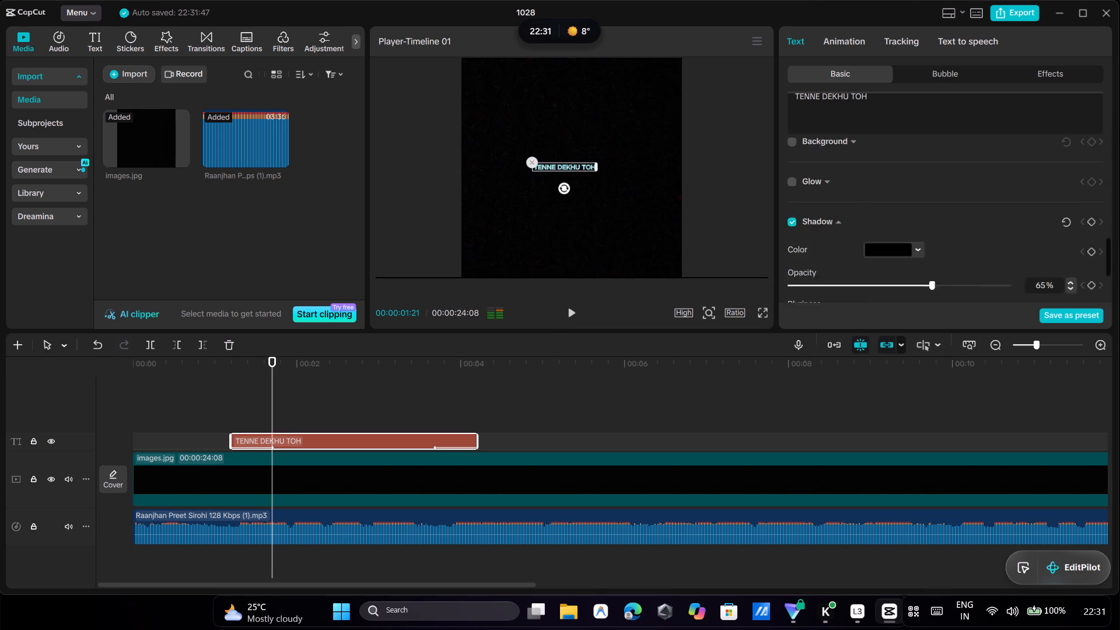
pyautogui.scroll(1, 848, 258)
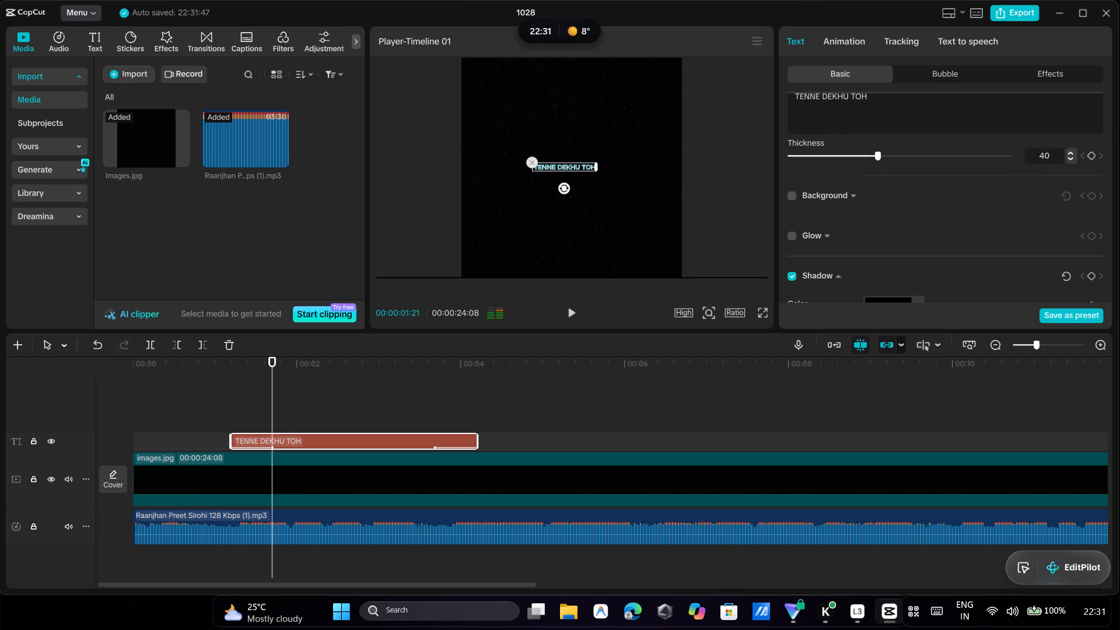
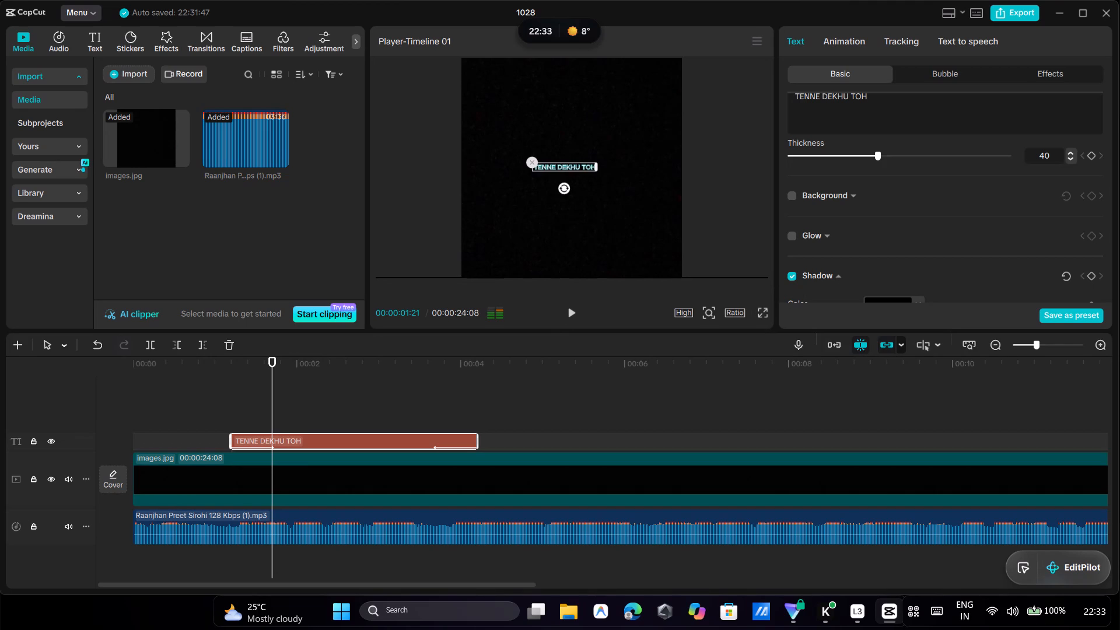
# Examine the stroke and shadow of the TENNE DEKHU TOH lyric text up close in the preview.
pyautogui.keyDown('ctrl'); pyautogui.scroll(2, 776, 279); pyautogui.keyUp('ctrl')
pyautogui.keyDown('ctrl'); pyautogui.scroll(2, 618, 203); pyautogui.keyUp('ctrl')
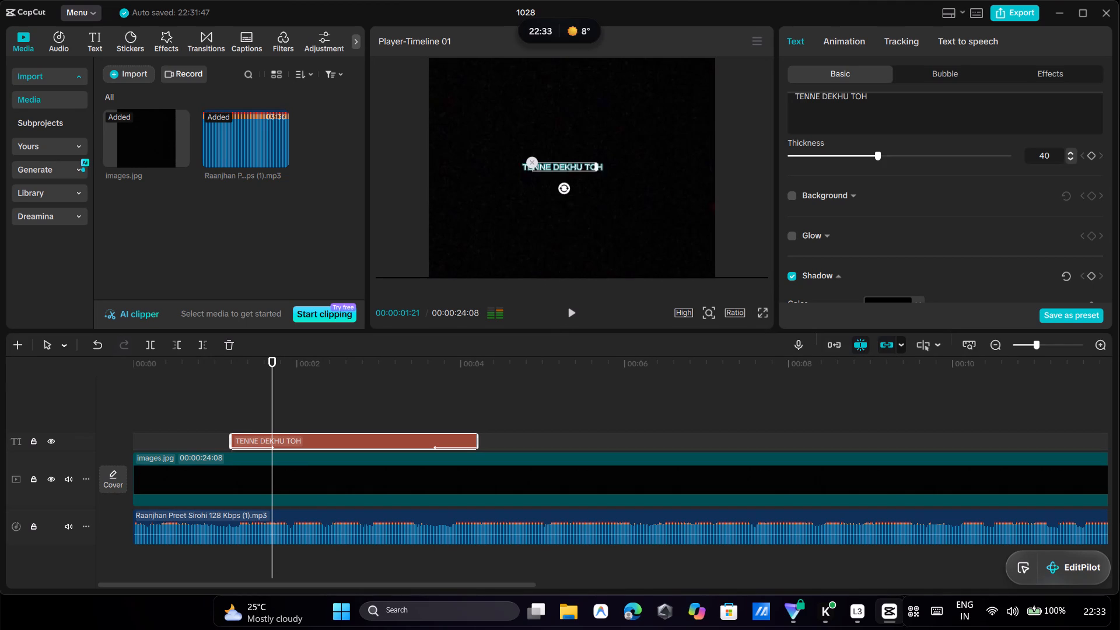
pyautogui.keyDown('ctrl'); pyautogui.scroll(9, 618, 203); pyautogui.keyUp('ctrl')
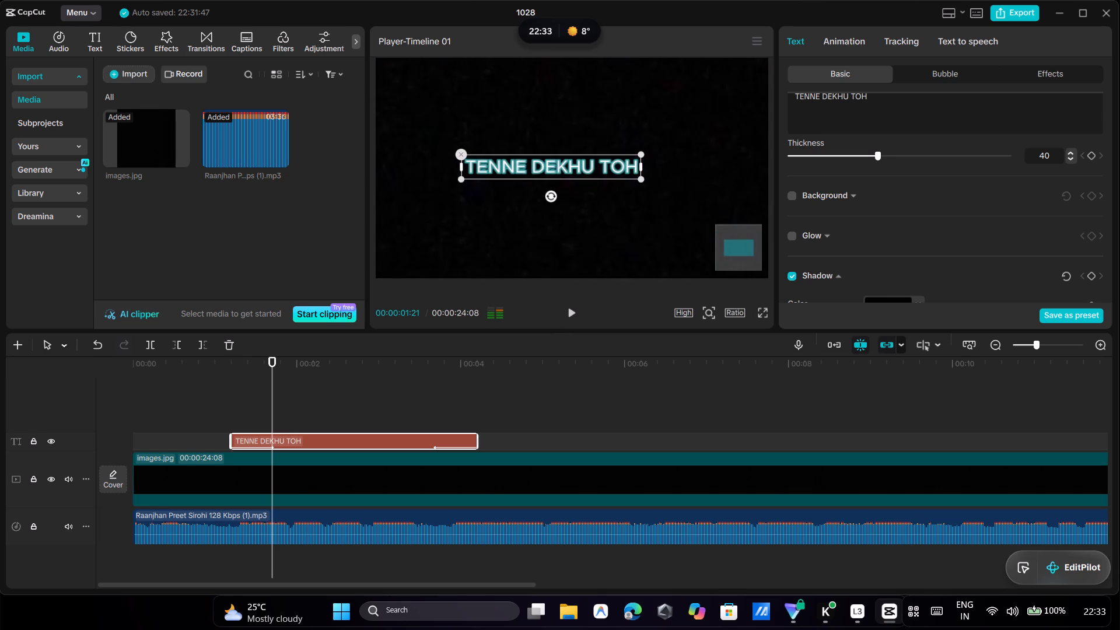
pyautogui.keyDown('ctrl'); pyautogui.scroll(9, 618, 203); pyautogui.keyUp('ctrl')
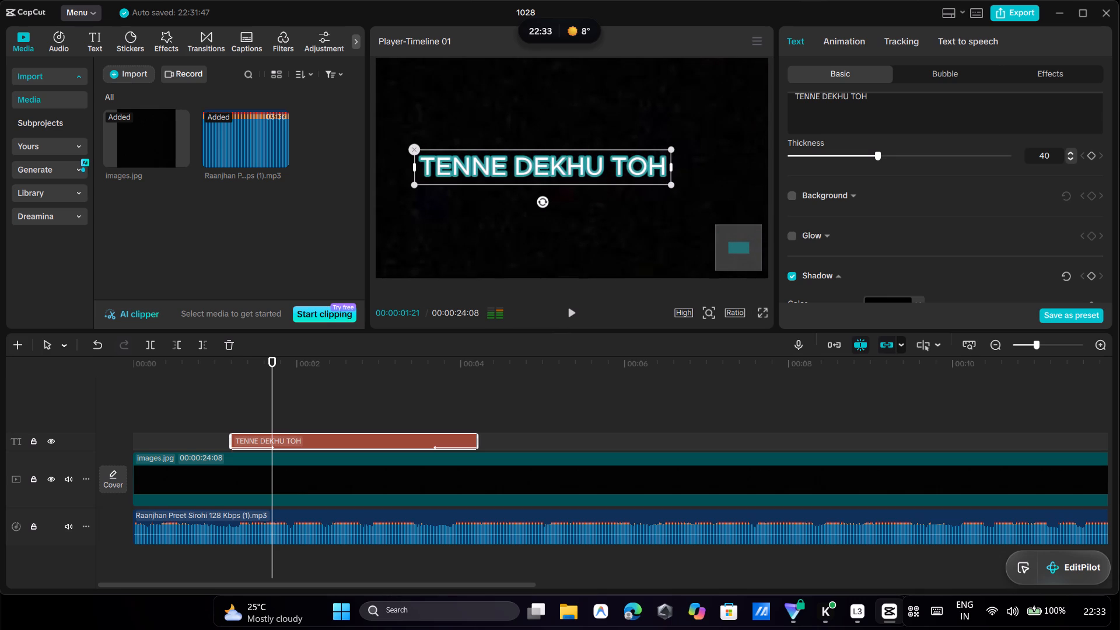
pyautogui.keyDown('ctrl'); pyautogui.scroll(4, 618, 203); pyautogui.keyUp('ctrl')
pyautogui.scroll(1, 618, 203)
pyautogui.keyDown('ctrl'); pyautogui.scroll(1, 619, 220); pyautogui.keyUp('ctrl')
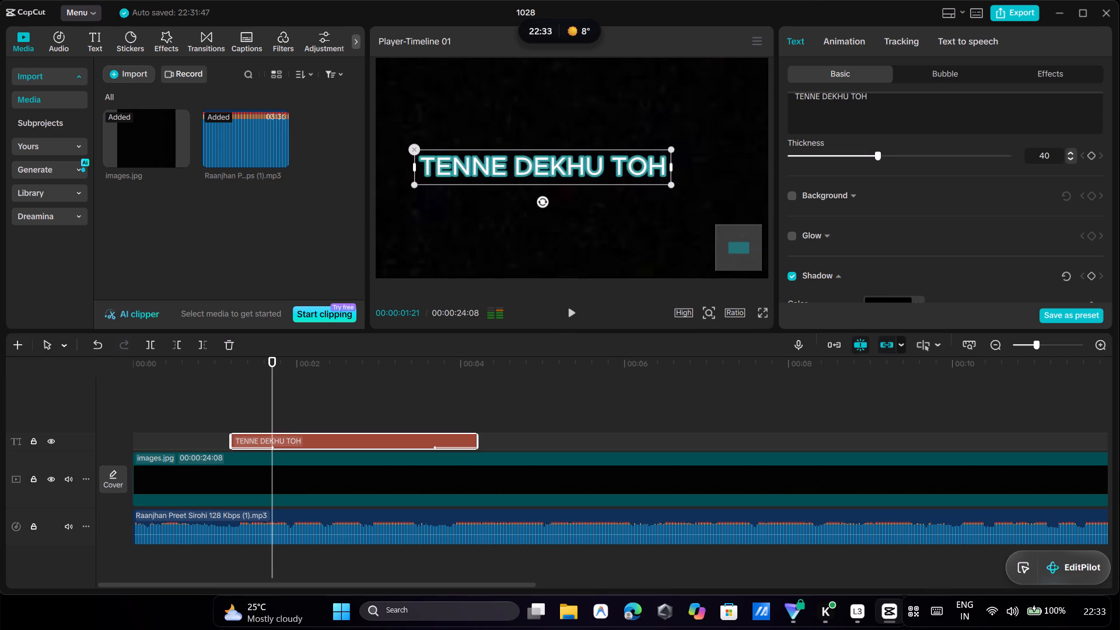
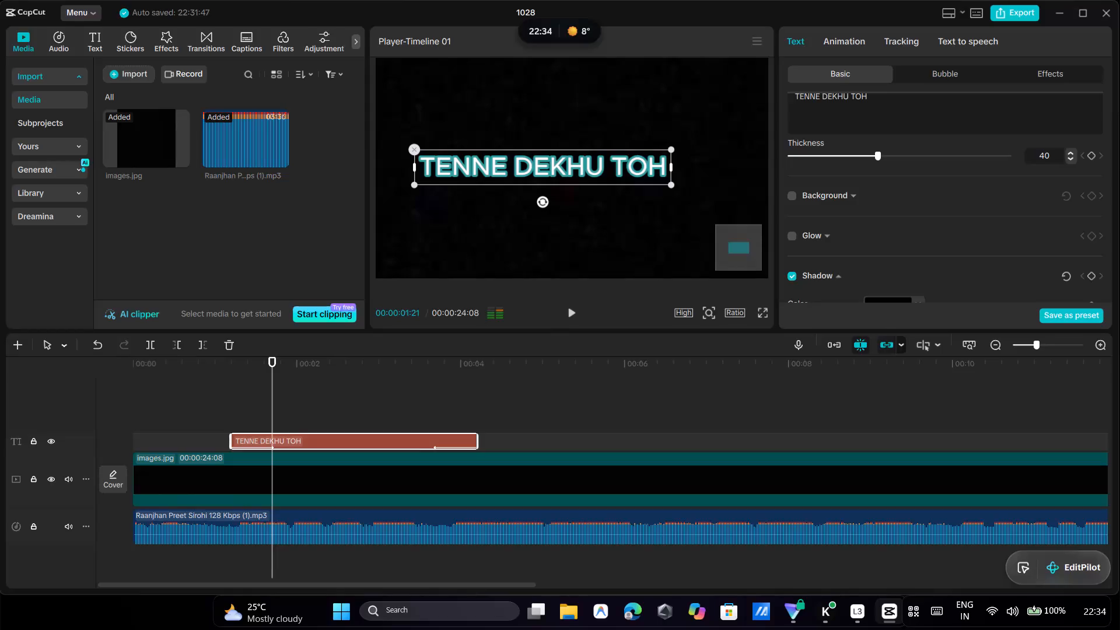
# Turn off the shadow and turn on the background for the TENNE DEKHU TOH lyric text.
pyautogui.click(788, 274)
pyautogui.click(793, 195)
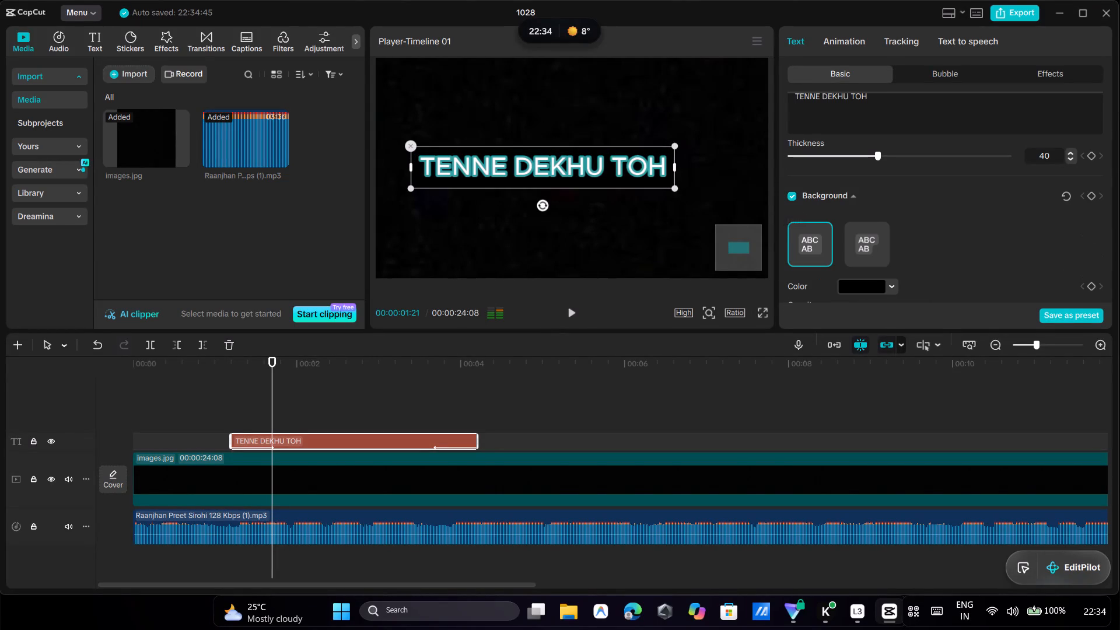
# Turn off the stroke on the TENNE DEKHU TOH lyric text.
pyautogui.scroll(-2, 841, 141)
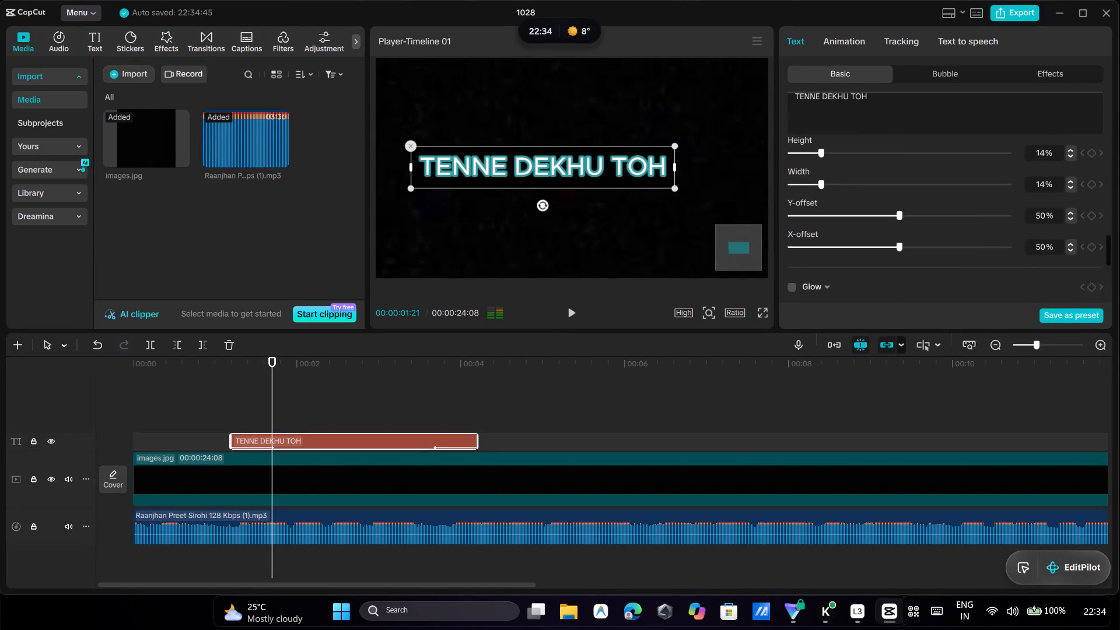
pyautogui.scroll(-1, 836, 169)
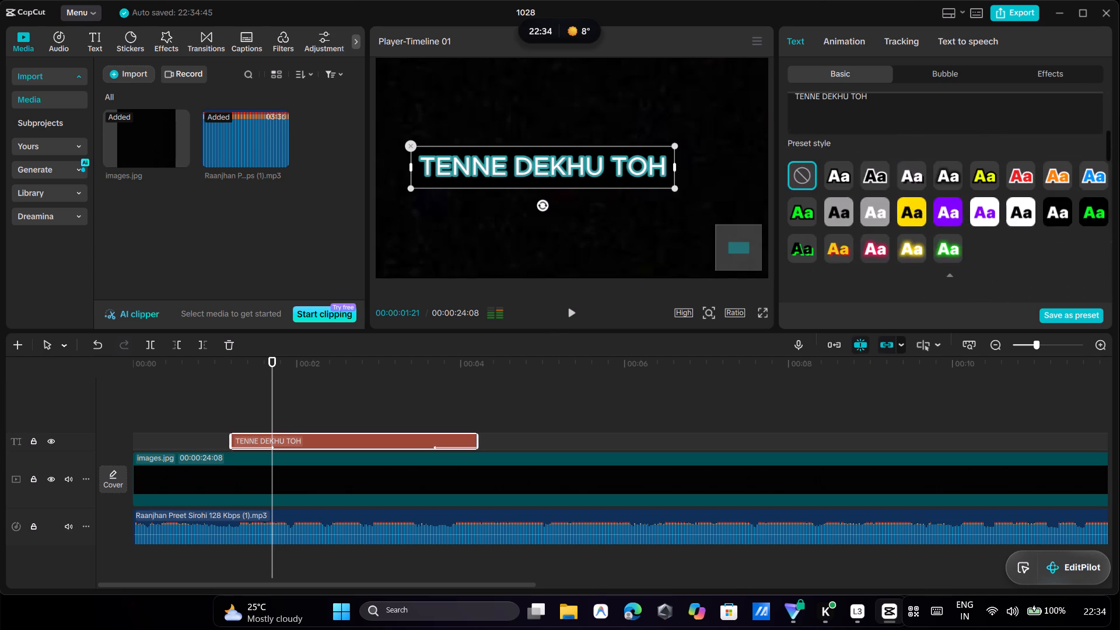
pyautogui.scroll(-1, 836, 169)
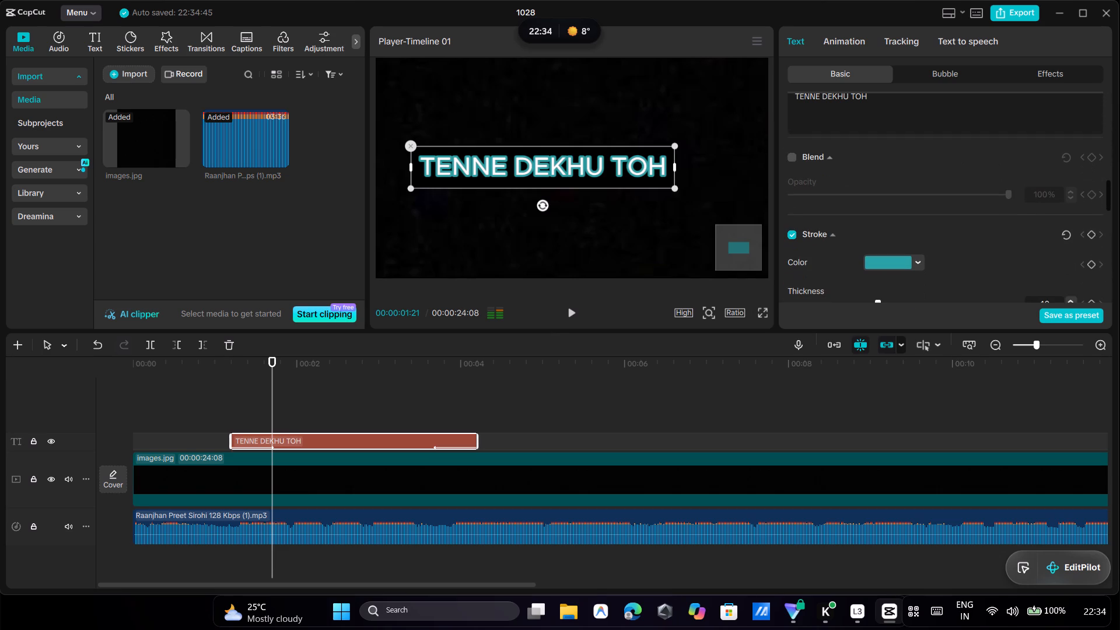
pyautogui.click(793, 232)
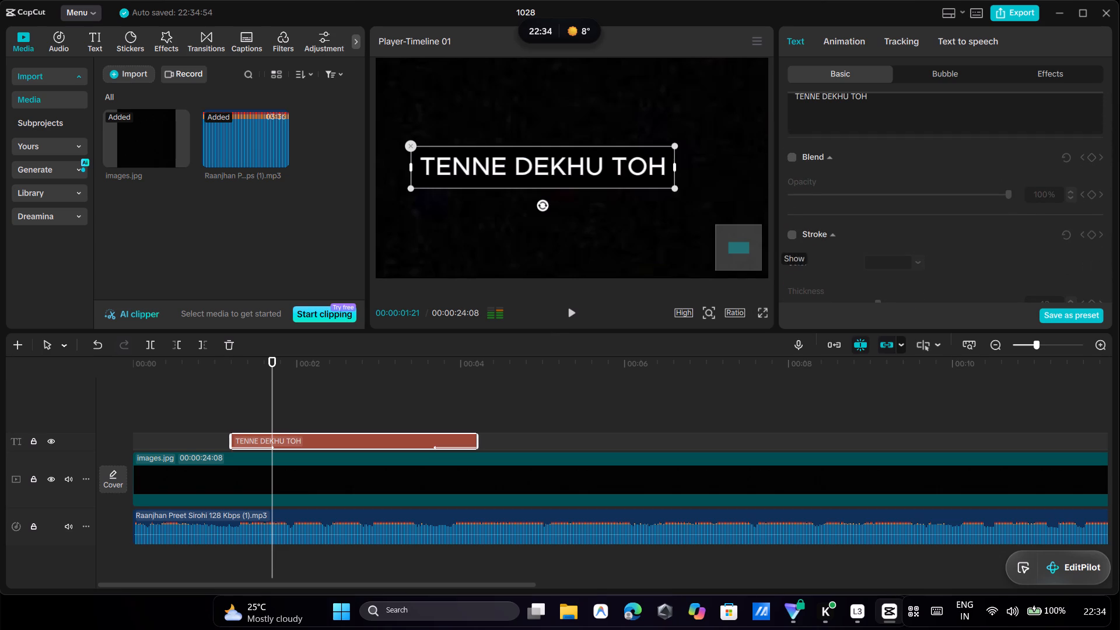
# Review the lyric text's background, glow, shadow and font settings.
pyautogui.scroll(-1, 824, 268)
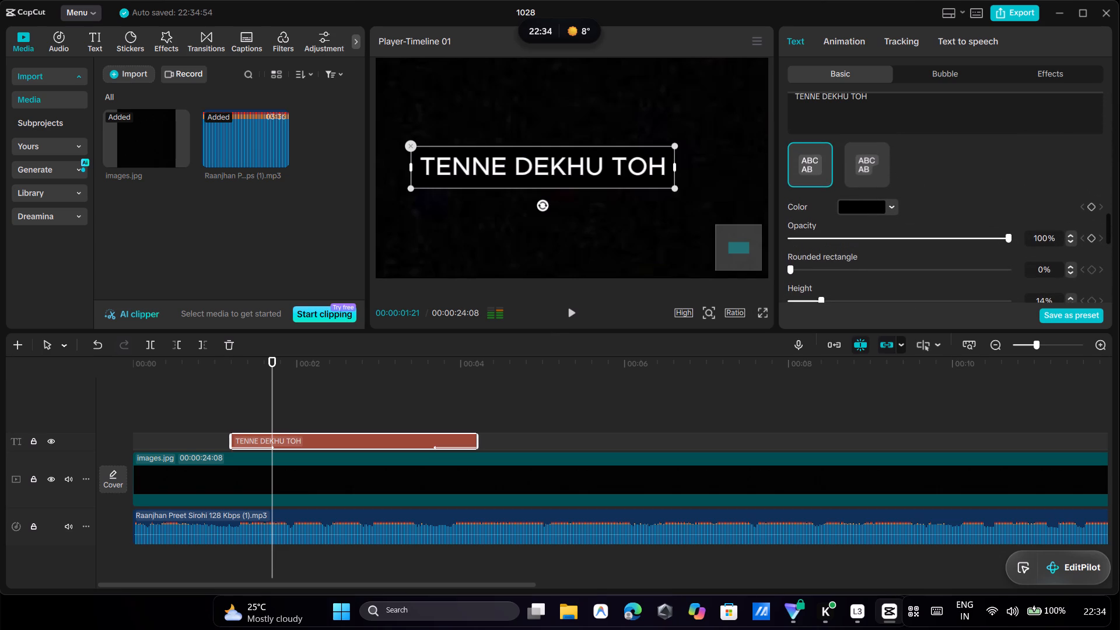
pyautogui.scroll(-1, 824, 268)
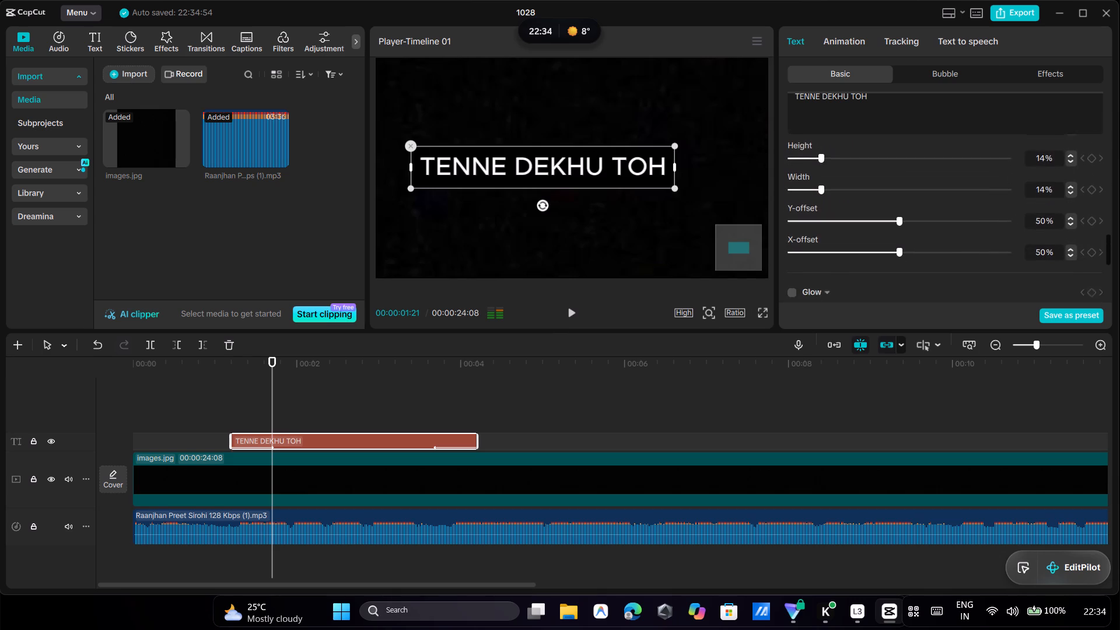
pyautogui.scroll(-3, 824, 268)
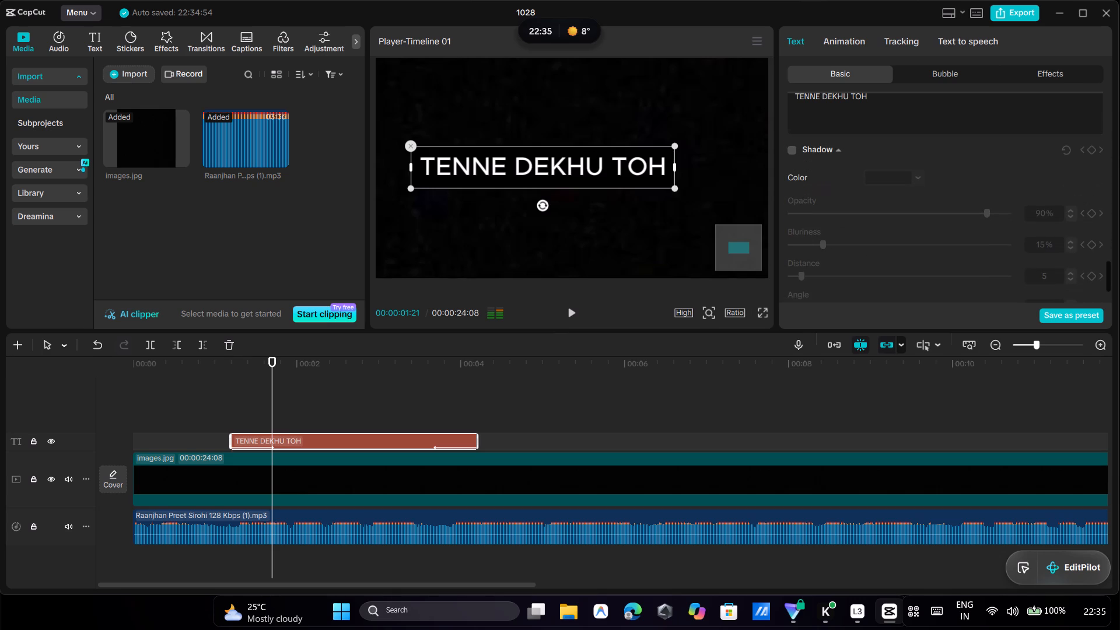
pyautogui.scroll(-1, 856, 237)
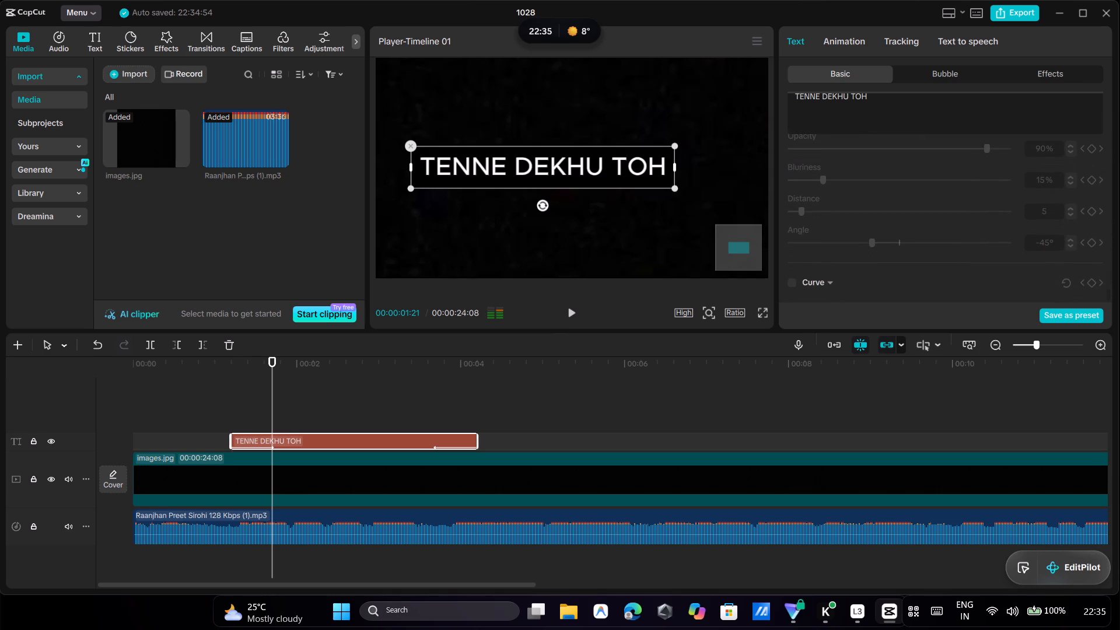
pyautogui.scroll(5, 856, 237)
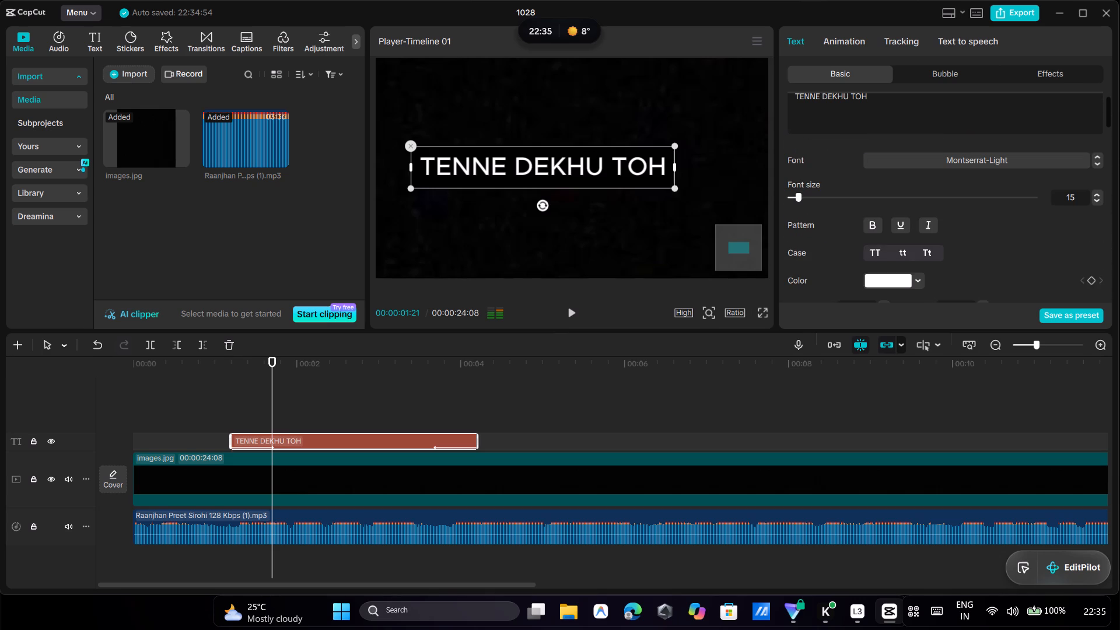
pyautogui.scroll(1, 856, 237)
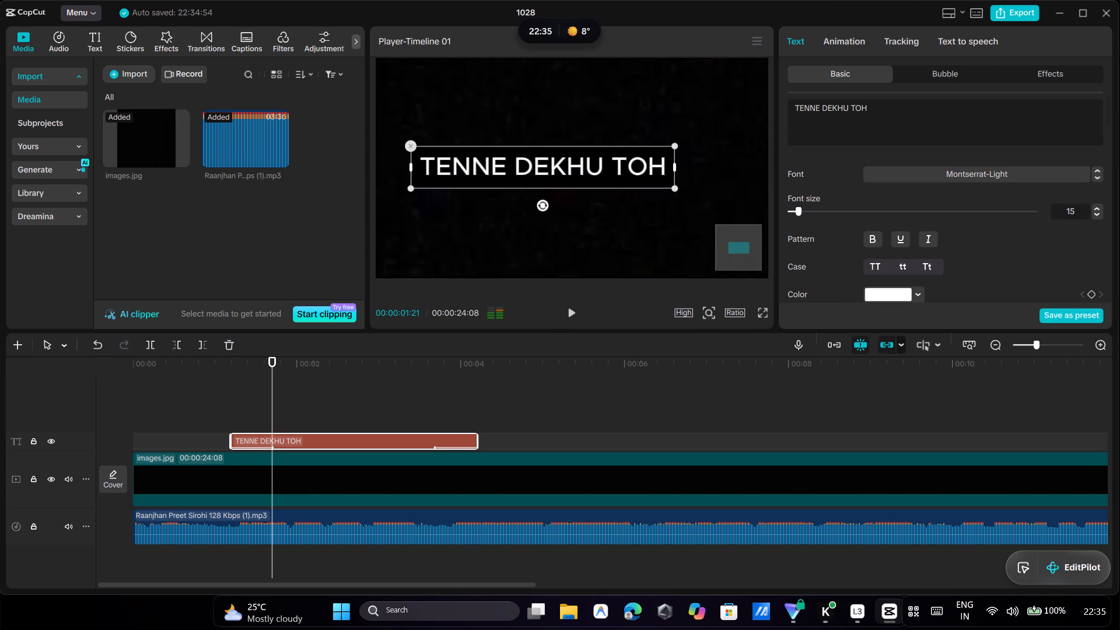
pyautogui.click(663, 171)
pyautogui.doubleClick(663, 171)
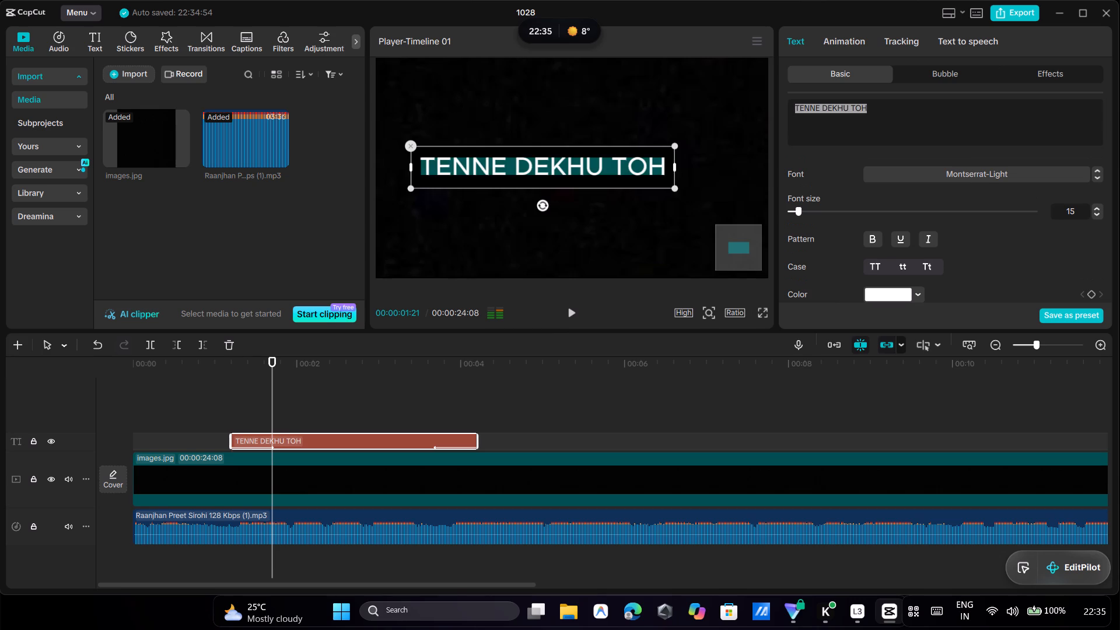
# Apply the Fade In entrance animation to the images.jpg background clip and mark that animation as a favourite.
pyautogui.click(736, 162)
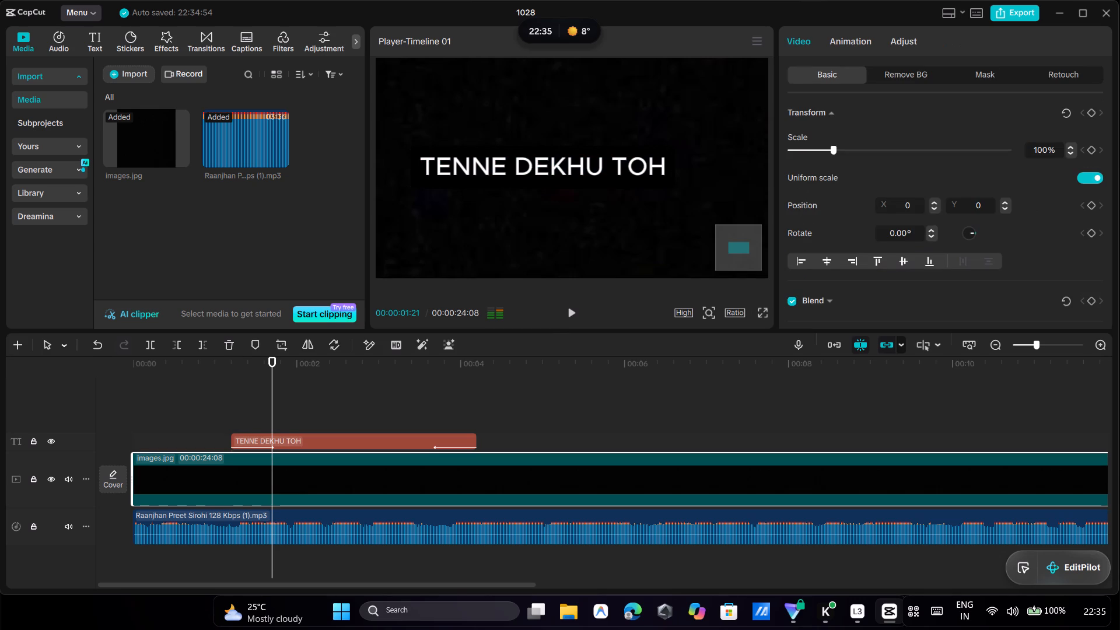
pyautogui.click(845, 44)
pyautogui.click(867, 181)
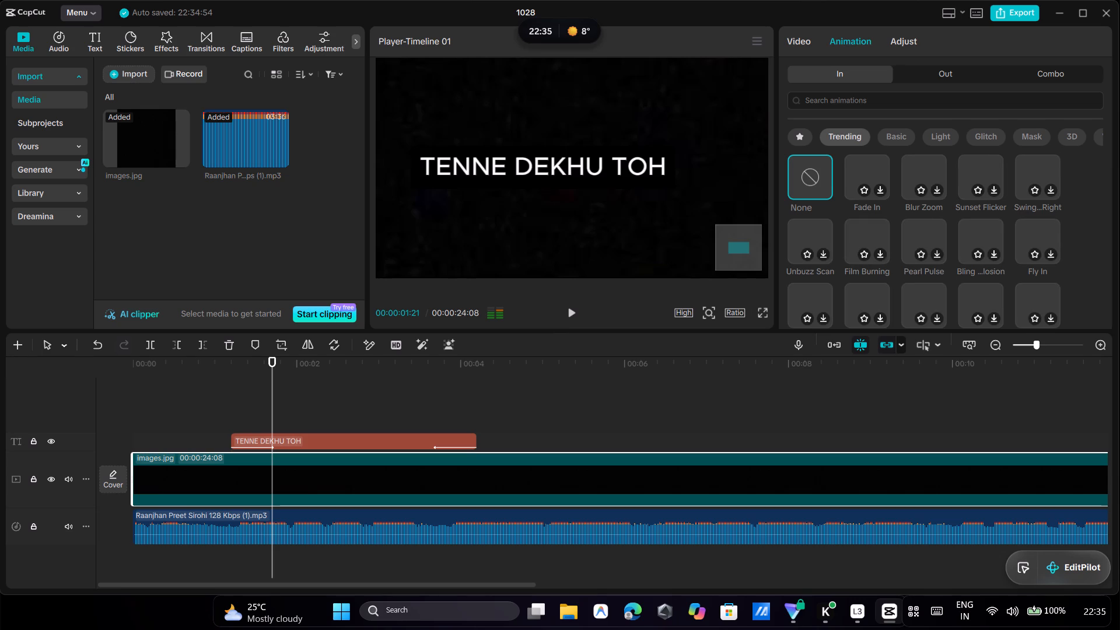
pyautogui.click(881, 192)
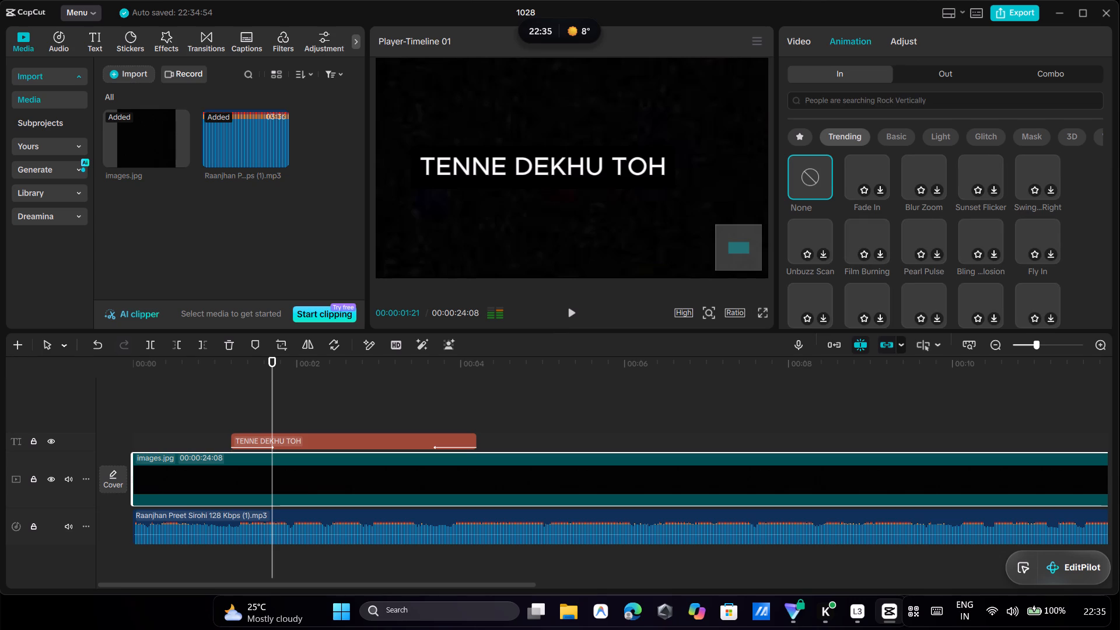
pyautogui.click(881, 192)
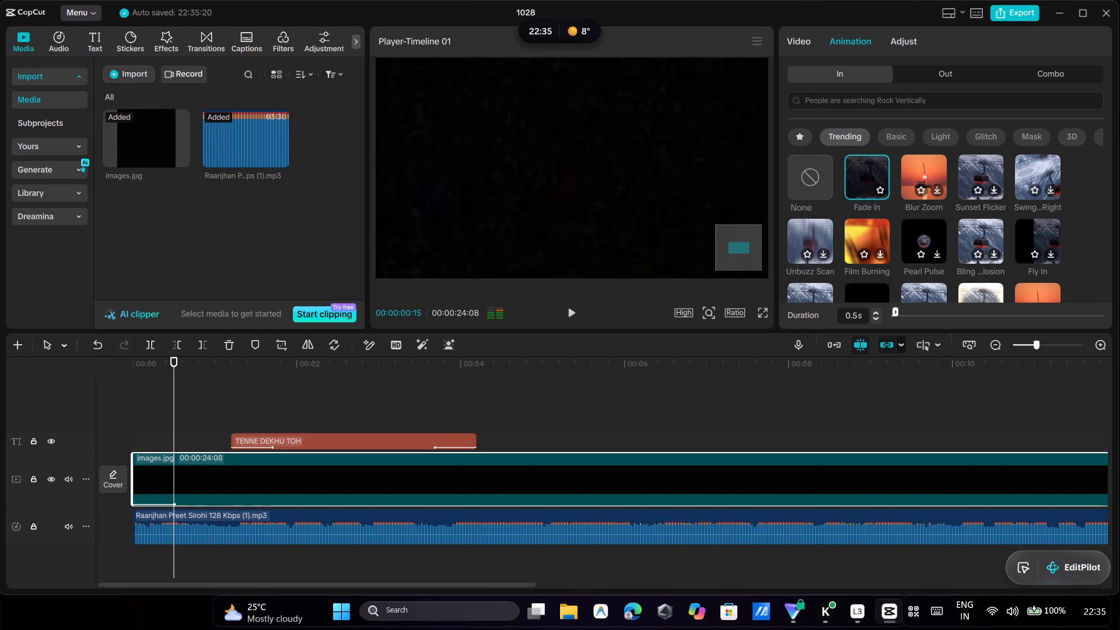
pyautogui.click(879, 190)
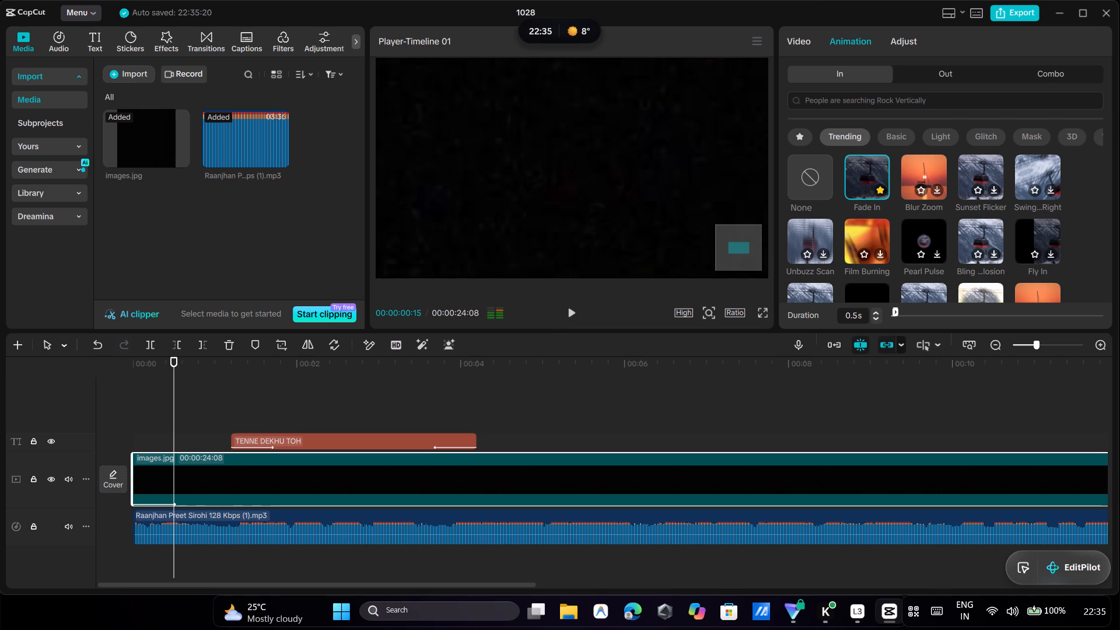
# Play the timeline from the start to preview the lyric with the song.
pyautogui.moveTo(174, 416); pyautogui.dragTo(100, 429)
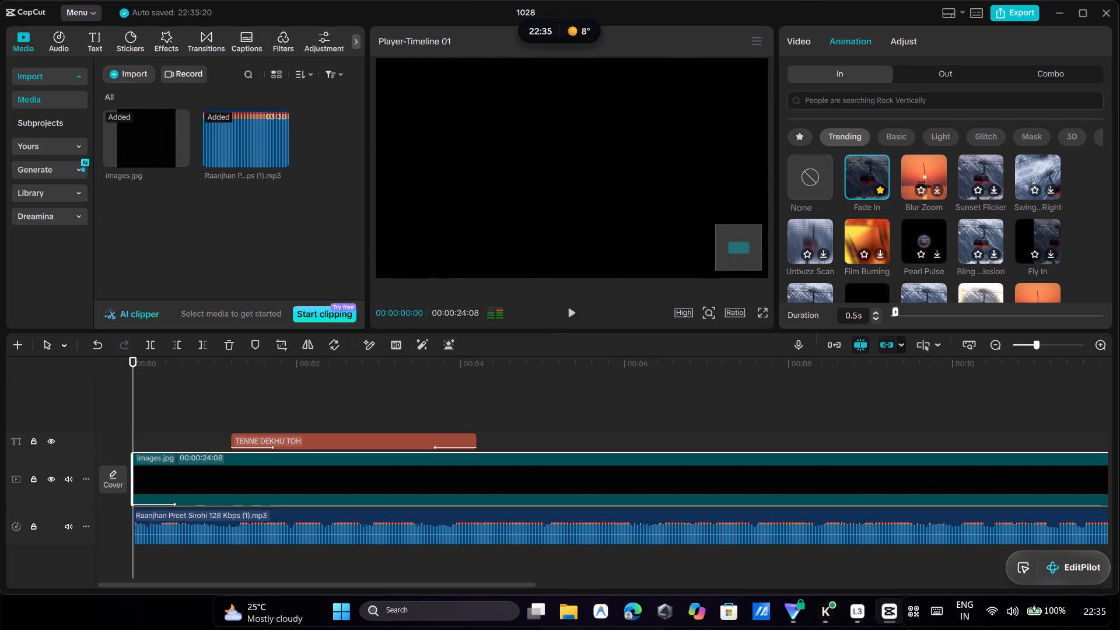
pyautogui.click(572, 316)
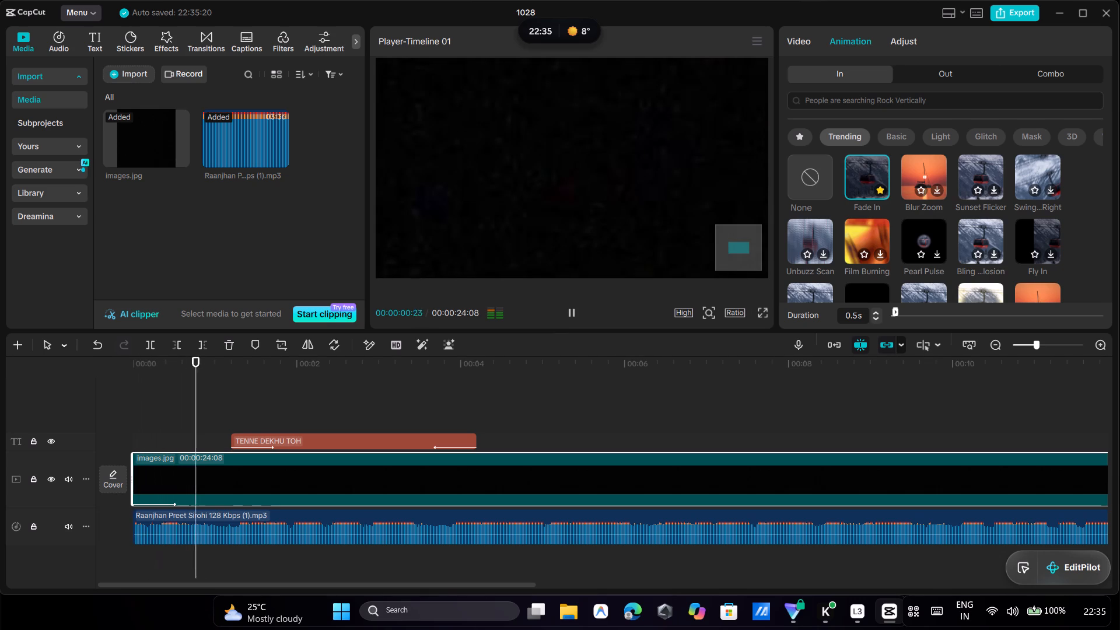
# Lower the system volume to 56%.
pyautogui.click(1025, 621)
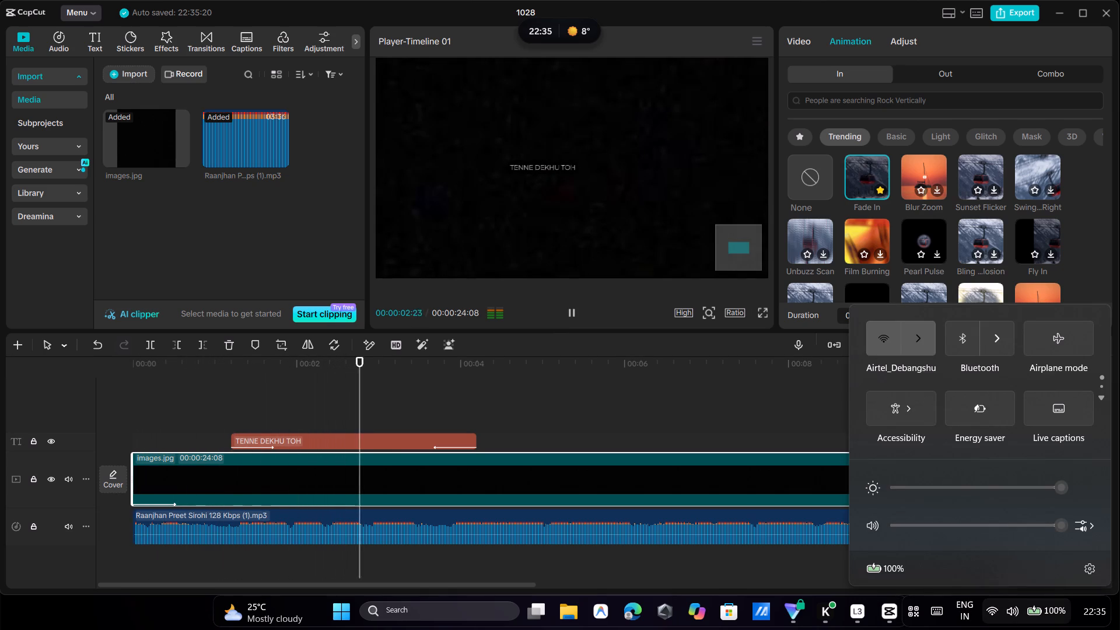
pyautogui.click(989, 530)
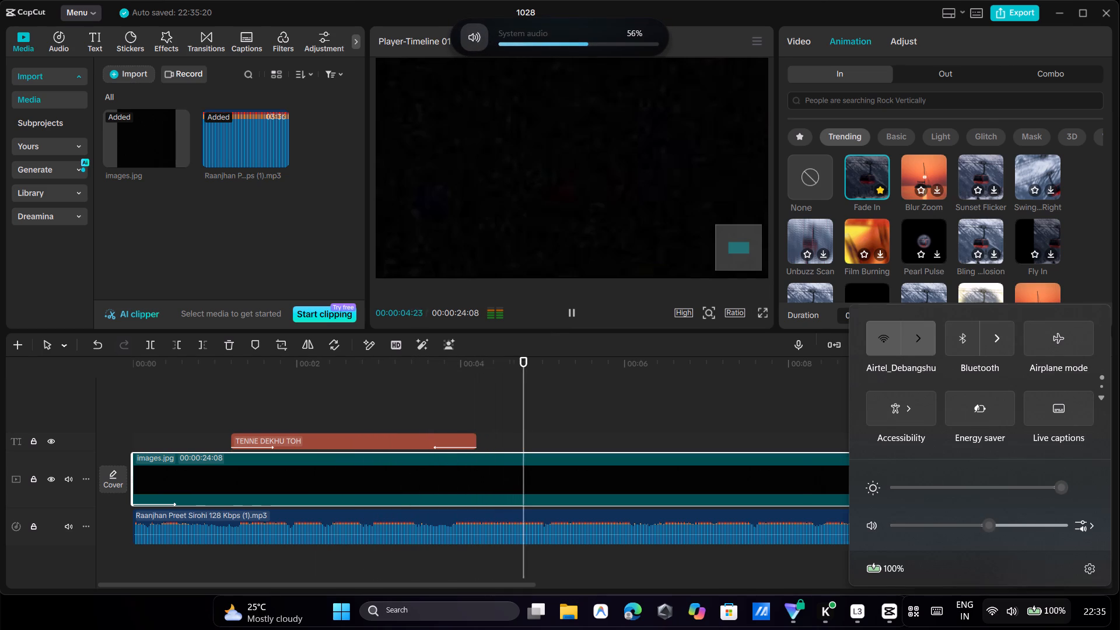
pyautogui.click(802, 421)
# Check the whole frame in the preview and replay the timeline from just before the lyric clip.
pyautogui.keyDown('ctrl'); pyautogui.scroll(-3, 656, 258); pyautogui.keyUp('ctrl')
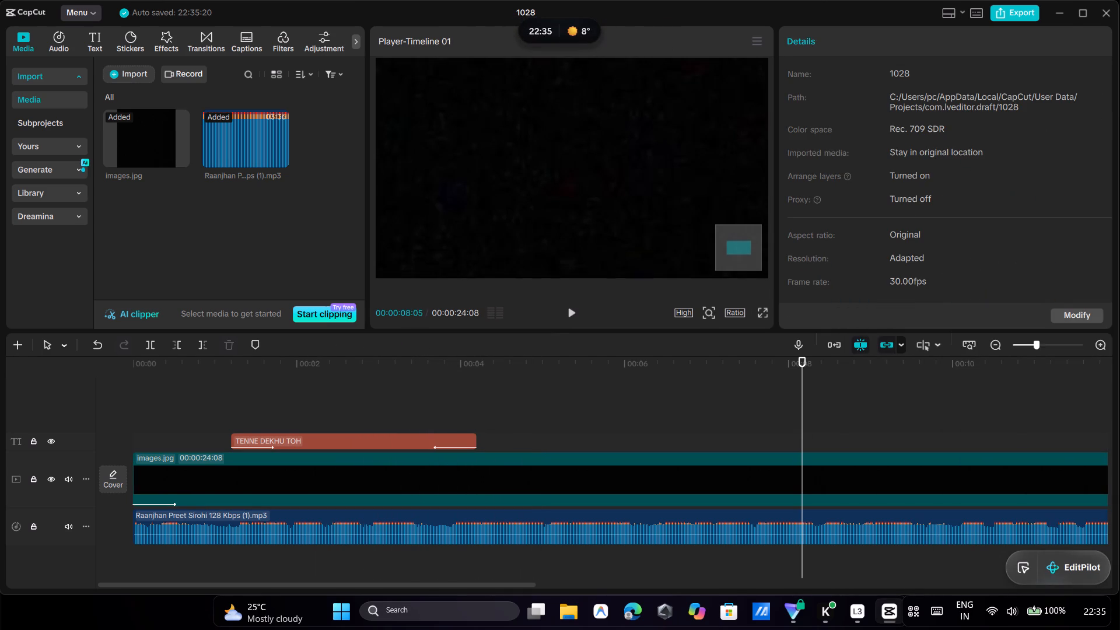
pyautogui.keyDown('ctrl'); pyautogui.scroll(-14, 656, 258); pyautogui.keyUp('ctrl')
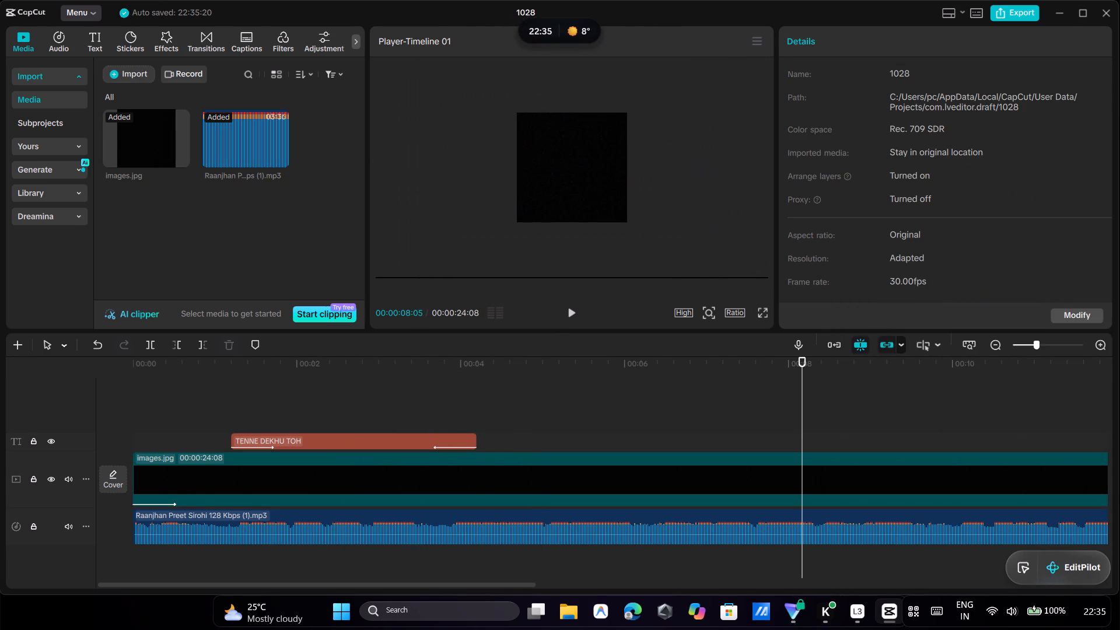
pyautogui.keyDown('ctrl'); pyautogui.scroll(11, 656, 258); pyautogui.keyUp('ctrl')
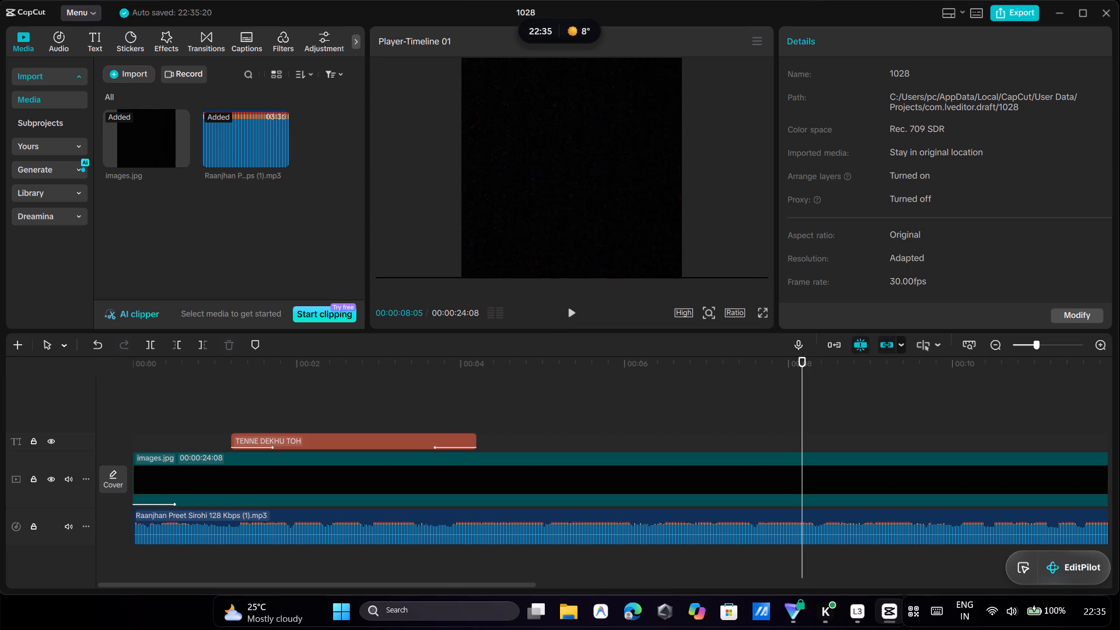
pyautogui.click(193, 409)
pyautogui.click(571, 310)
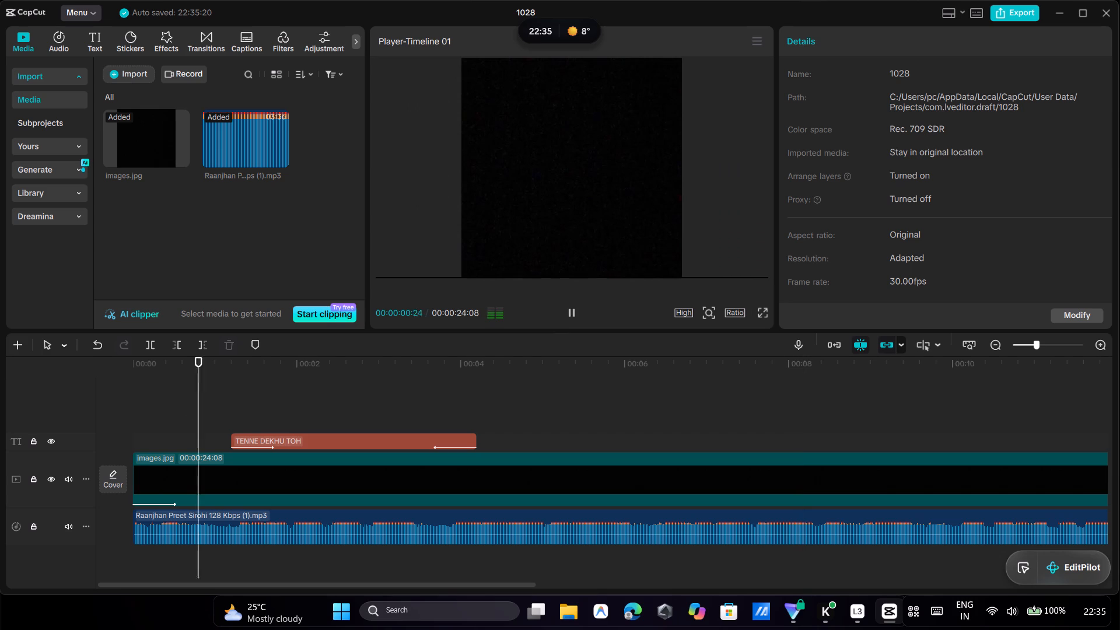
# Pause playback at the TENNE DEKHU TOH lyric and widen its text box in the preview.
pyautogui.moveTo(571, 310); pyautogui.dragTo(566, 167)
pyautogui.click(566, 167)
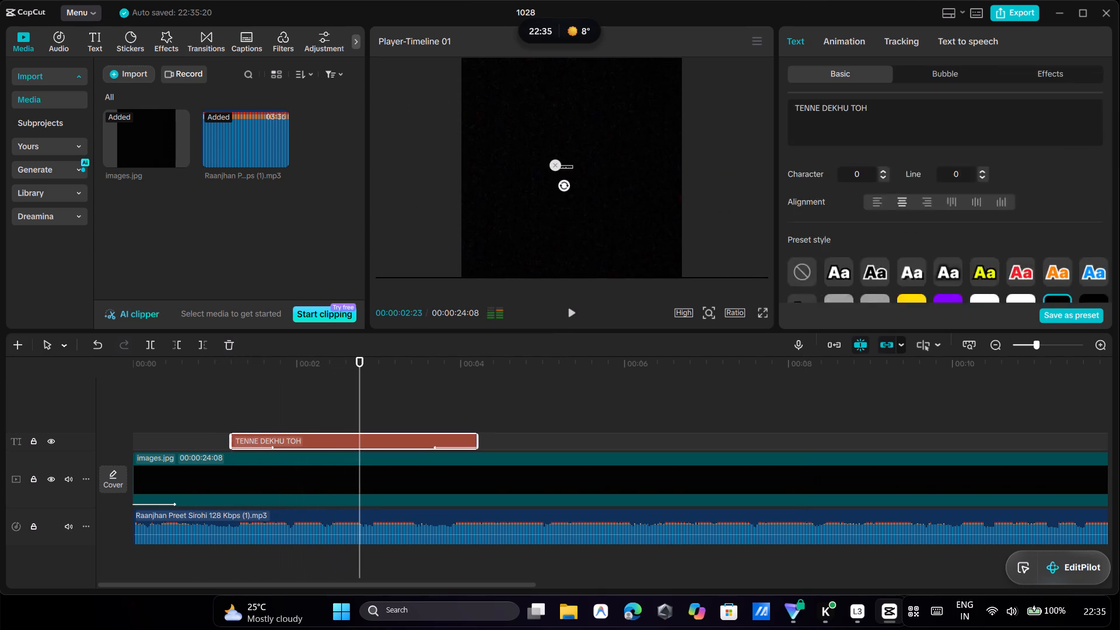
pyautogui.keyDown('ctrl'); pyautogui.scroll(2, 582, 175); pyautogui.keyUp('ctrl')
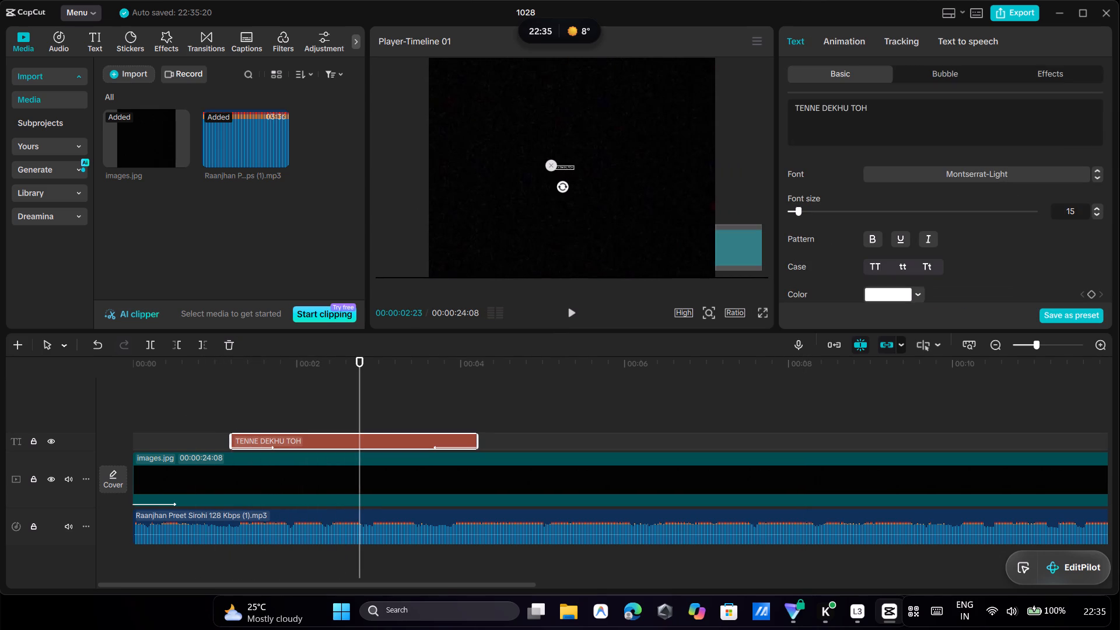
pyautogui.keyDown('ctrl'); pyautogui.scroll(7, 582, 175); pyautogui.keyUp('ctrl')
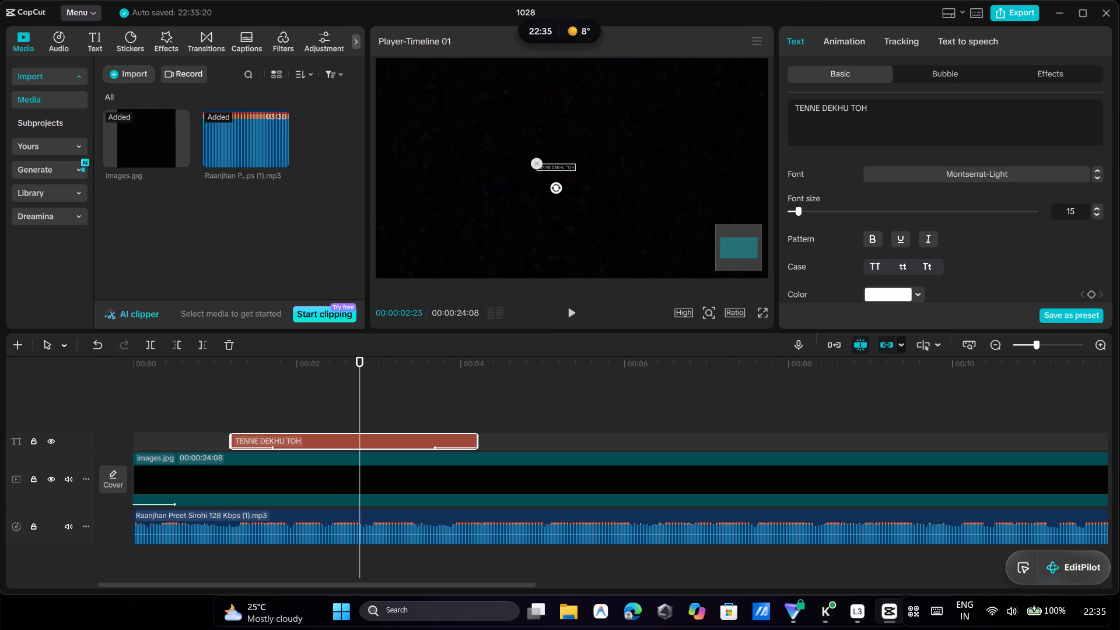
pyautogui.keyDown('ctrl'); pyautogui.scroll(4, 582, 175); pyautogui.keyUp('ctrl')
pyautogui.scroll(4, 582, 175)
pyautogui.keyDown('ctrl'); pyautogui.scroll(5, 583, 175); pyautogui.keyUp('ctrl')
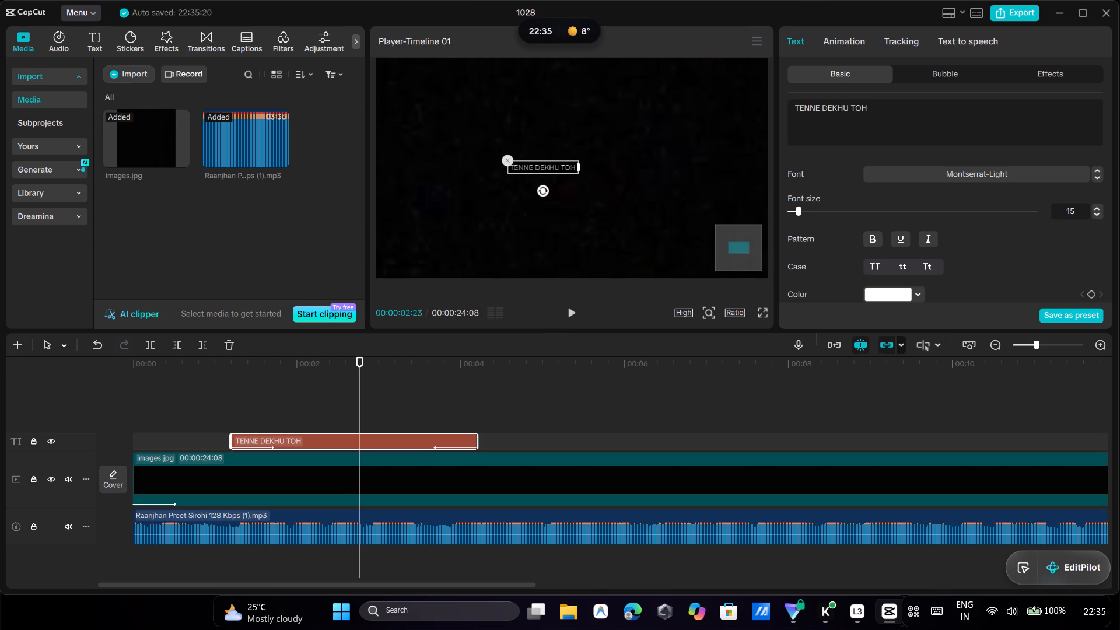
pyautogui.keyDown('ctrl'); pyautogui.scroll(4, 583, 175); pyautogui.keyUp('ctrl')
pyautogui.scroll(5, 583, 175)
pyautogui.hscroll(-1, 583, 175)
pyautogui.keyDown('ctrl'); pyautogui.scroll(16, 583, 175); pyautogui.keyUp('ctrl')
pyautogui.moveTo(579, 169); pyautogui.dragTo(632, 164)
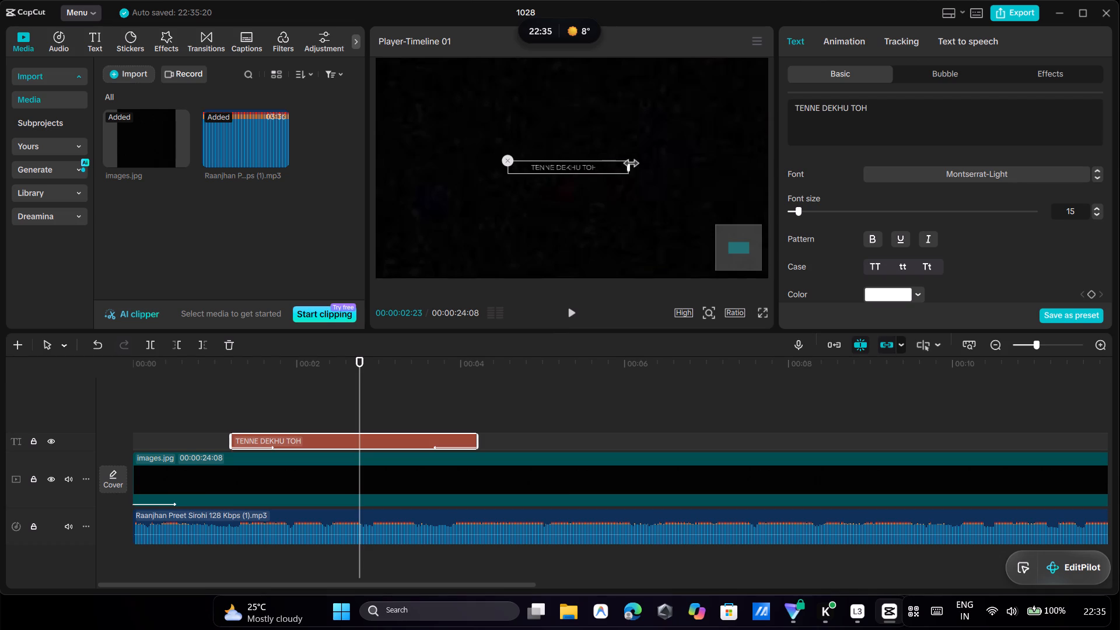
pyautogui.moveTo(632, 164); pyautogui.dragTo(640, 164)
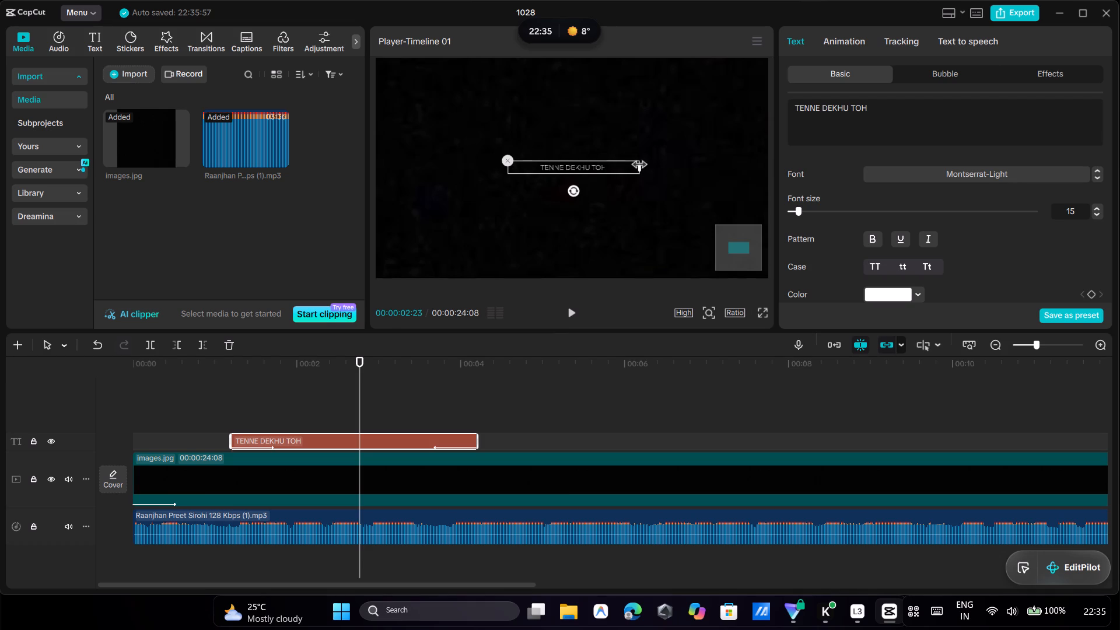
# Narrow the TENNE DEKHU TOH text box in the preview so it fits closer around the lyric.
pyautogui.click(638, 166)
pyautogui.moveTo(639, 166); pyautogui.dragTo(600, 173)
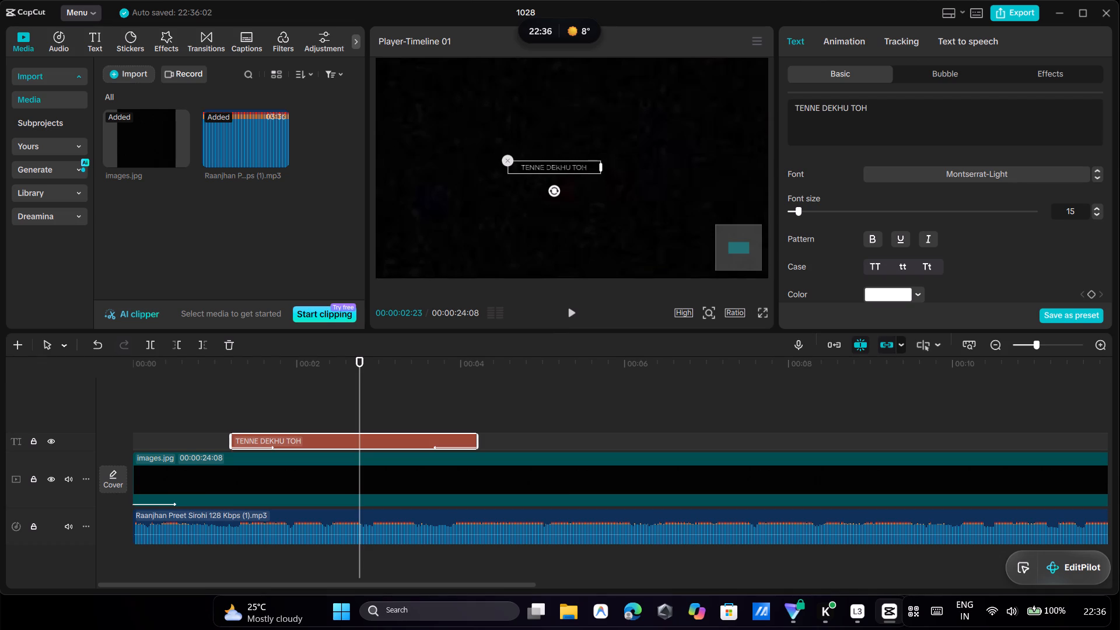
# Move the TENNE DEKHU TOH lyric to the middle of the frame, at position X 0, Y -35.
pyautogui.scroll(4, 606, 197)
pyautogui.keyDown('ctrl'); pyautogui.scroll(15, 606, 197); pyautogui.keyUp('ctrl')
pyautogui.moveTo(512, 167); pyautogui.dragTo(520, 183)
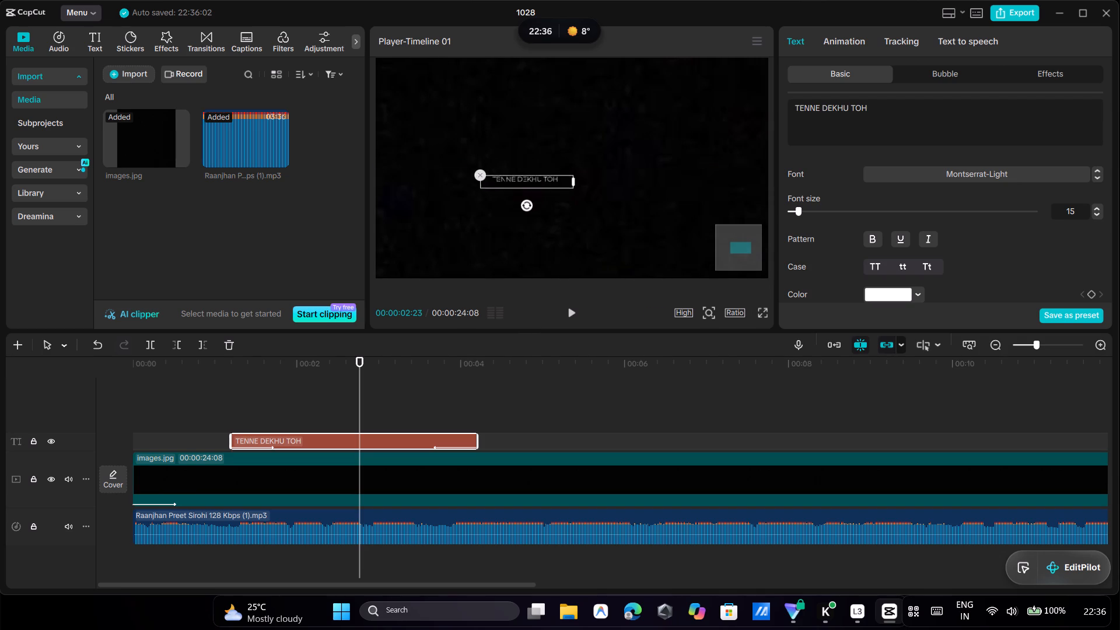
pyautogui.moveTo(520, 183); pyautogui.dragTo(528, 176)
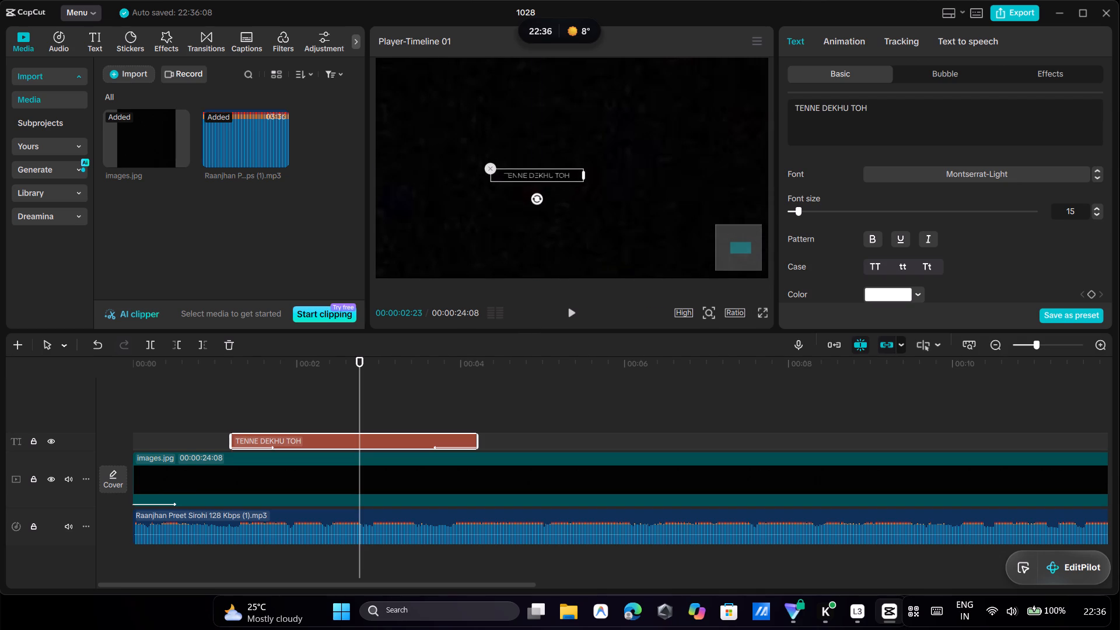
# Enlarge the TENNE DEKHU TOH lyric to 47% scale while checking it against the whole frame.
pyautogui.scroll(-2, 863, 267)
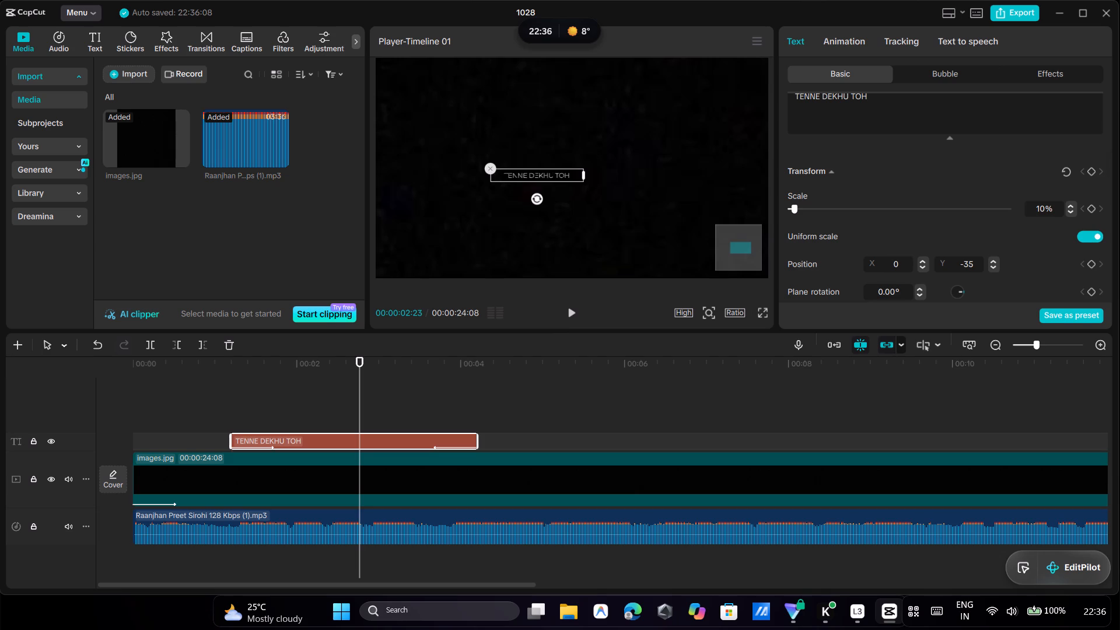
pyautogui.click(804, 206)
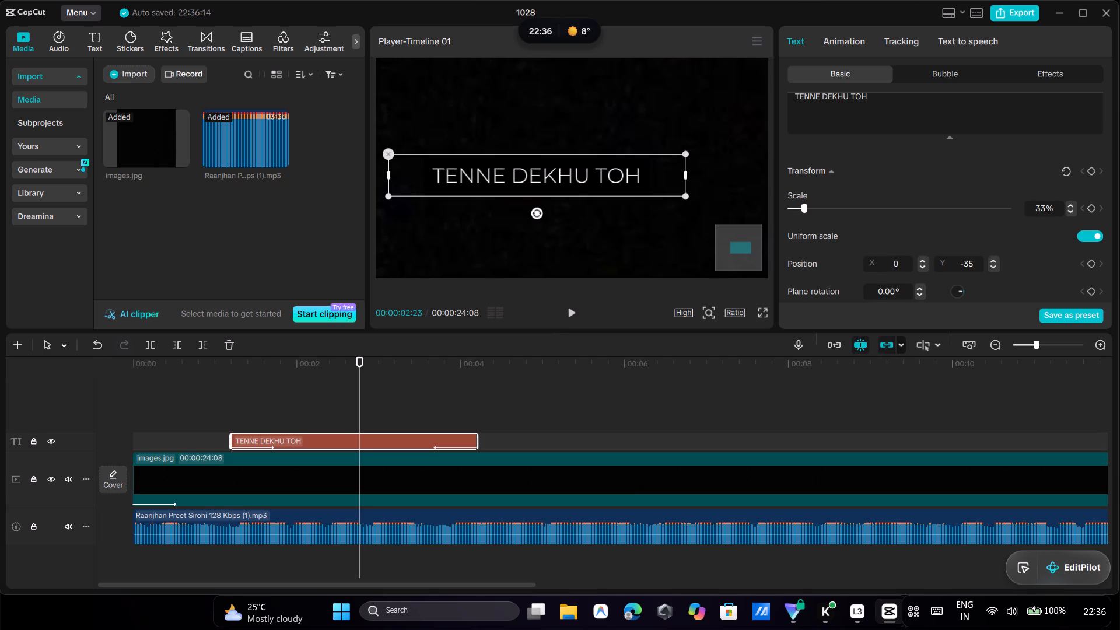
pyautogui.click(816, 206)
pyautogui.scroll(-2, 661, 226)
pyautogui.keyDown('ctrl'); pyautogui.scroll(-5, 661, 226); pyautogui.keyUp('ctrl')
pyautogui.scroll(-5, 661, 226)
pyautogui.keyDown('ctrl'); pyautogui.scroll(-4, 661, 226); pyautogui.keyUp('ctrl')
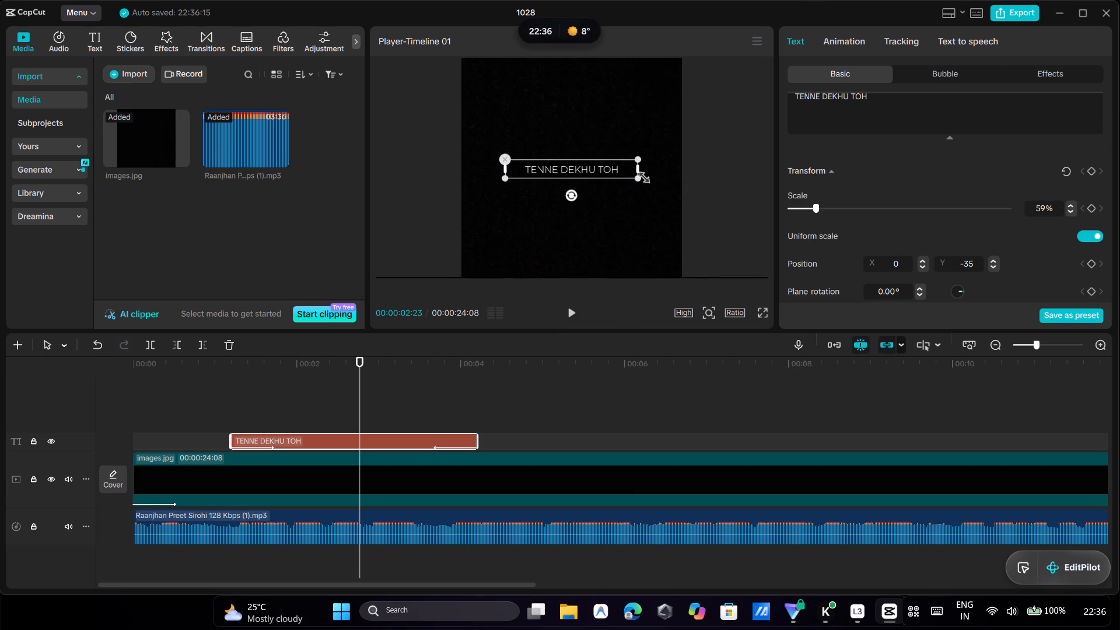
pyautogui.moveTo(636, 176); pyautogui.dragTo(611, 173)
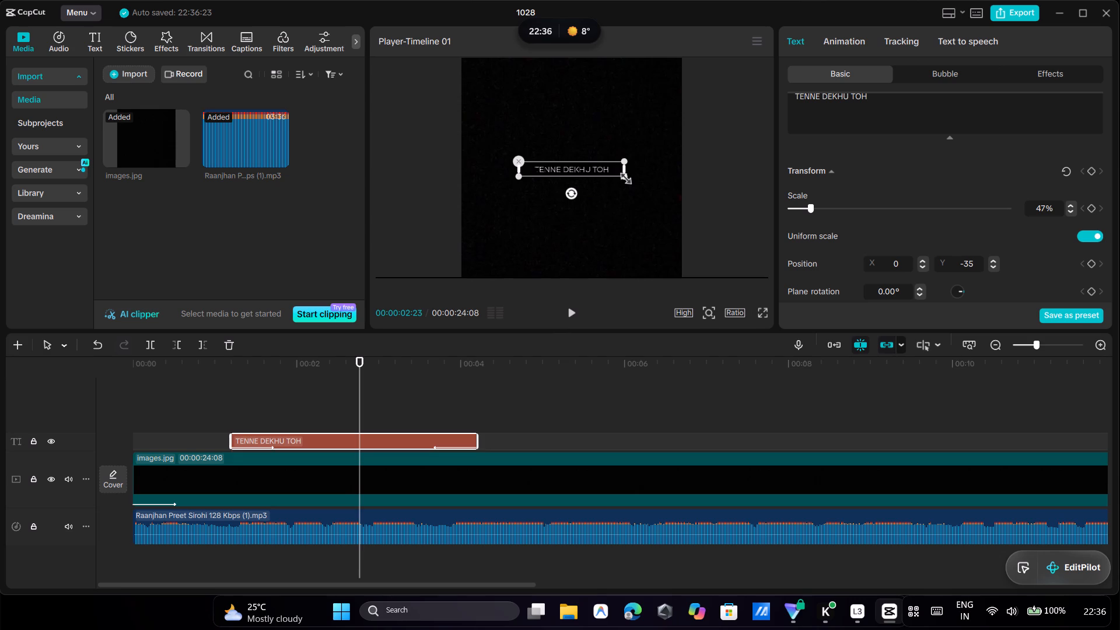
# Shift the images.jpg background sideways to X -413, keeping Y at 0.
pyautogui.hscroll(-2, 680, 192)
pyautogui.moveTo(680, 192); pyautogui.dragTo(656, 192)
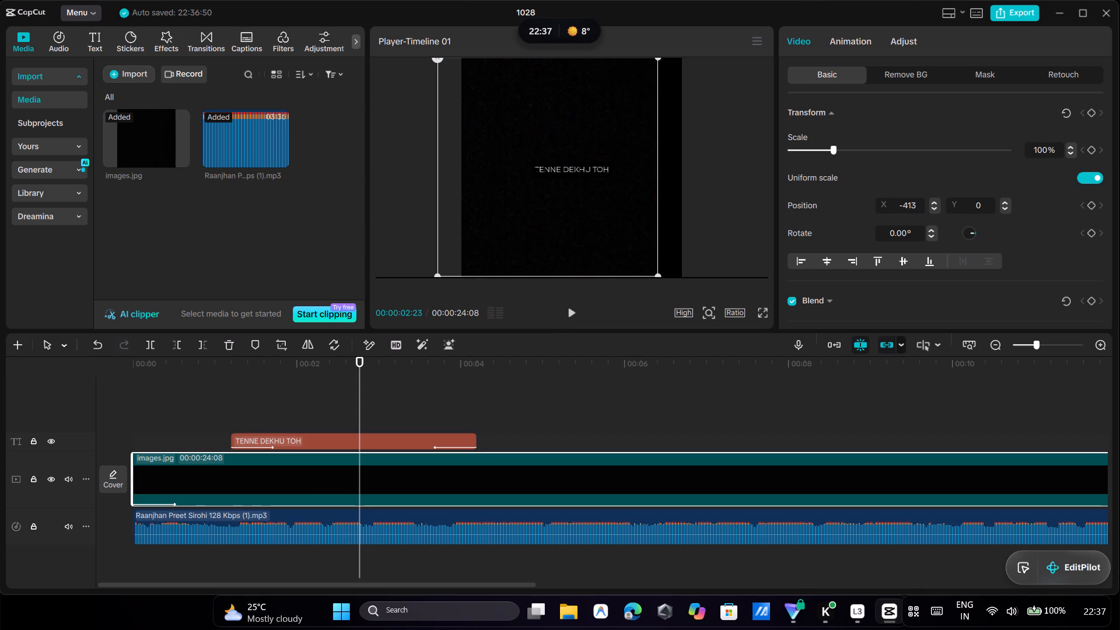
# Select the TENNE DEKHU TOH lyric again and look through its basic text settings and bubble styles.
pyautogui.click(593, 177)
pyautogui.click(589, 173)
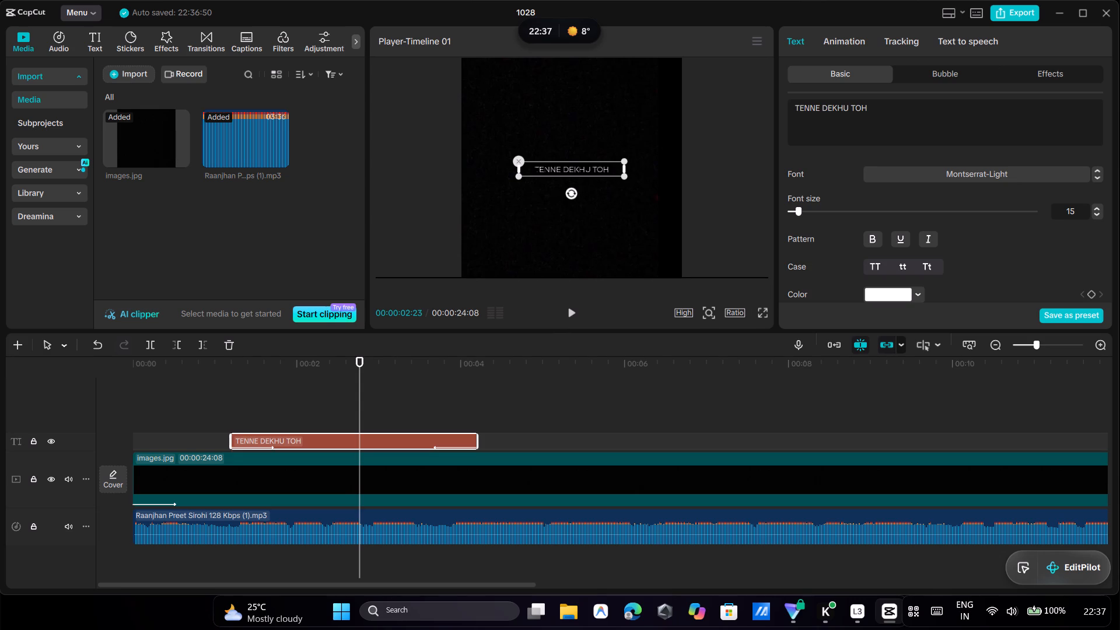
pyautogui.scroll(-1, 836, 278)
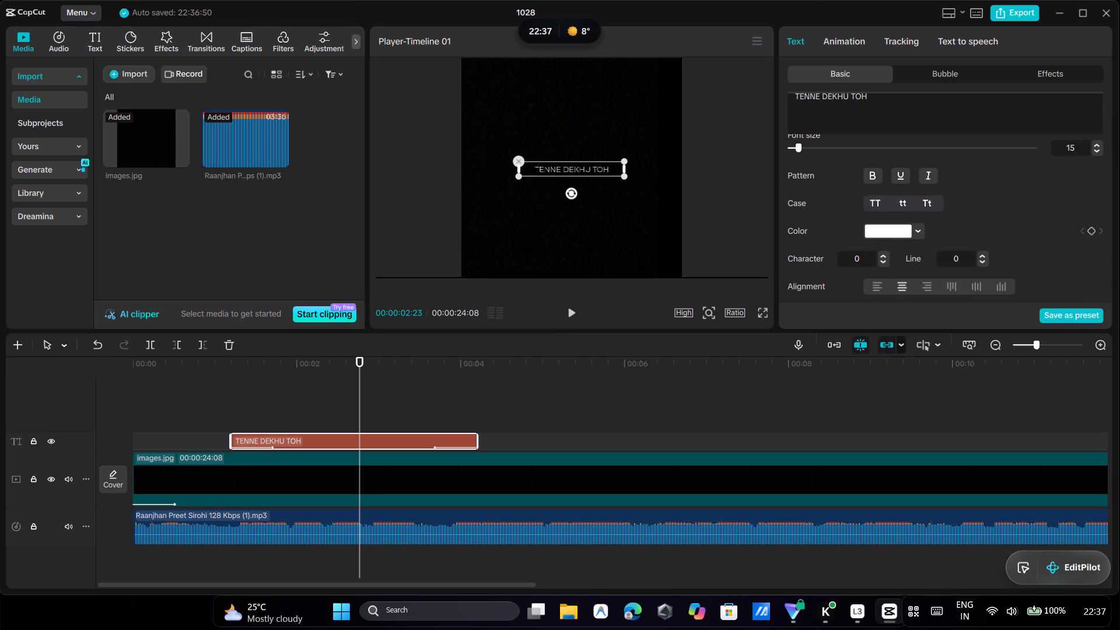
pyautogui.scroll(-2, 836, 278)
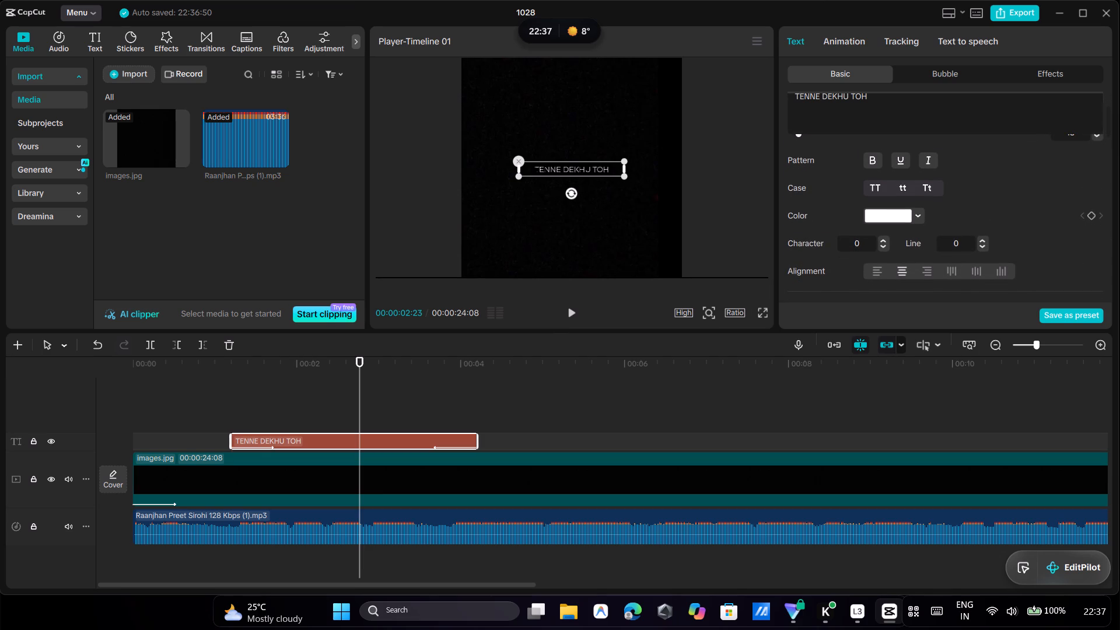
pyautogui.scroll(-1, 836, 278)
pyautogui.scroll(-1, 853, 223)
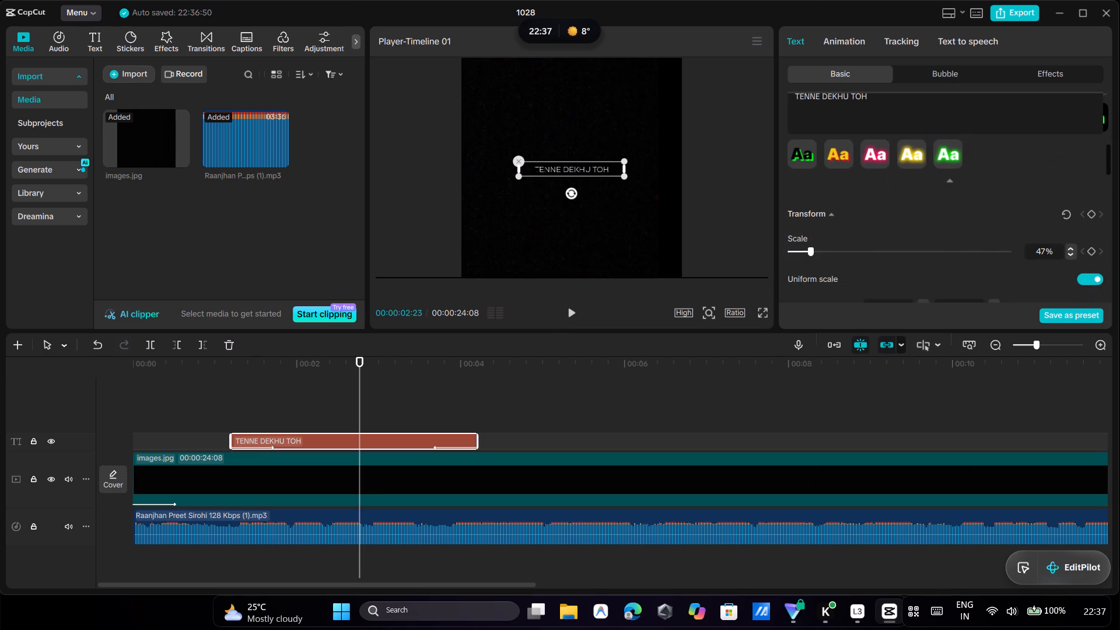
pyautogui.scroll(-1, 853, 223)
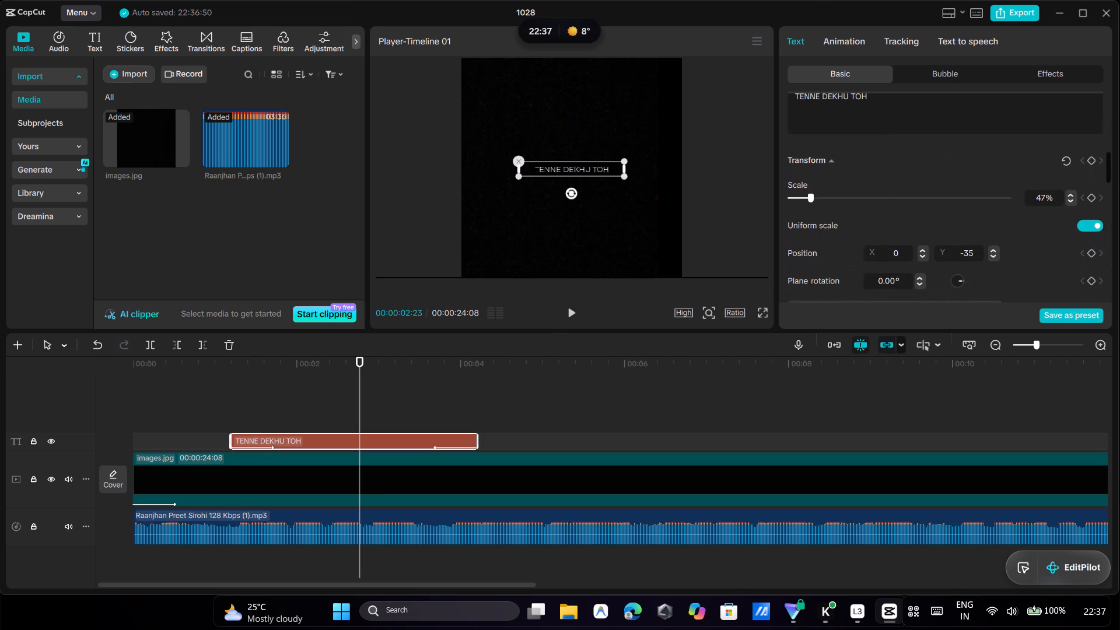
pyautogui.scroll(-2, 853, 223)
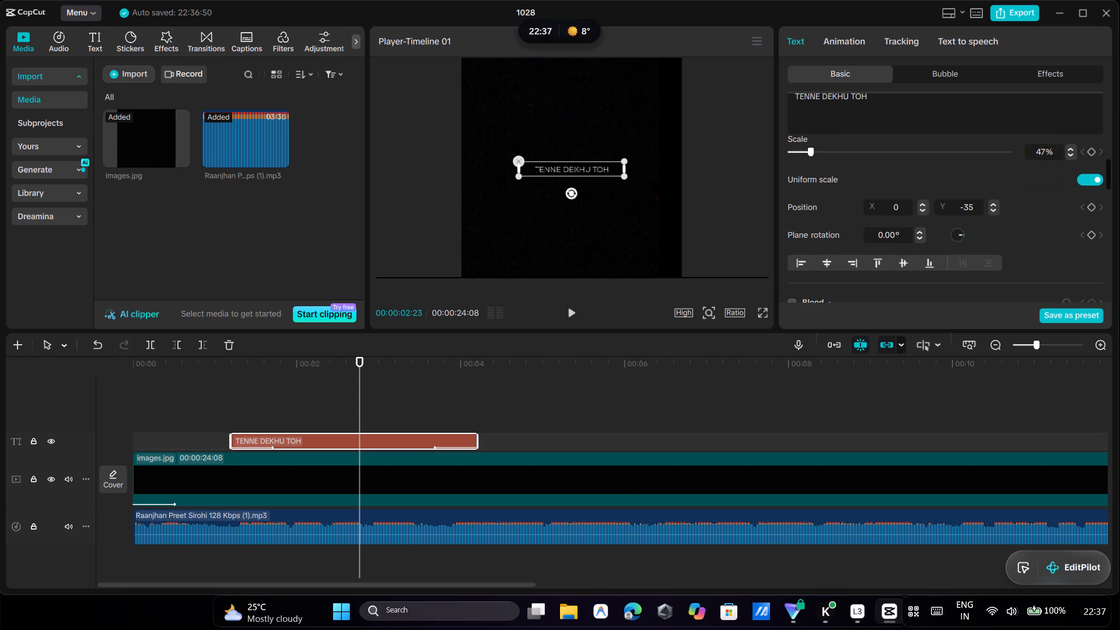
pyautogui.scroll(-3, 853, 223)
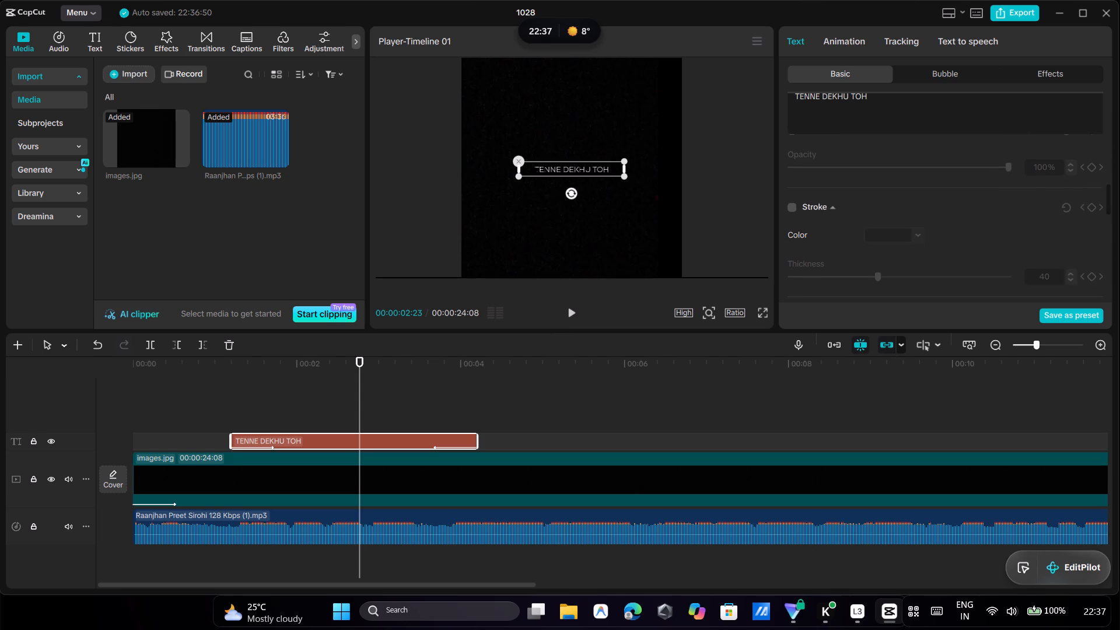
pyautogui.click(956, 78)
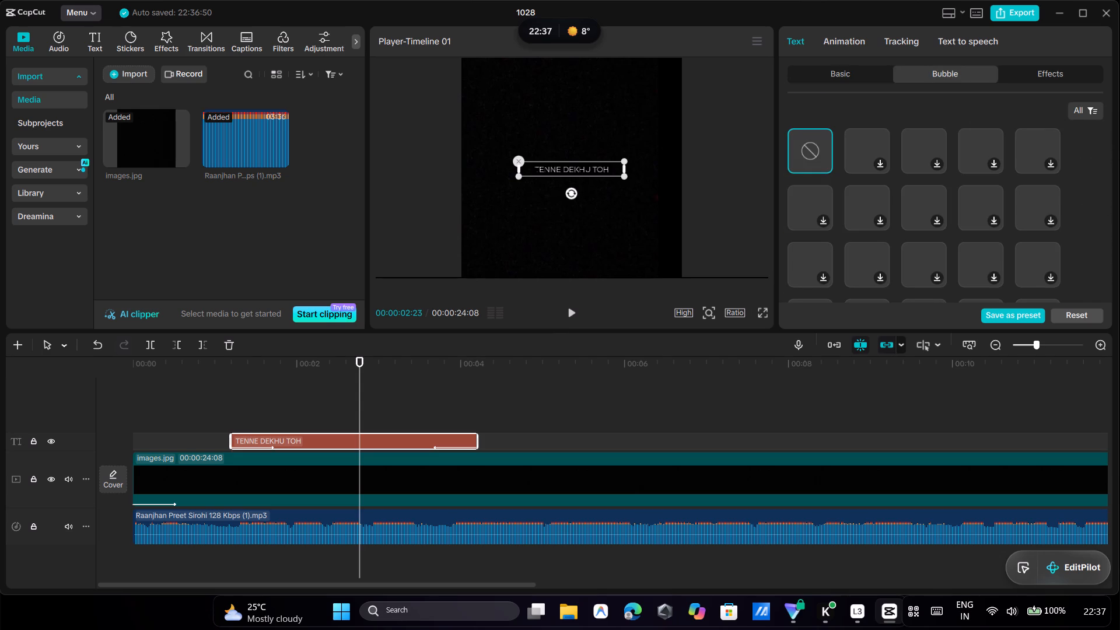
# Search the text effects for "dual colour split" with the lyric selected.
pyautogui.click(1041, 73)
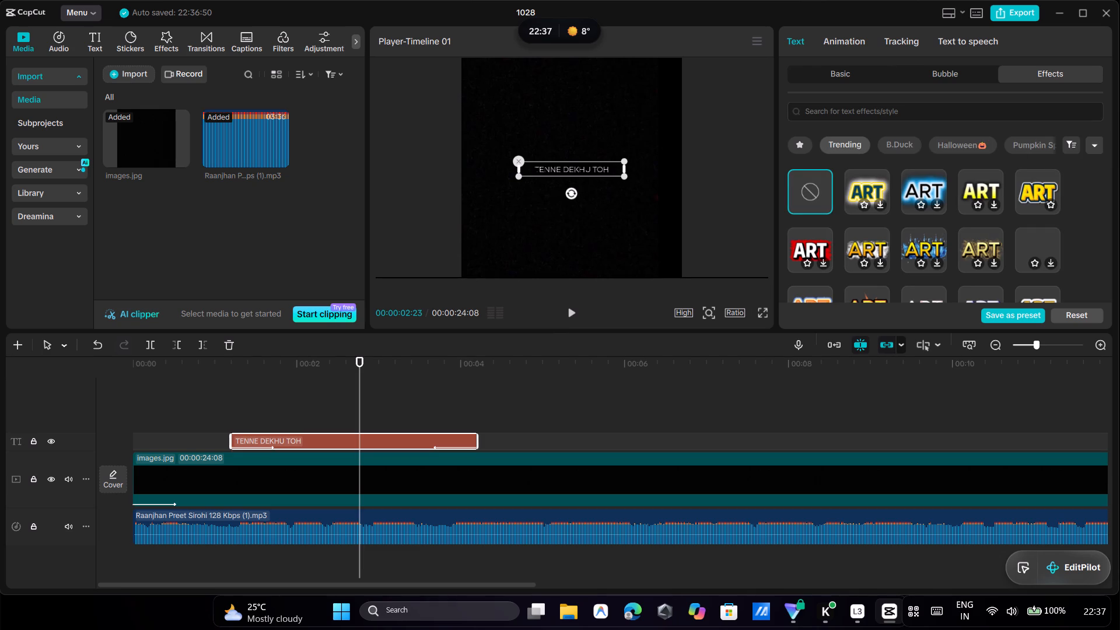
pyautogui.click(912, 110)
pyautogui.press('s')
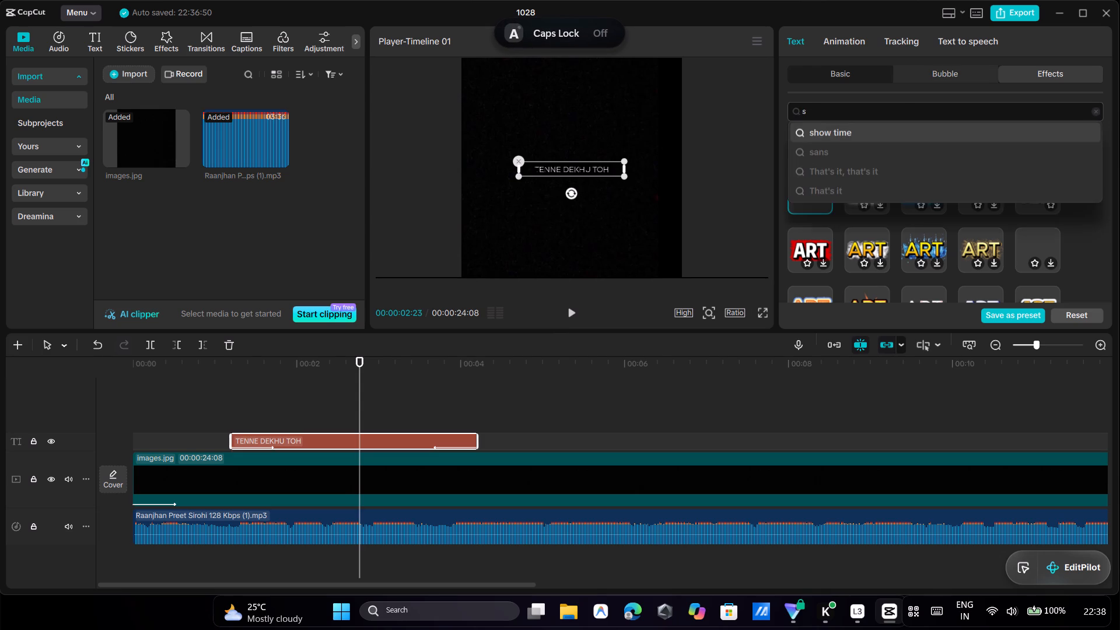
pyautogui.press('BackSpace')
pyautogui.write('dual')
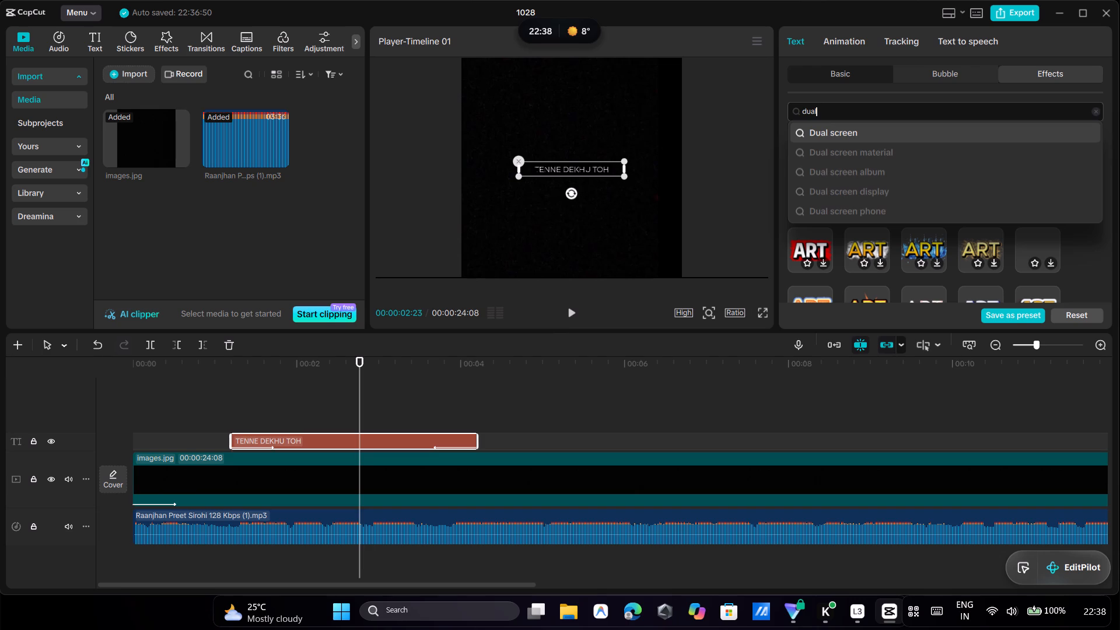
pyautogui.press('c')
pyautogui.press('o')
pyautogui.press('l')
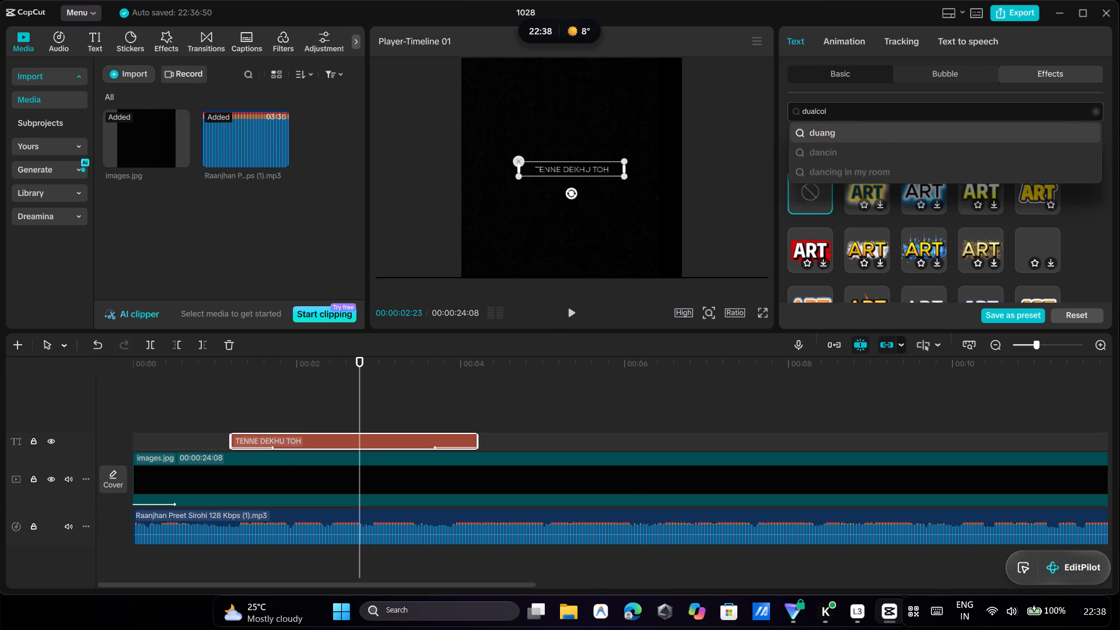
pyautogui.press('o')
pyautogui.press('u')
pyautogui.press('r')
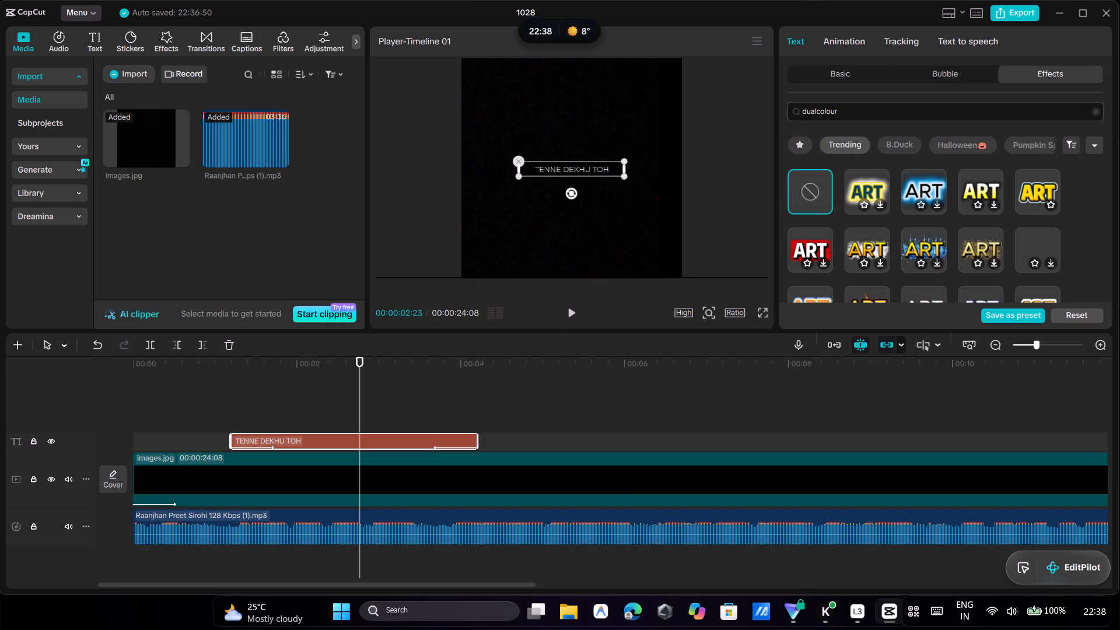
pyautogui.press('space')
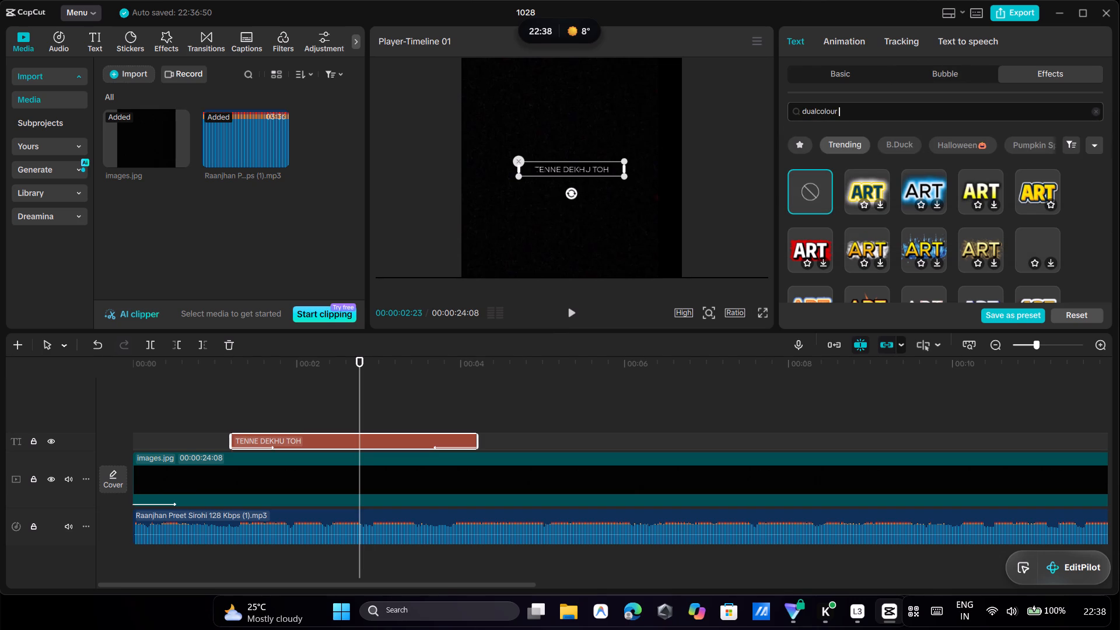
pyautogui.click(818, 113)
pyautogui.press('space')
pyautogui.click(860, 116)
pyautogui.press('s')
pyautogui.press('p')
pyautogui.press('i')
pyautogui.press('l')
pyautogui.press('i')
pyautogui.press('y')
pyautogui.press('BackSpace')
pyautogui.press('BackSpace')
pyautogui.press('BackSpace')
pyautogui.press('BackSpace')
pyautogui.write('lit')
pyautogui.press('Return')
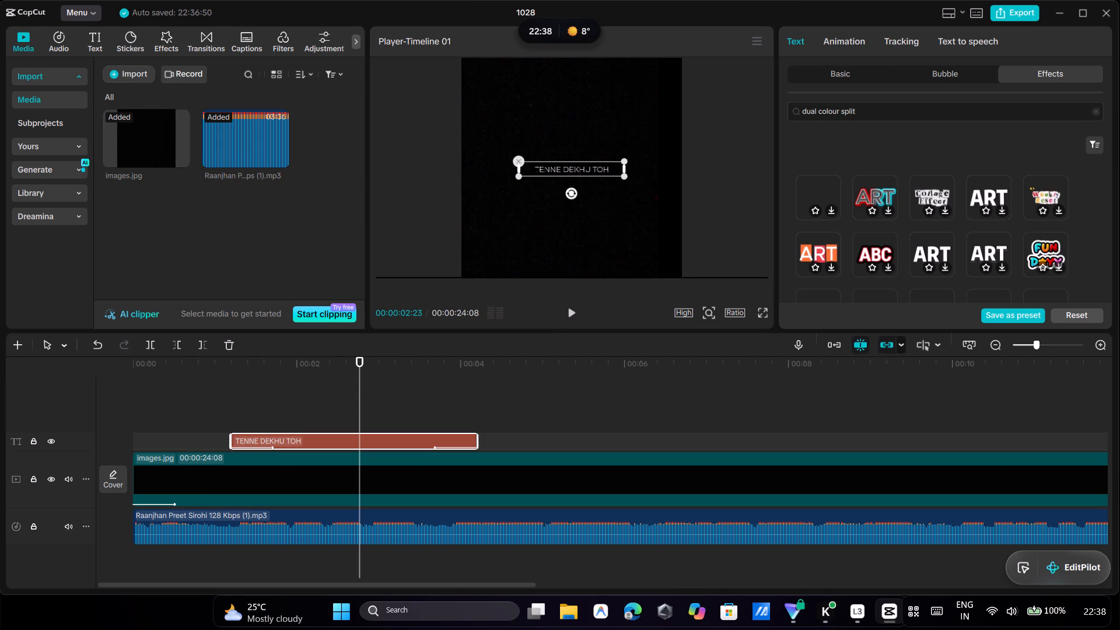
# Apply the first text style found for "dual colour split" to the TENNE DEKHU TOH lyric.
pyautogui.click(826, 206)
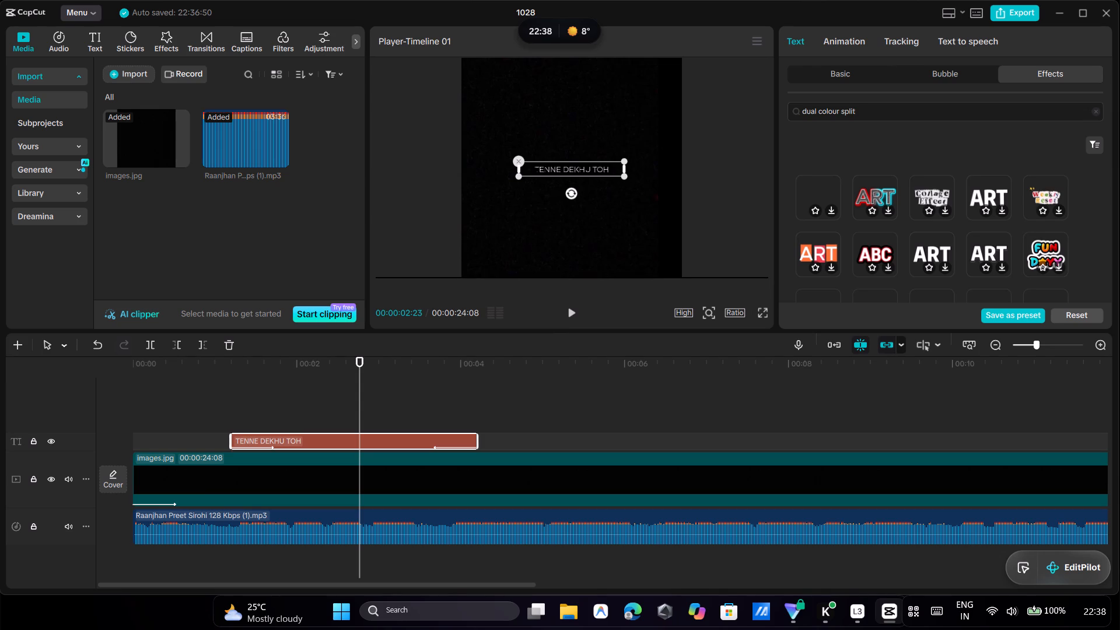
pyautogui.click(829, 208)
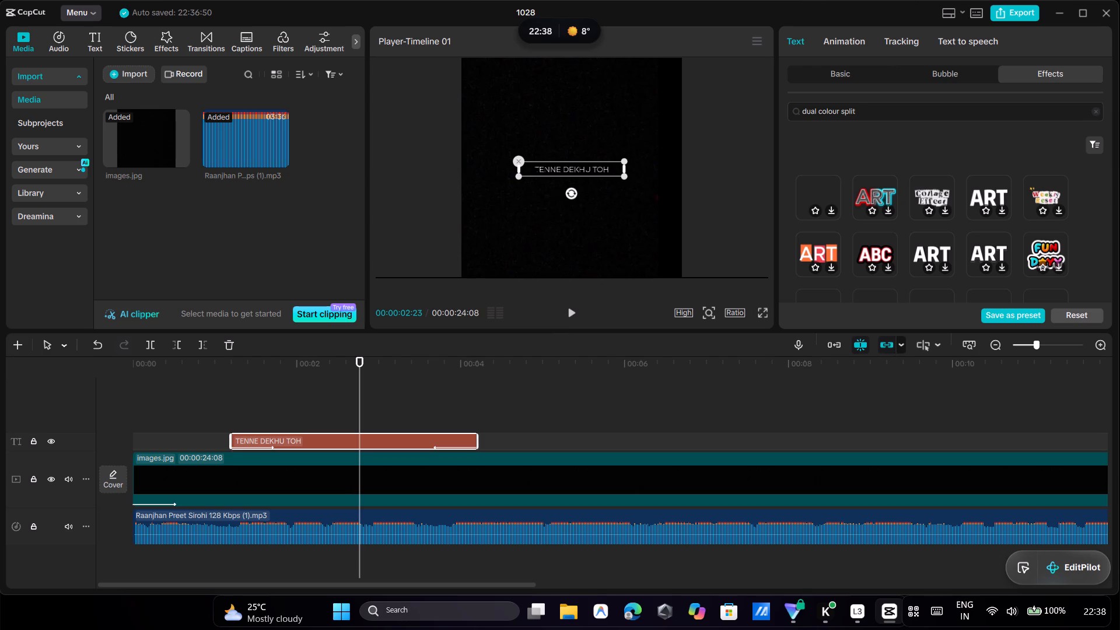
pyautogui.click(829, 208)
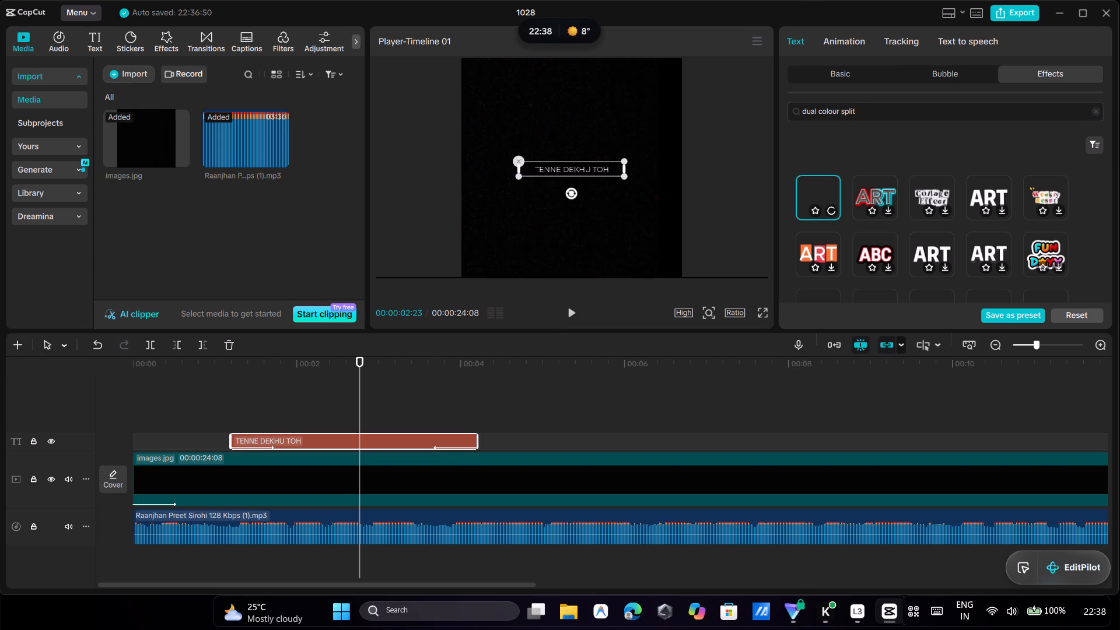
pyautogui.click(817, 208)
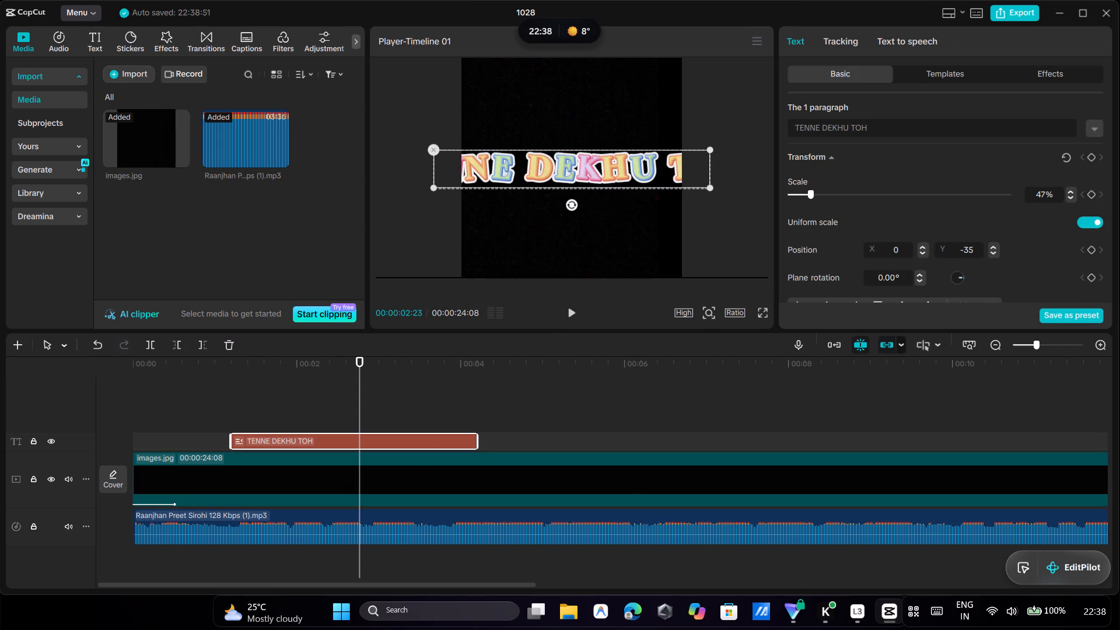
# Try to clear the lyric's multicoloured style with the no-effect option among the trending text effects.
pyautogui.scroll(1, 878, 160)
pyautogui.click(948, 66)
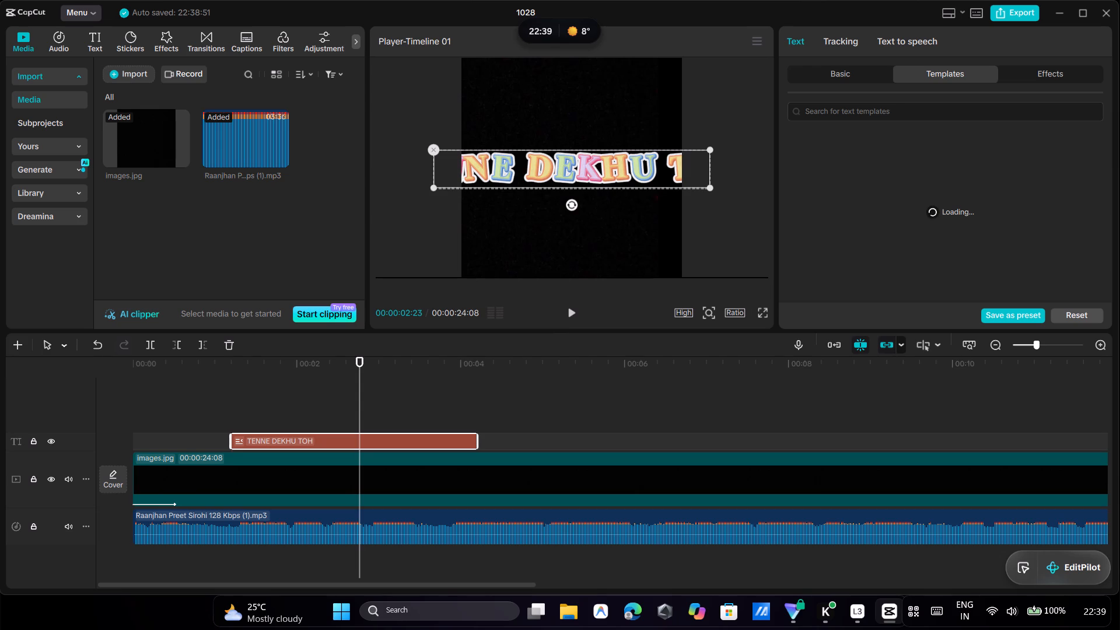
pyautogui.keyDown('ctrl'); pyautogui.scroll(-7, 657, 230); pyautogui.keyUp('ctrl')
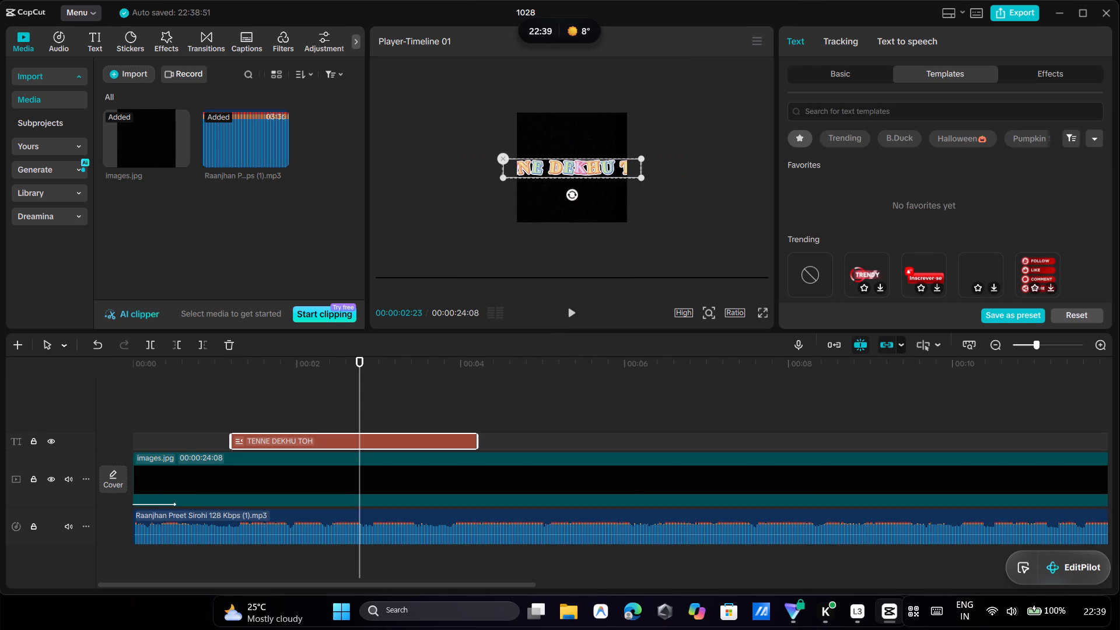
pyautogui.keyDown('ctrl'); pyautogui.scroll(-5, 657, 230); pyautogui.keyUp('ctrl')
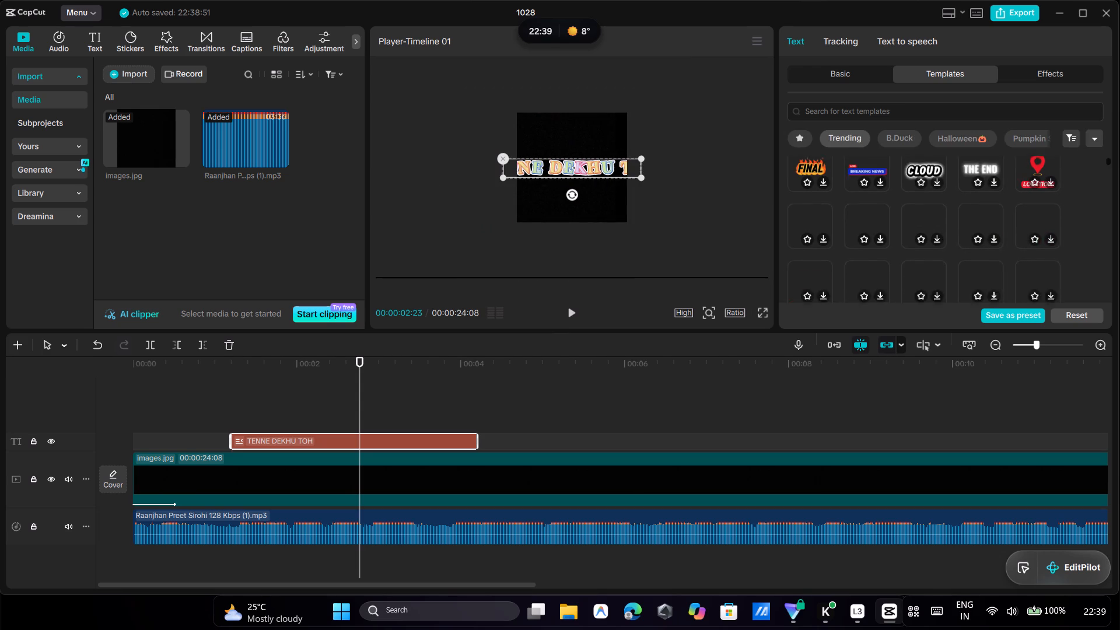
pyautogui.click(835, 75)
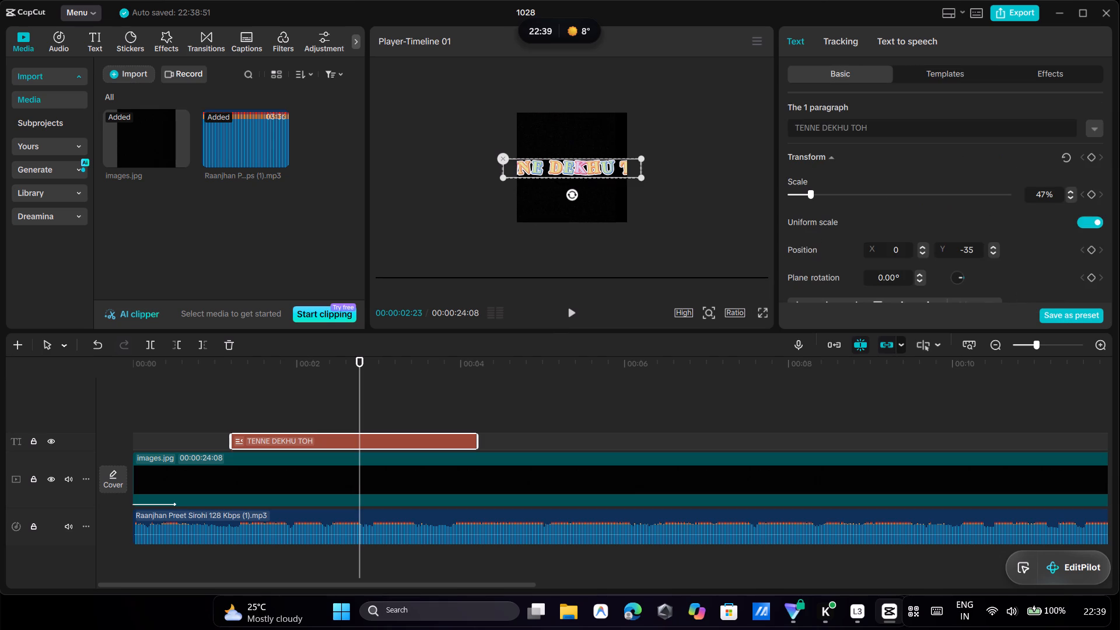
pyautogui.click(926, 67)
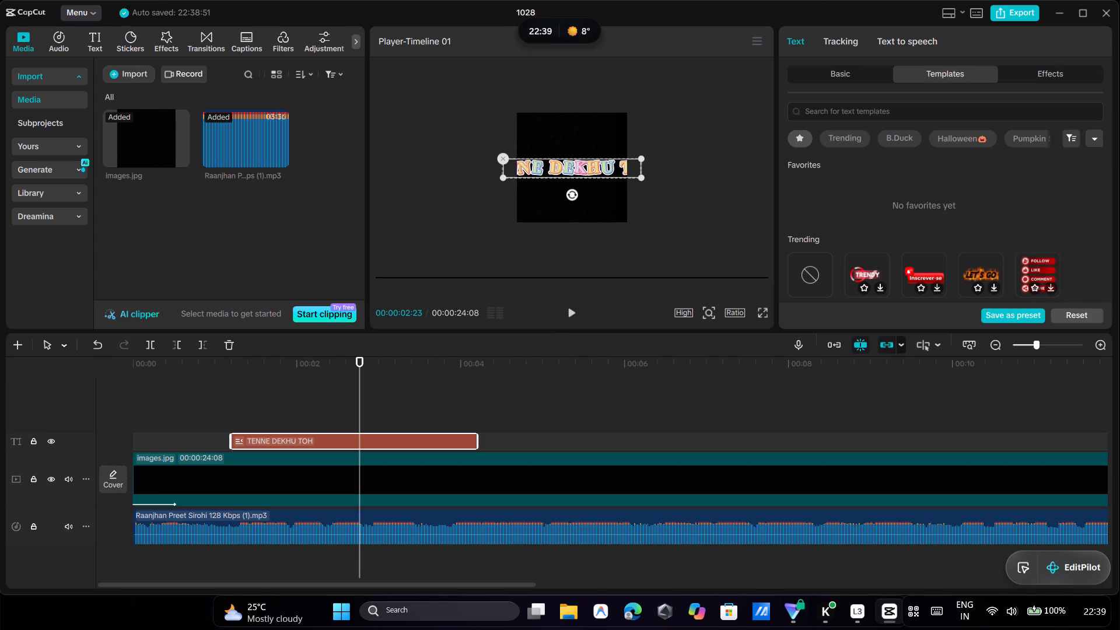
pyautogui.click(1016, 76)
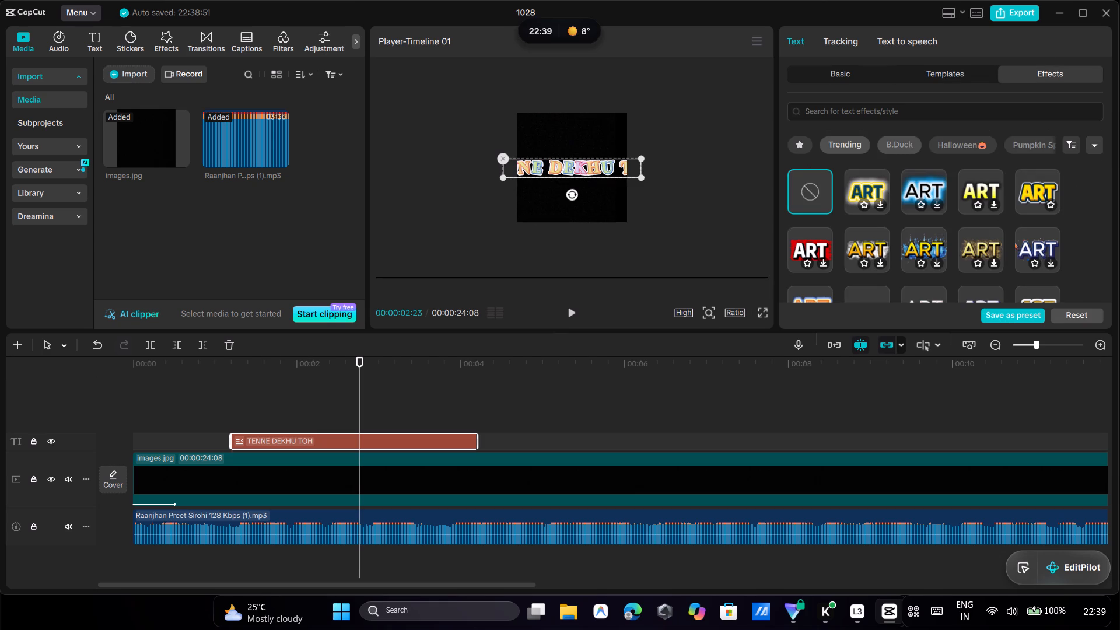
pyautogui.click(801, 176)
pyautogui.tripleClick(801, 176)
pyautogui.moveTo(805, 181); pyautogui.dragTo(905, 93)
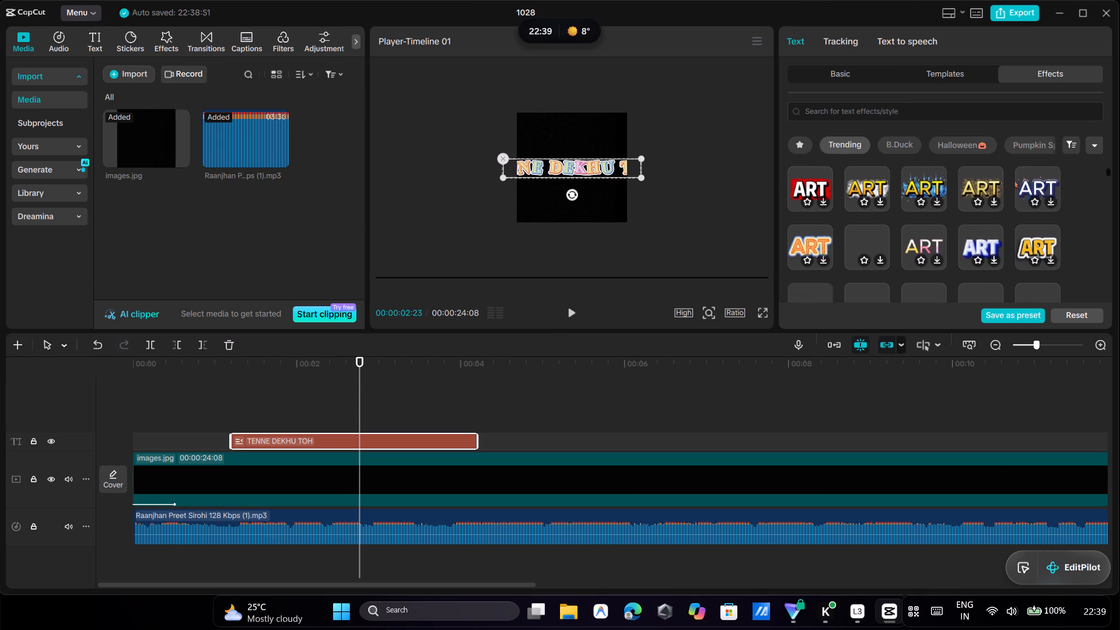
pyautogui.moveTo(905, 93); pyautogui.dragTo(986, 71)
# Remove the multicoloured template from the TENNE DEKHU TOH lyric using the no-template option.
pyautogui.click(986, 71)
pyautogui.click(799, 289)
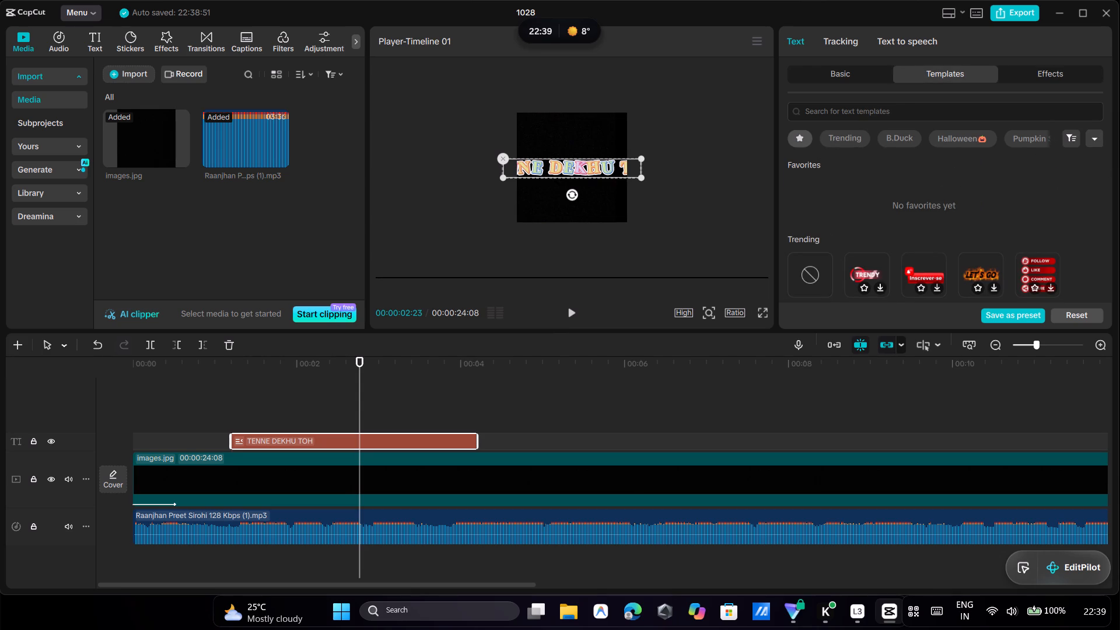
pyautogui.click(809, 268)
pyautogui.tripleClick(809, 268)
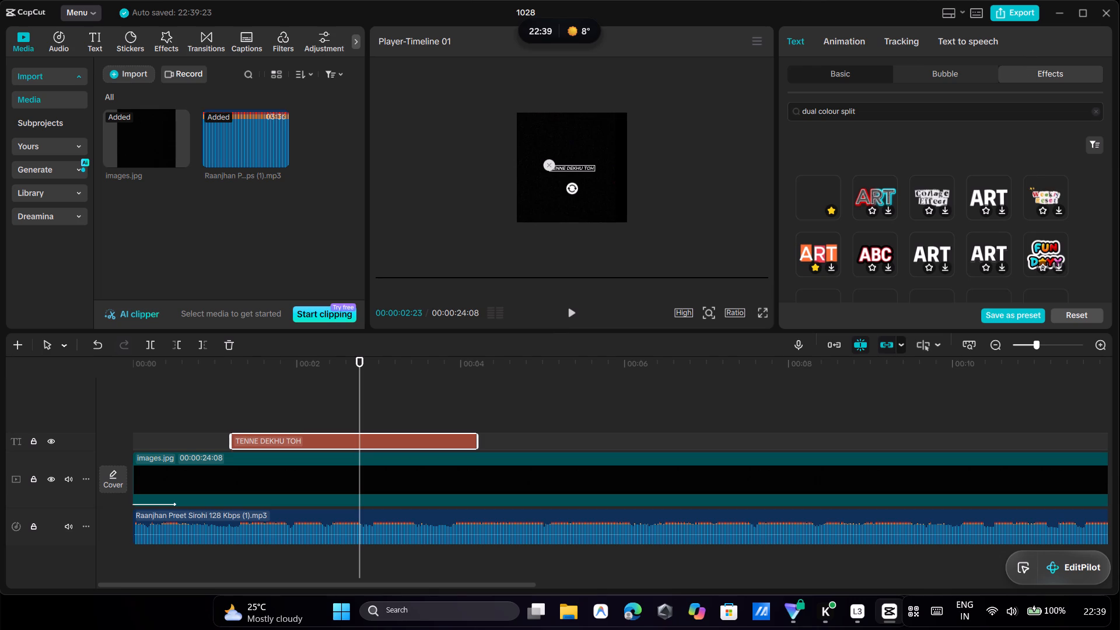
# Apply the red-and-blue outlined ART effect from the "dual colour split" results to the TENNE DEKHU TOH lyric.
pyautogui.click(885, 204)
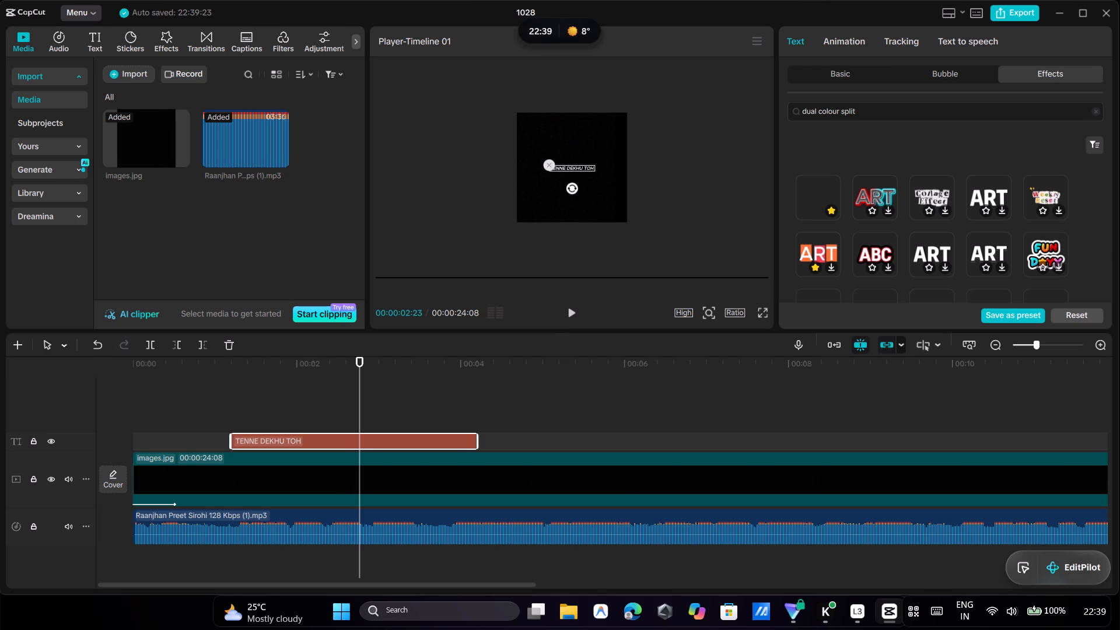
pyautogui.click(885, 206)
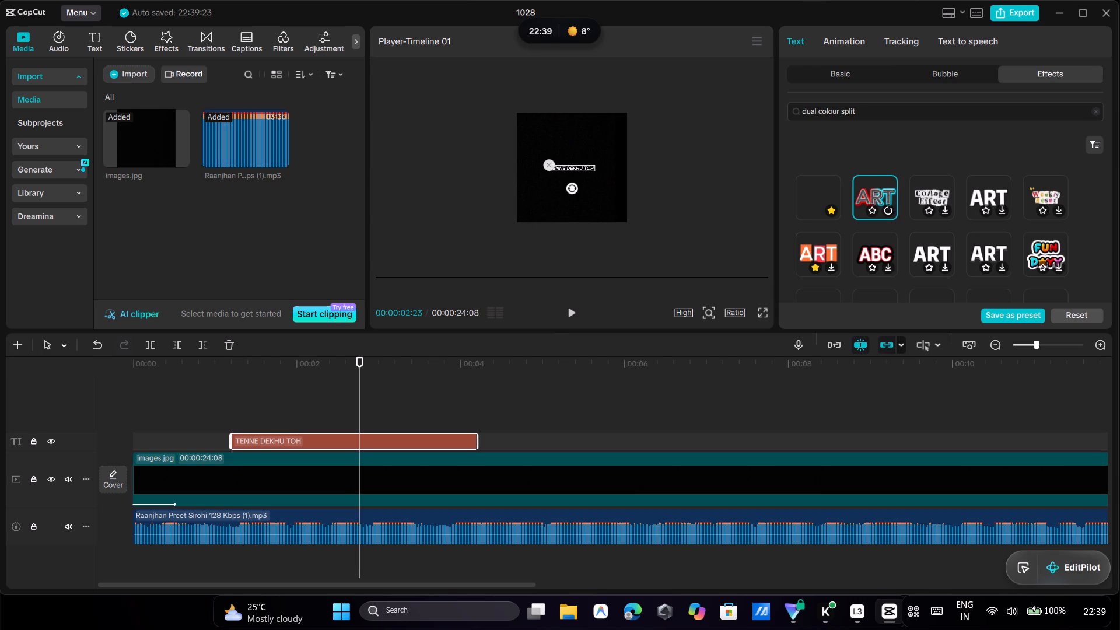
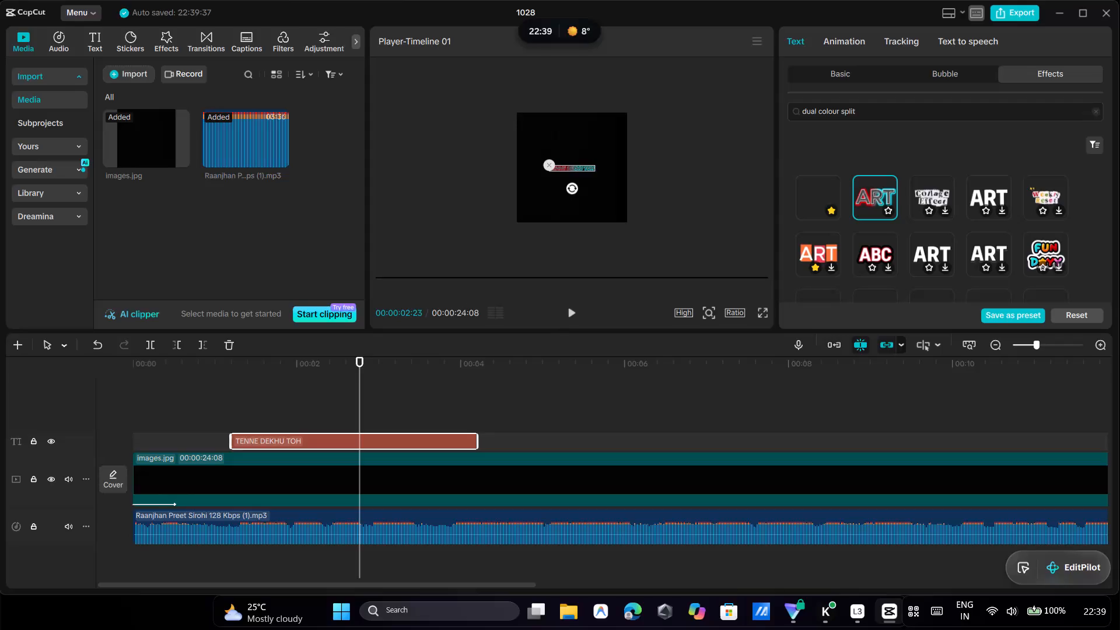
# Examine the TENNE DEKHU TOH lyric's text effect up close and review its basic font, blend and stroke settings.
pyautogui.keyDown('ctrl'); pyautogui.scroll(9, 610, 187); pyautogui.keyUp('ctrl')
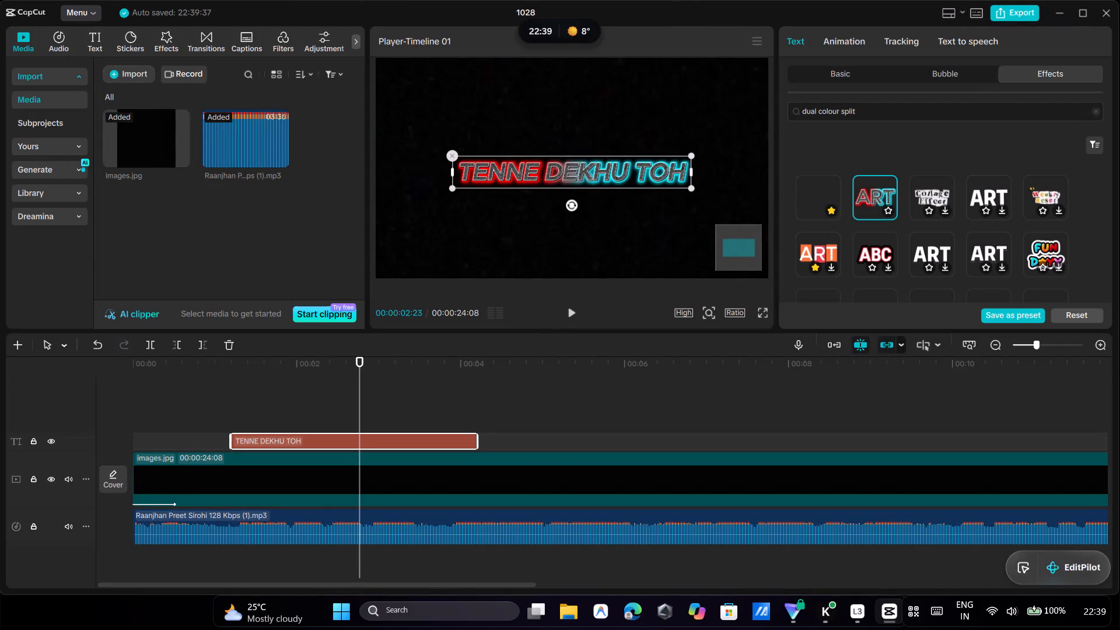
pyautogui.keyDown('ctrl'); pyautogui.scroll(-8, 598, 205); pyautogui.keyUp('ctrl')
pyautogui.keyDown('ctrl'); pyautogui.scroll(3, 925, 97); pyautogui.keyUp('ctrl')
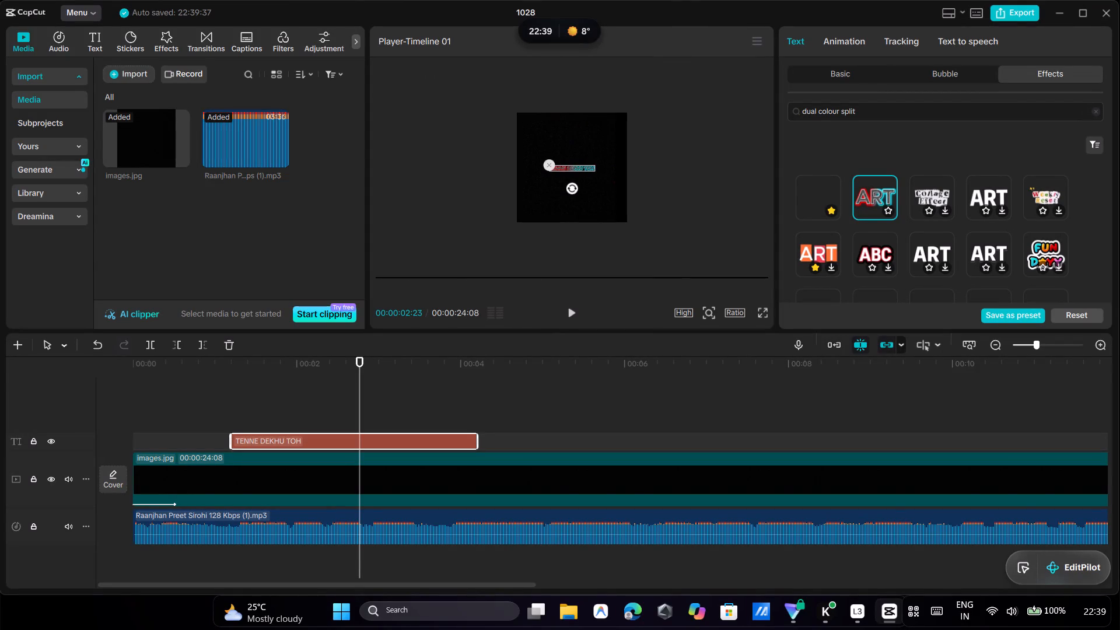
pyautogui.keyDown('ctrl'); pyautogui.scroll(7, 937, 85); pyautogui.keyUp('ctrl')
pyautogui.keyDown('ctrl'); pyautogui.scroll(1, 867, 63); pyautogui.keyUp('ctrl')
pyautogui.keyDown('ctrl'); pyautogui.click(867, 63); pyautogui.keyUp('ctrl')
pyautogui.click(863, 68)
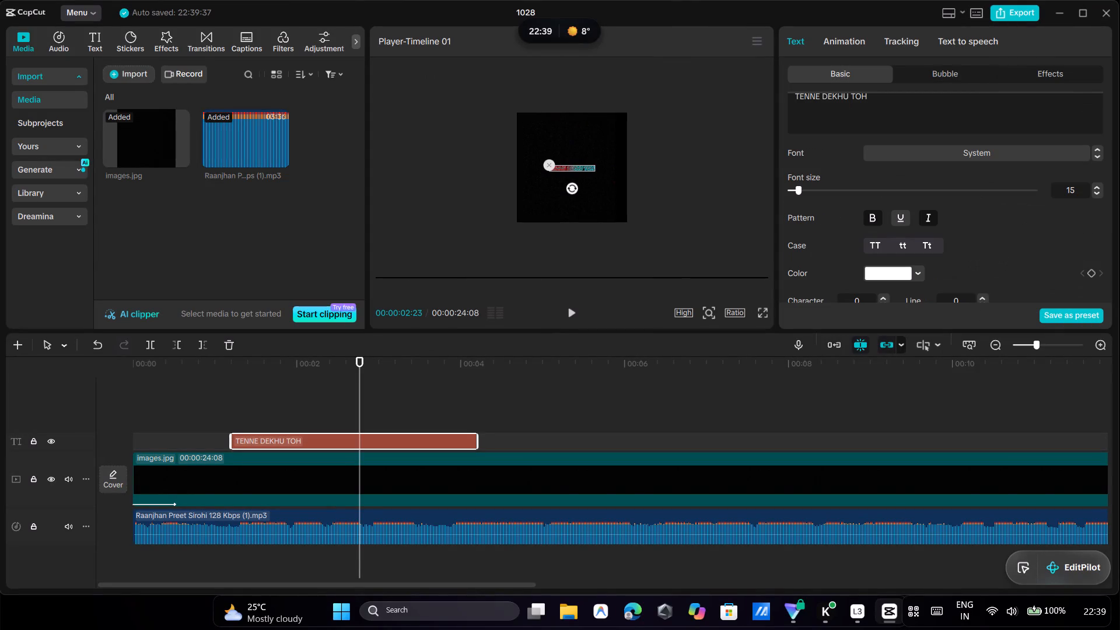
pyautogui.scroll(4, 852, 177)
pyautogui.scroll(-8, 852, 177)
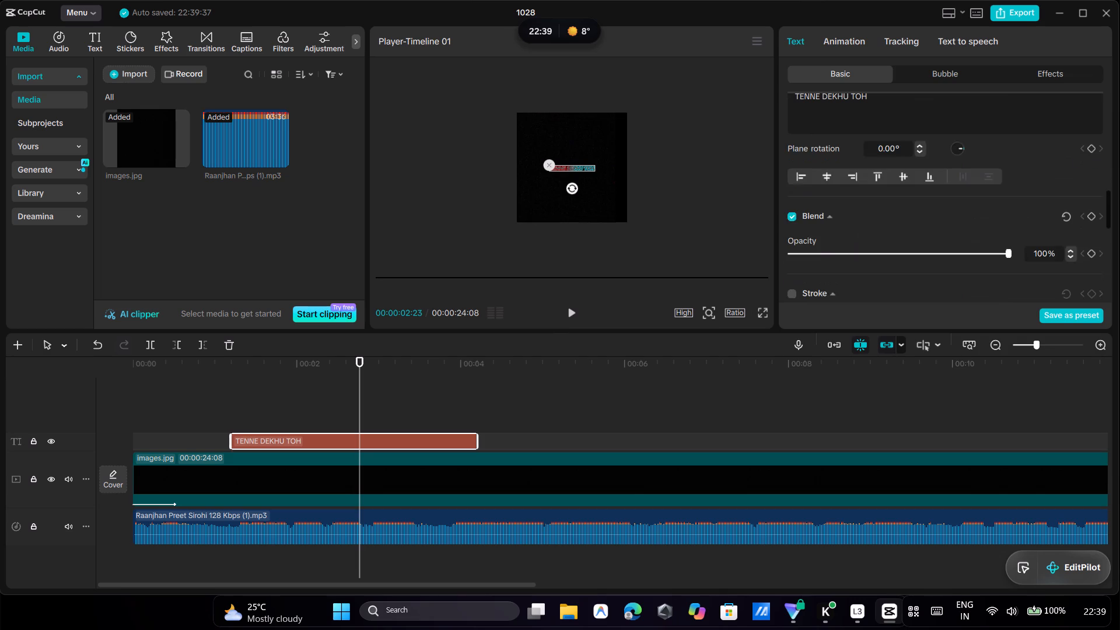
pyautogui.scroll(4, 852, 176)
# Remove the multicoloured Vlog text effect in the "dual colour split" results from the favourites.
pyautogui.doubleClick(1068, 62)
pyautogui.click(1067, 65)
pyautogui.click(1063, 75)
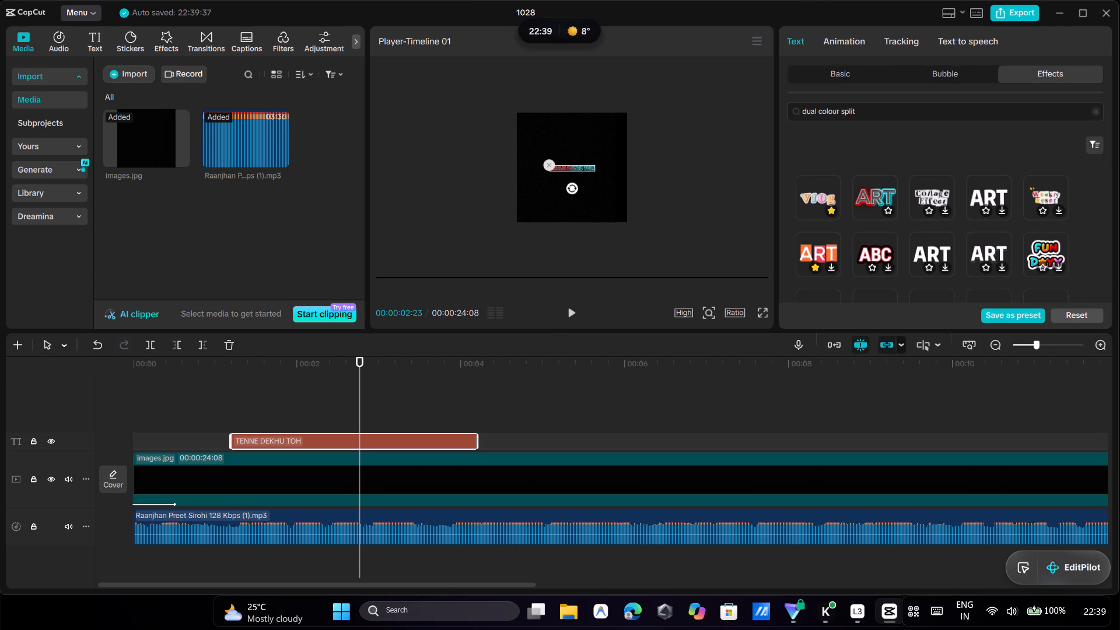
pyautogui.click(829, 210)
# Browse further through the "dual colour split" text effects.
pyautogui.scroll(-1, 891, 236)
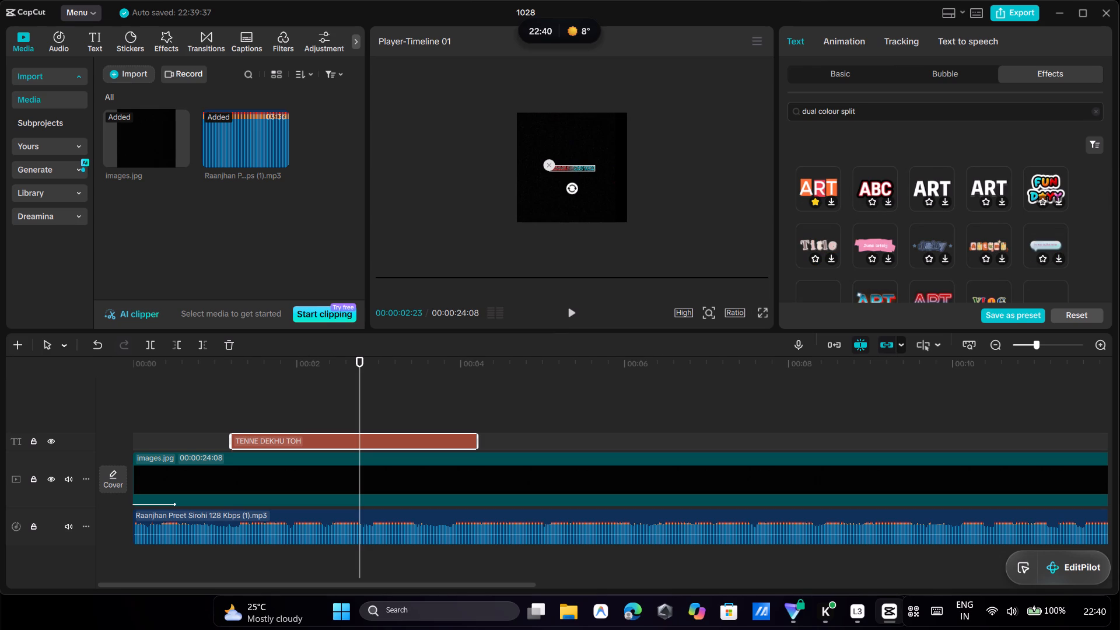
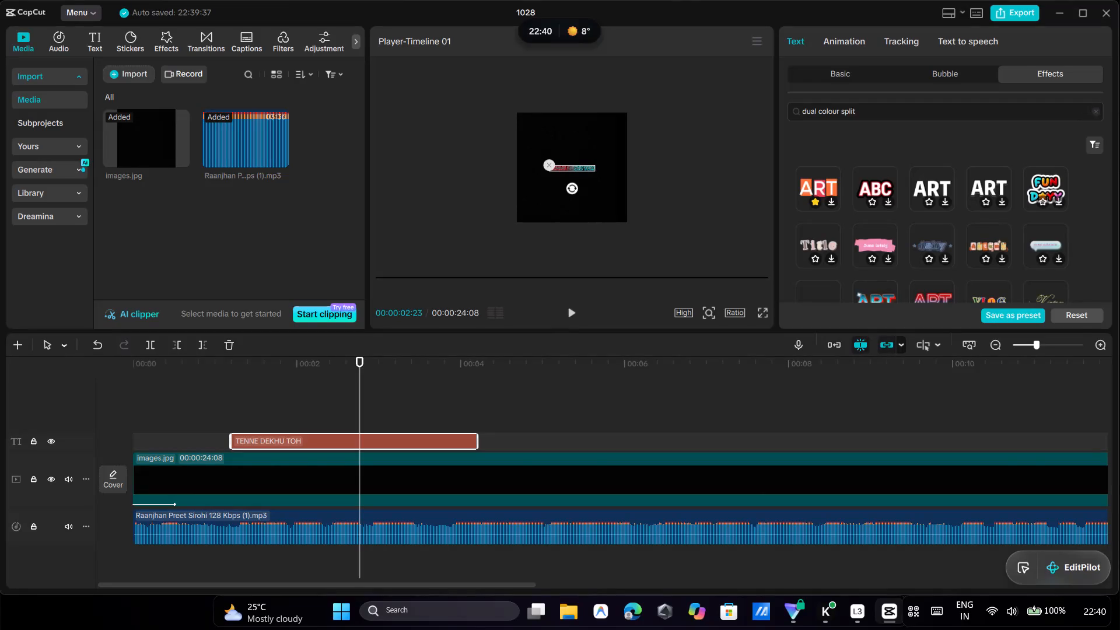
# Switch off the Blend setting of the TENNE DEKHU TOH lyric.
pyautogui.click(846, 69)
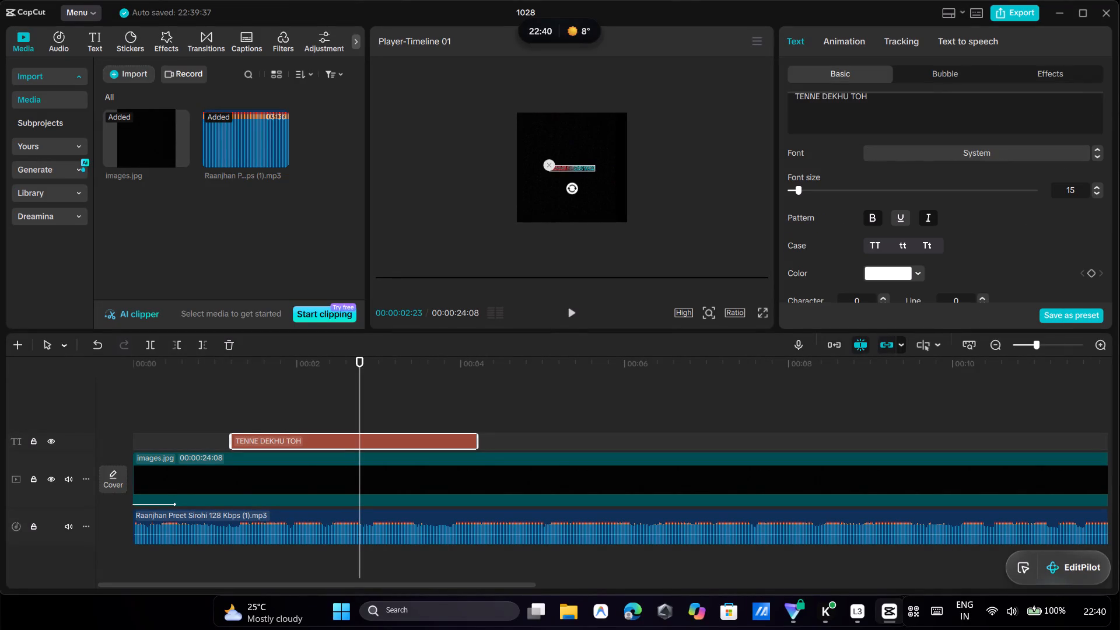
pyautogui.click(863, 38)
pyautogui.click(909, 40)
pyautogui.click(806, 40)
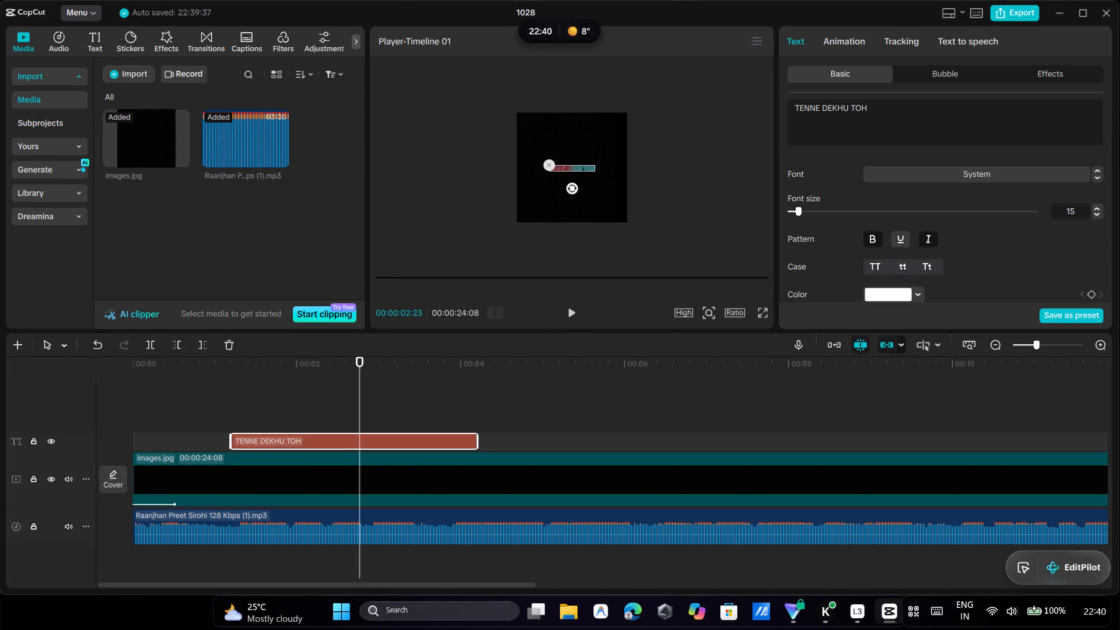
pyautogui.scroll(-5, 867, 208)
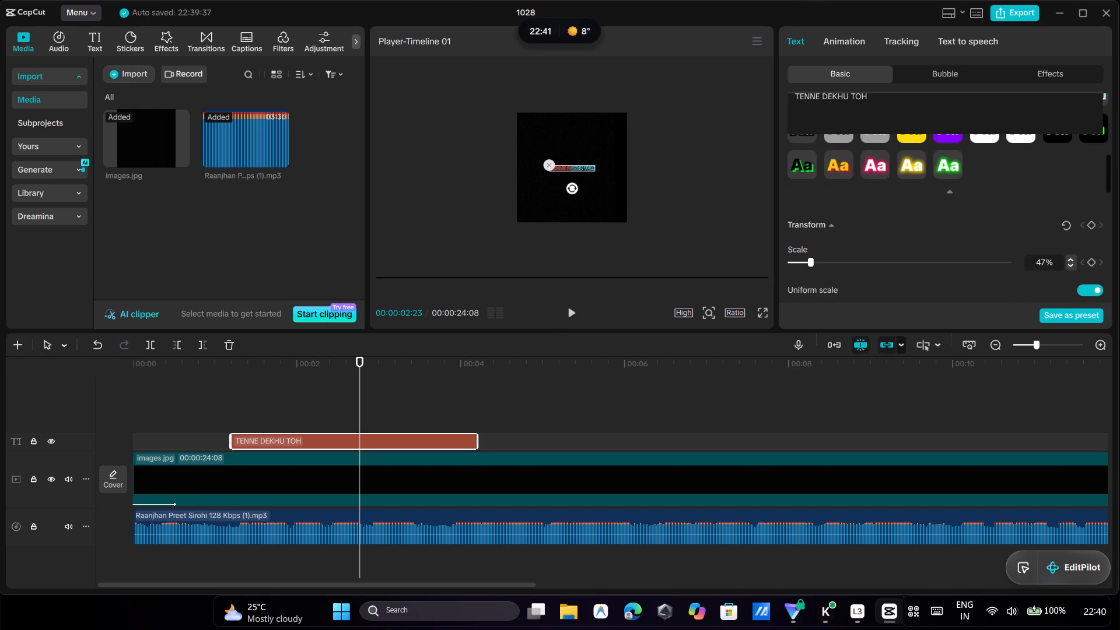
pyautogui.scroll(-3, 866, 212)
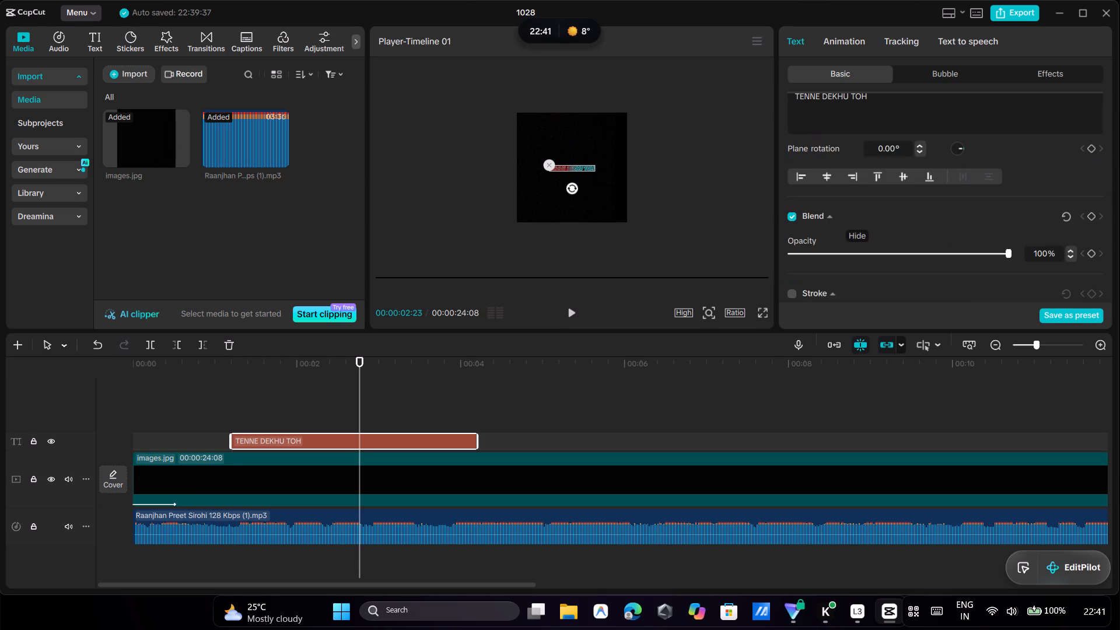
pyautogui.click(789, 218)
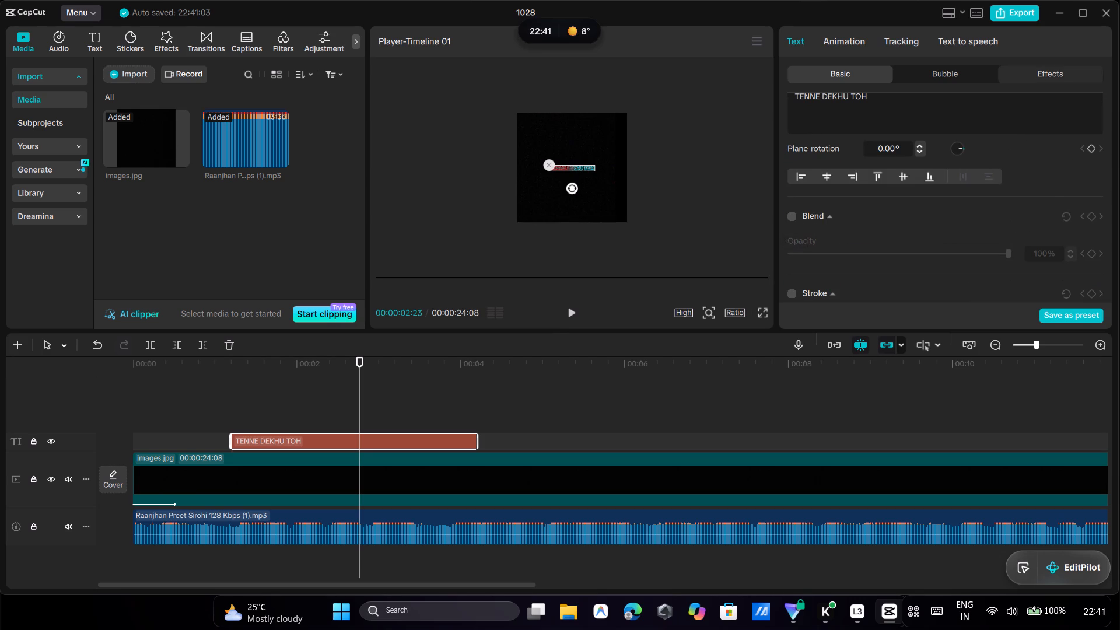
# Clear the "dual colour split" text effect search and try to set the TENNE DEKHU TOH lyric to no effect.
pyautogui.click(1073, 78)
pyautogui.scroll(2, 835, 194)
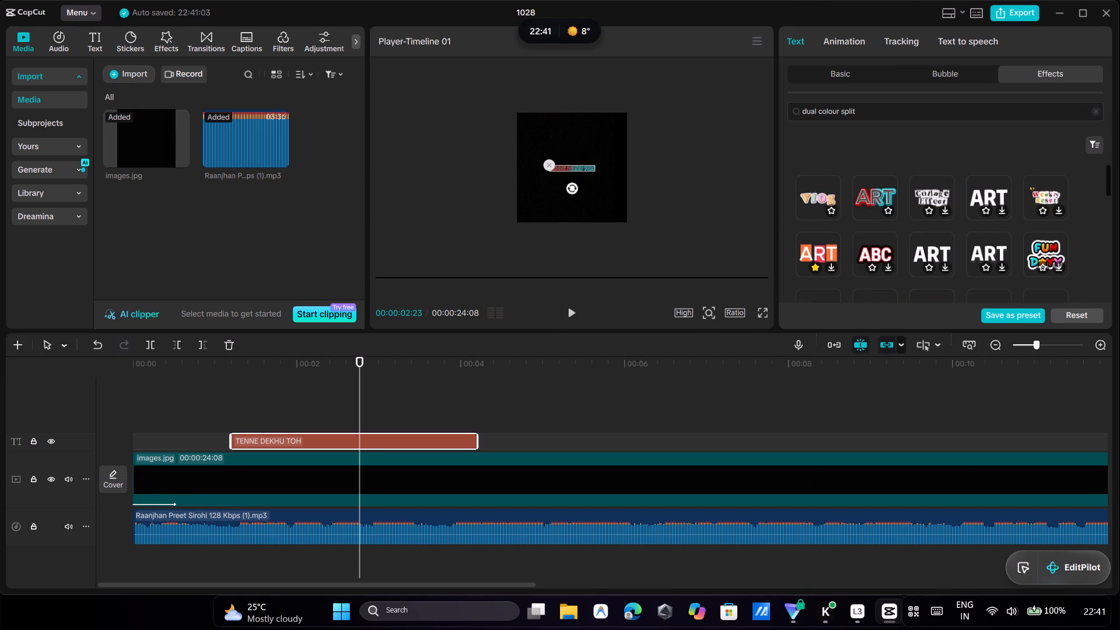
pyautogui.scroll(6, 835, 194)
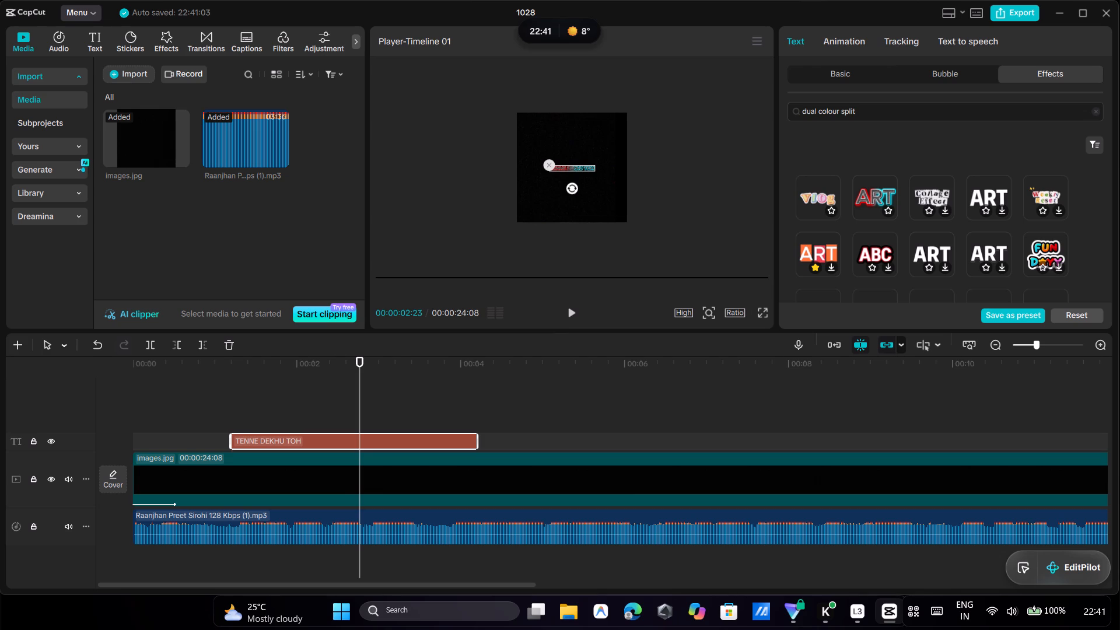
pyautogui.click(1091, 109)
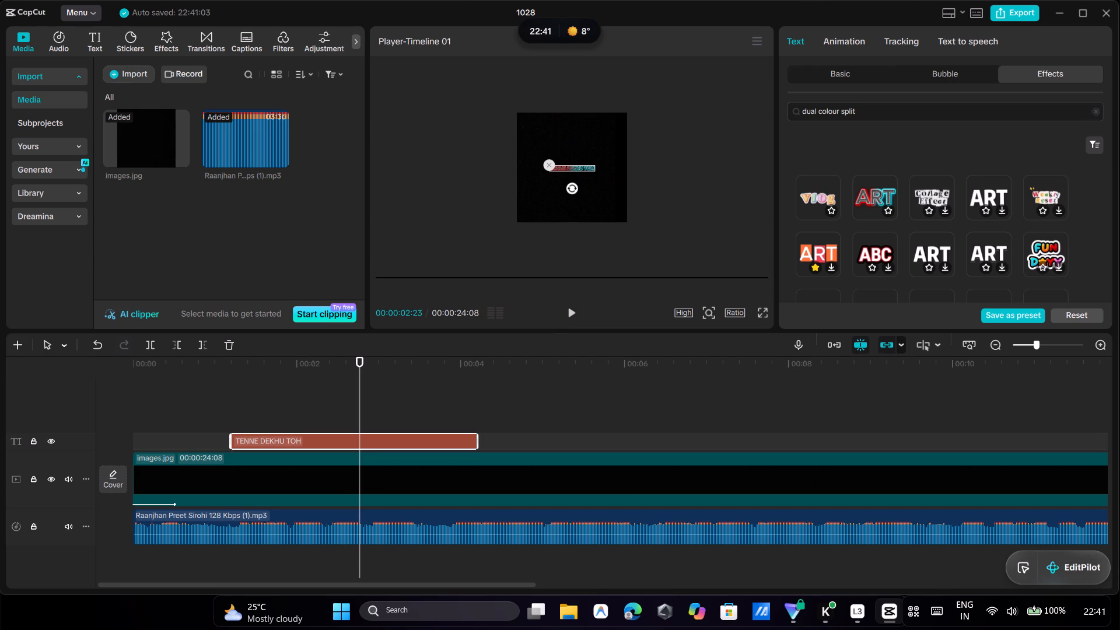
pyautogui.click(1093, 110)
pyautogui.click(807, 190)
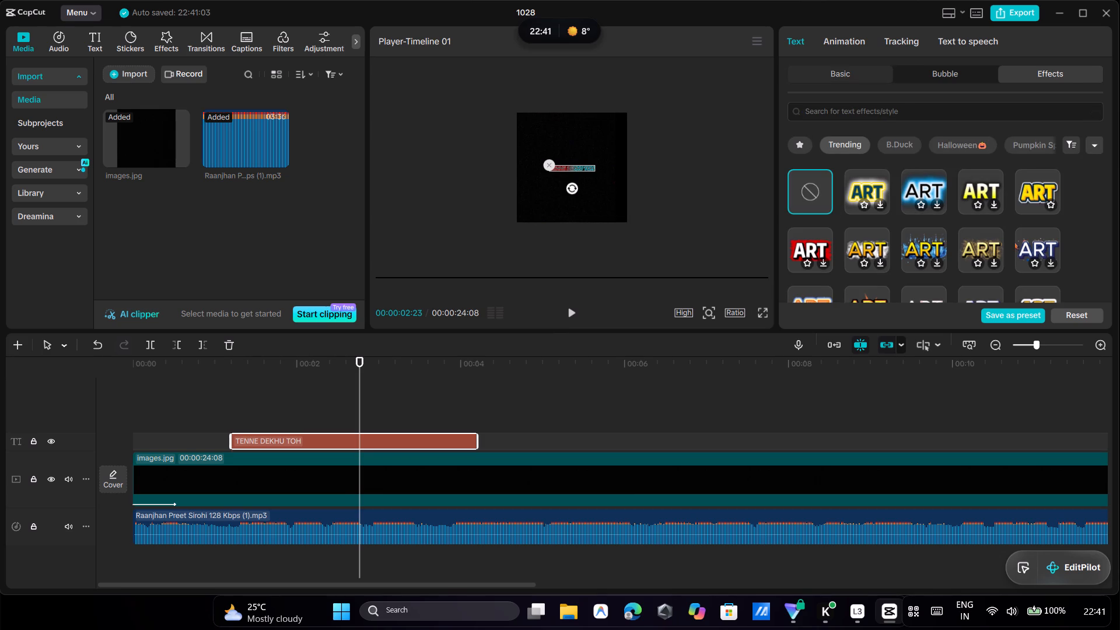
pyautogui.click(841, 76)
pyautogui.scroll(-1, 864, 231)
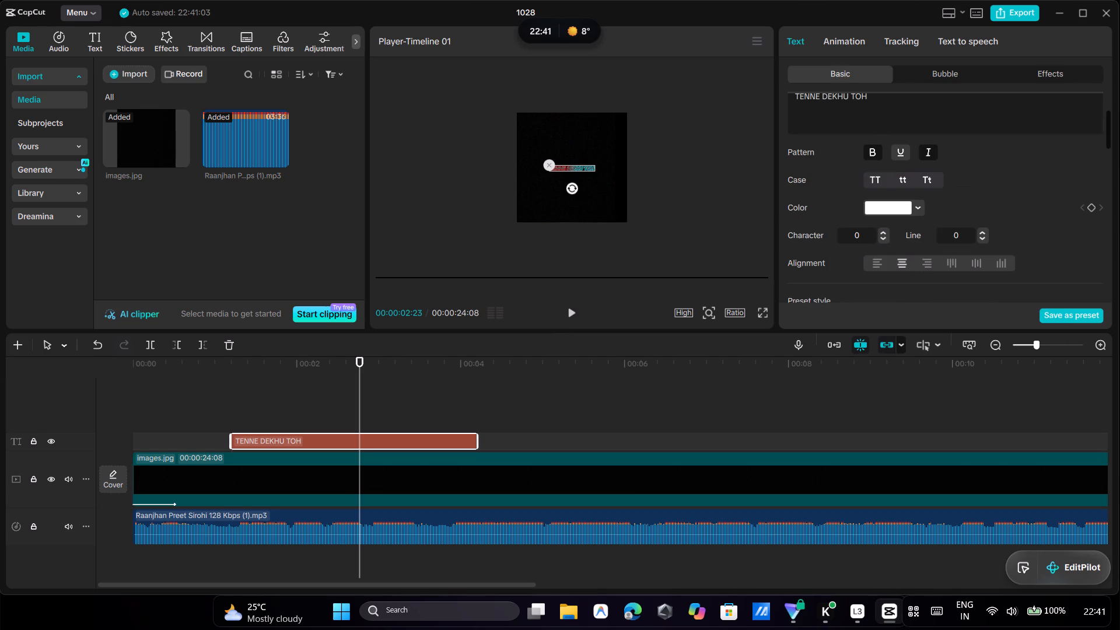
pyautogui.click(1062, 72)
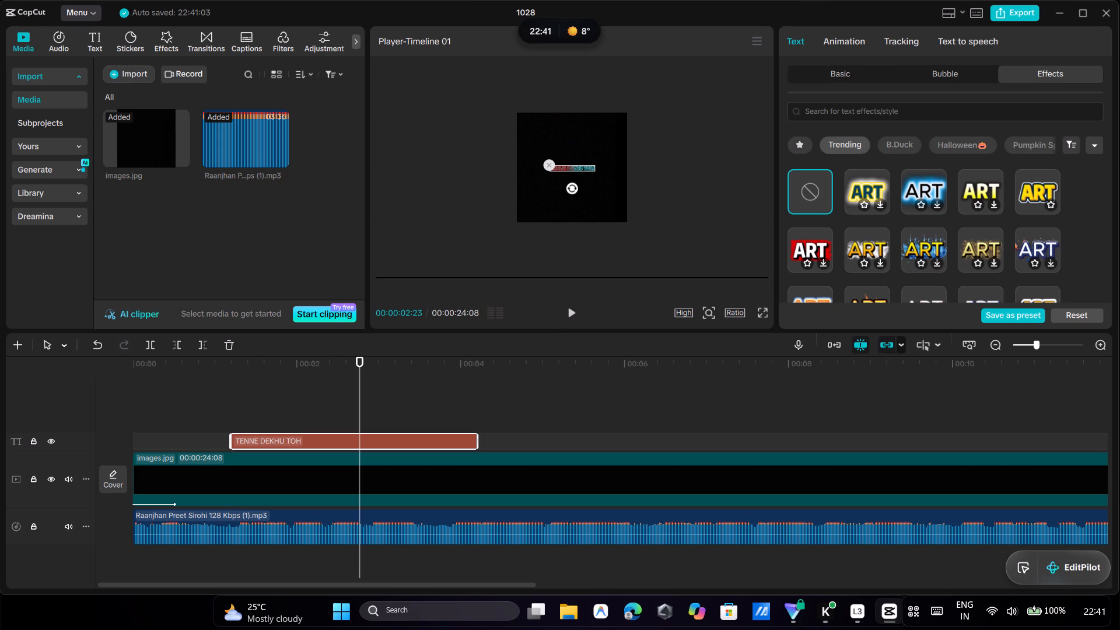
pyautogui.tripleClick(813, 190)
# Replace the lyric's dual-colour look with the preset style of white letters and a black stroke.
pyautogui.click(981, 72)
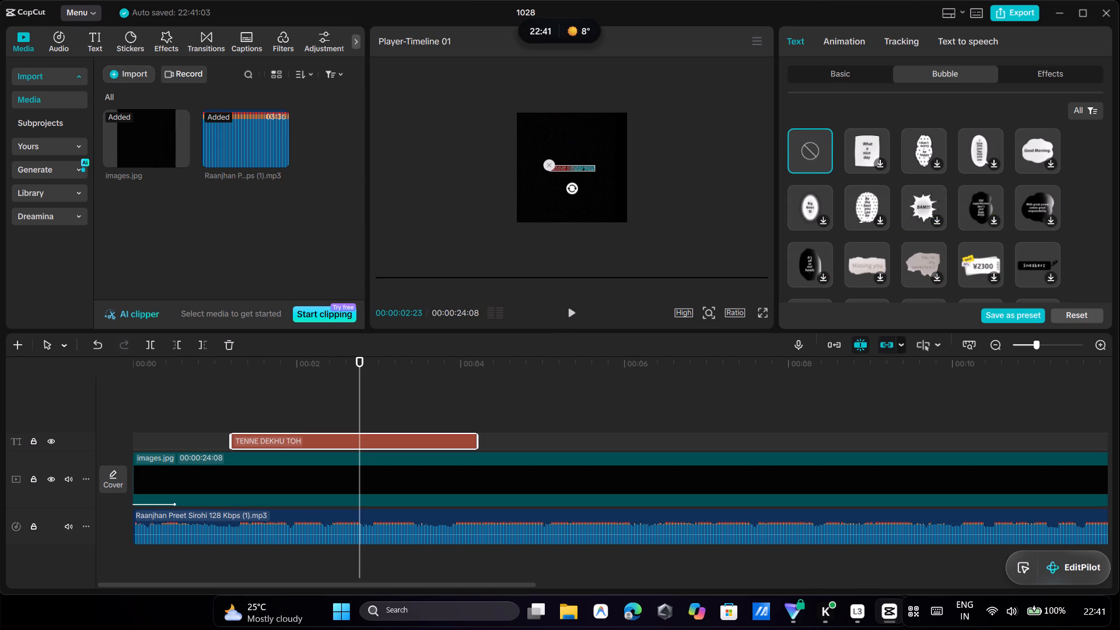
pyautogui.click(873, 61)
pyautogui.click(864, 77)
pyautogui.scroll(-2, 877, 241)
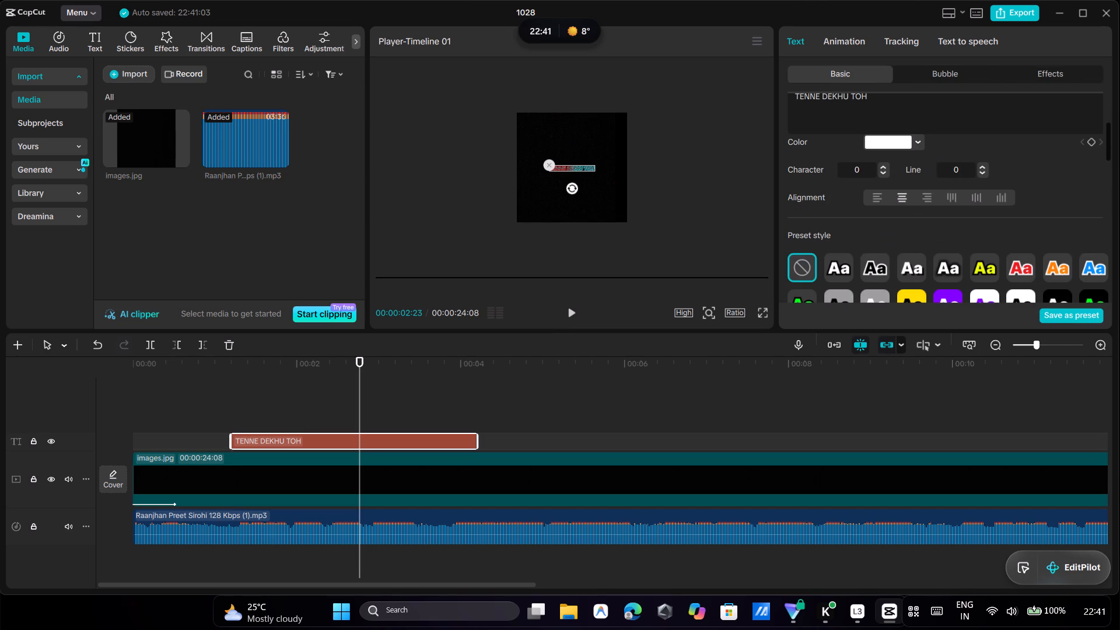
pyautogui.scroll(-1, 870, 237)
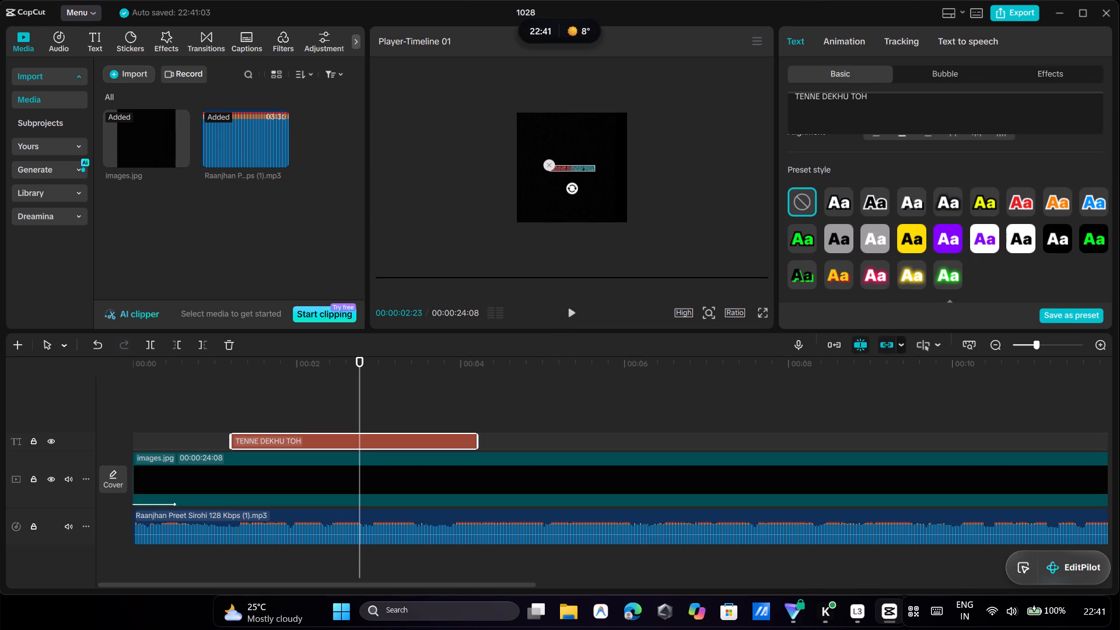
pyautogui.click(804, 192)
pyautogui.click(838, 199)
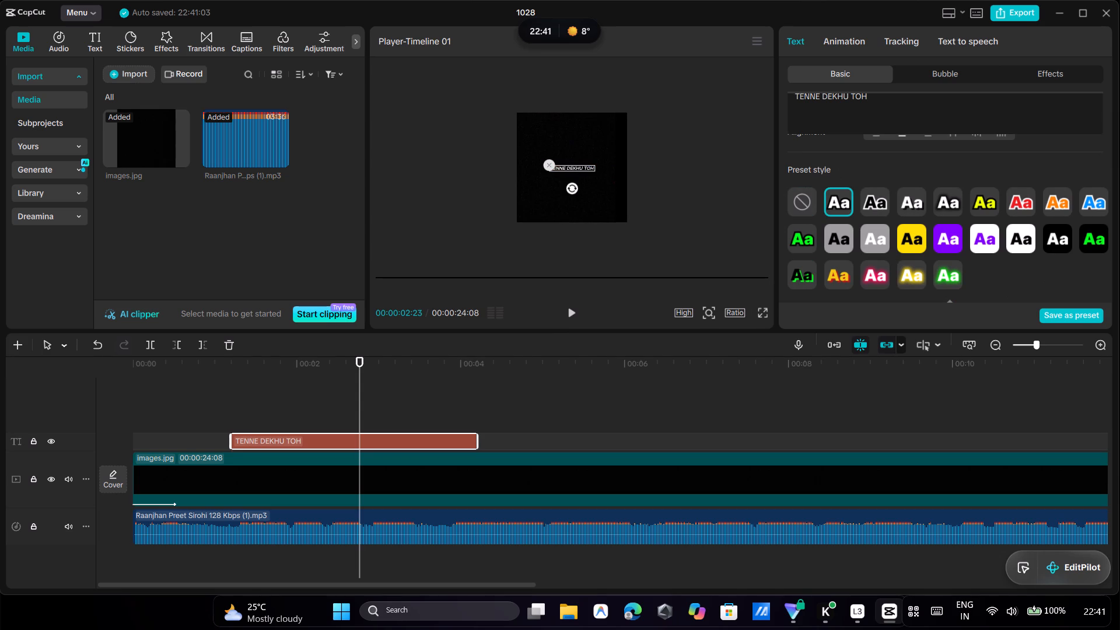
pyautogui.click(872, 205)
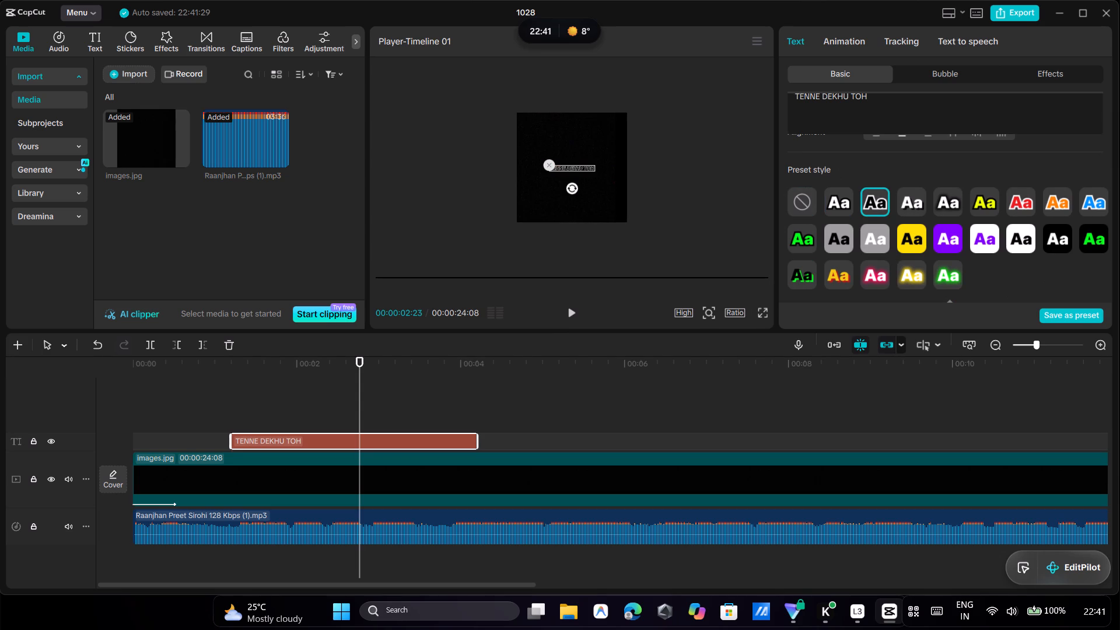
pyautogui.click(832, 202)
# Review the lyric's remaining basic settings, from transform and stroke through background, glow, shadow and curve.
pyautogui.scroll(-3, 920, 250)
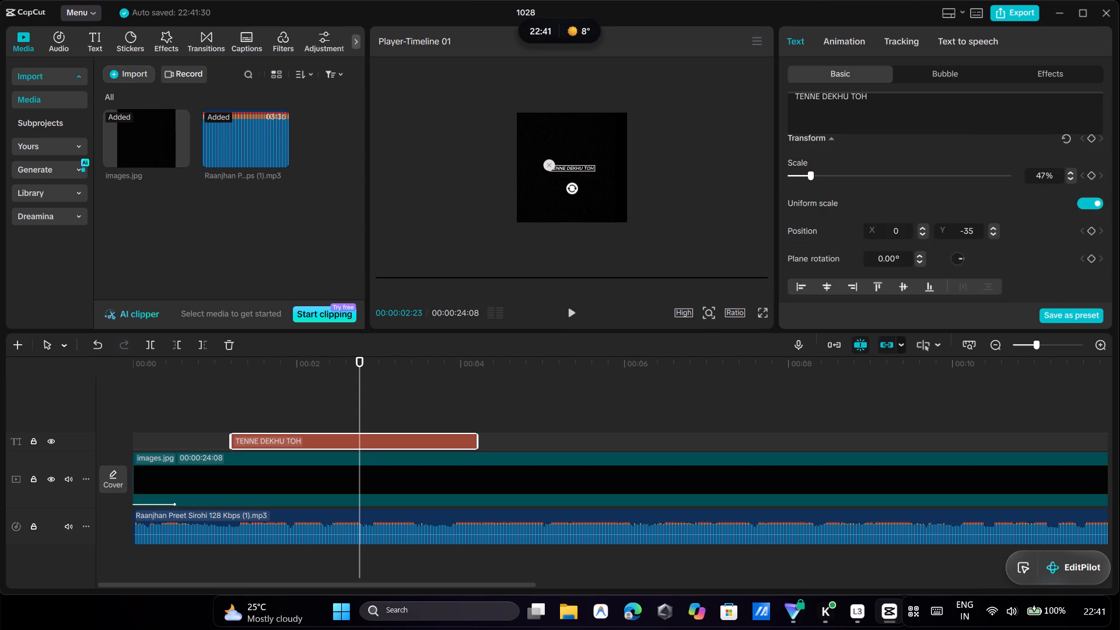
pyautogui.scroll(-4, 847, 203)
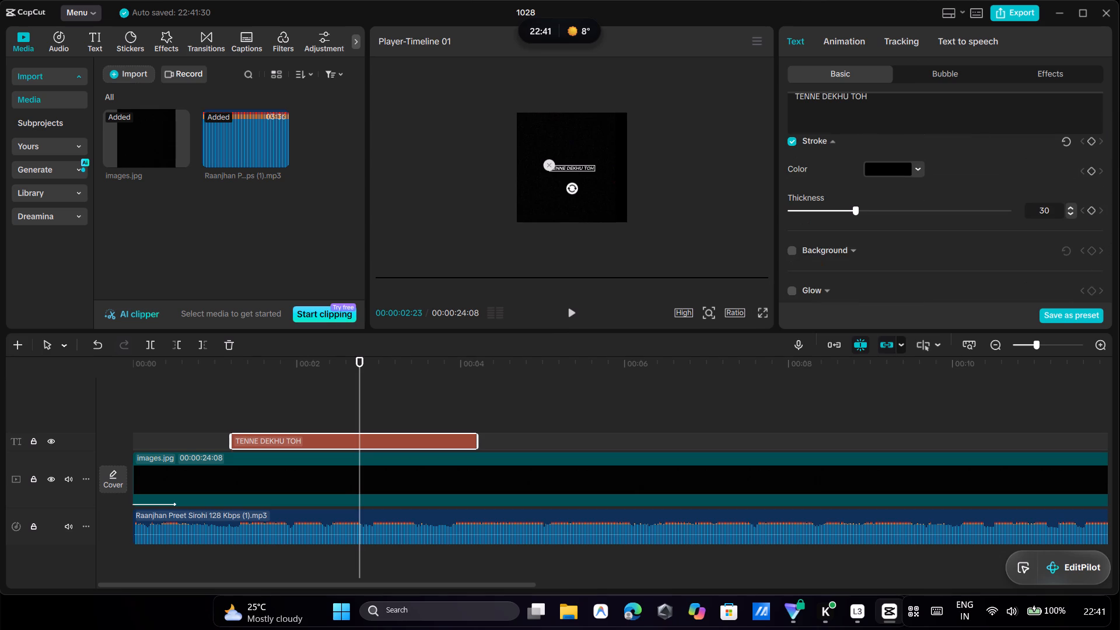
pyautogui.scroll(1, 846, 213)
pyautogui.scroll(-5, 845, 215)
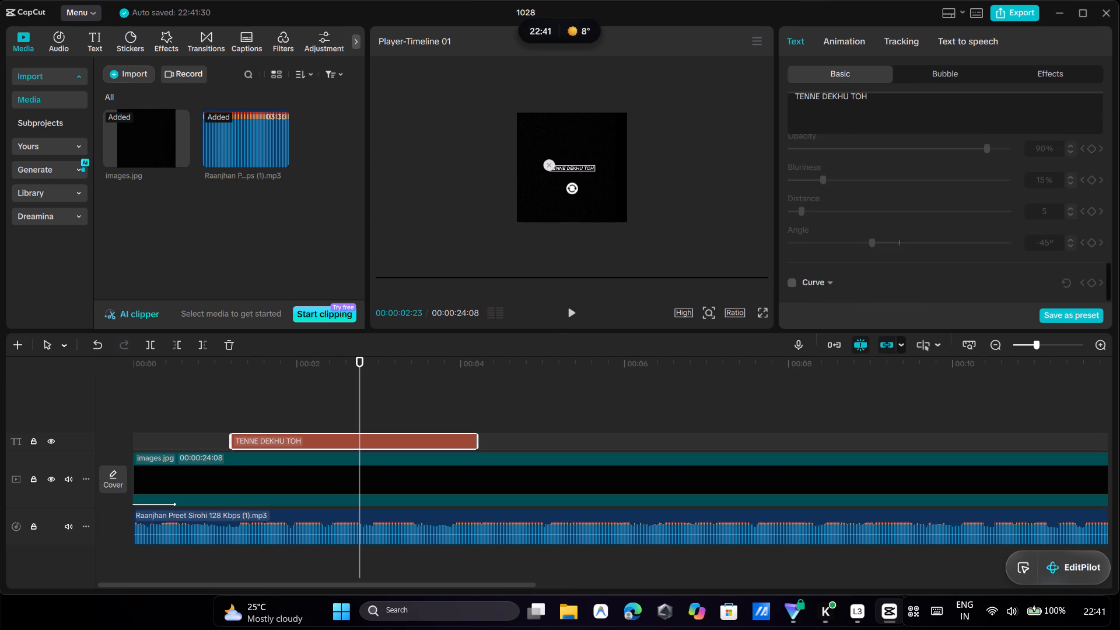
pyautogui.scroll(4, 845, 215)
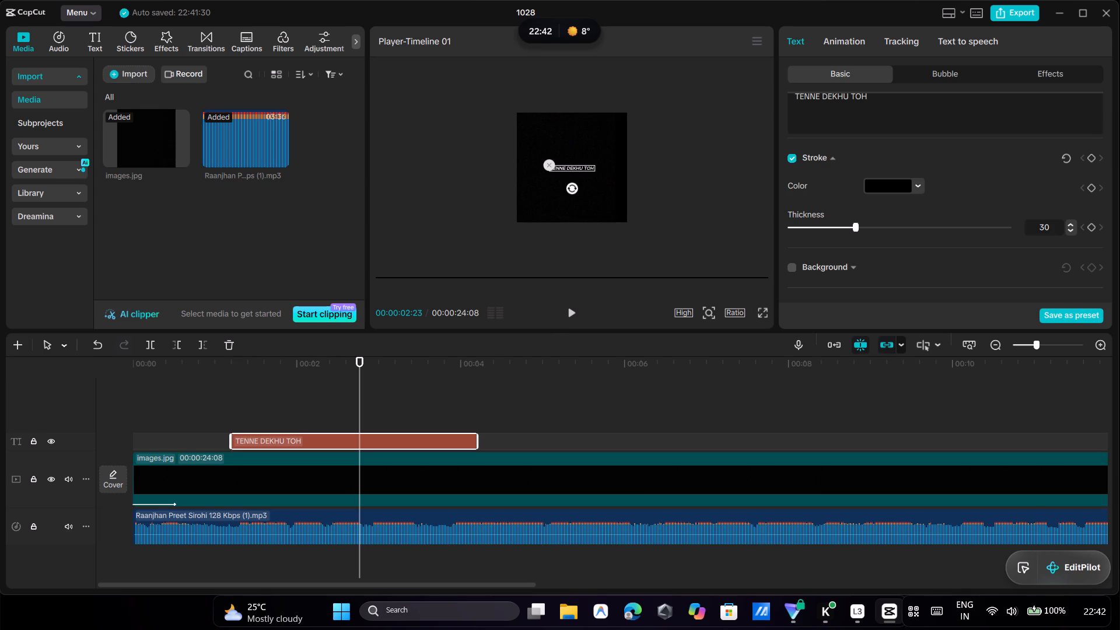
# Move the images.jpg background clip horizontally so it is centred in the square frame.
pyautogui.click(242, 487)
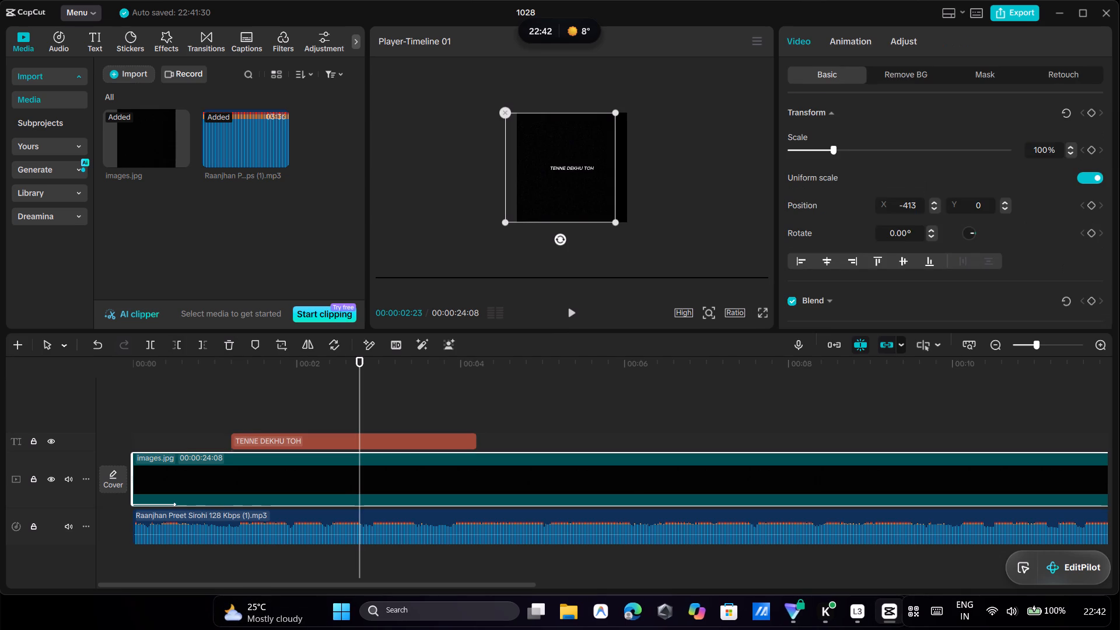
pyautogui.click(979, 72)
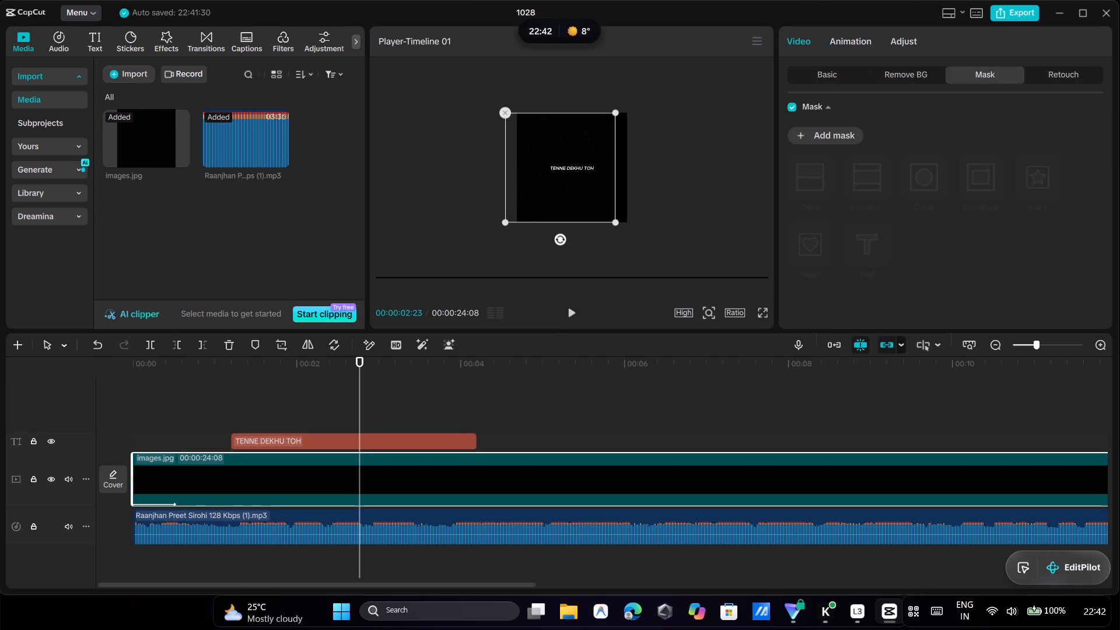
pyautogui.moveTo(594, 208); pyautogui.dragTo(609, 207)
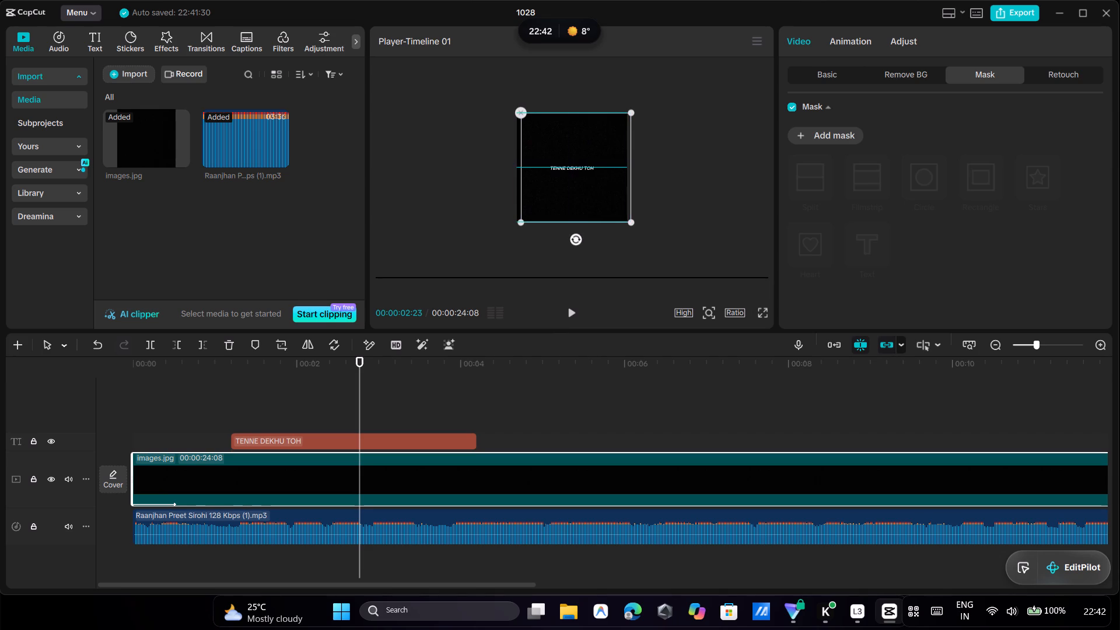
pyautogui.moveTo(609, 207); pyautogui.dragTo(606, 207)
# Add a circle mask to the images.jpg background and shrink it to a size of 195 by 195.
pyautogui.click(815, 132)
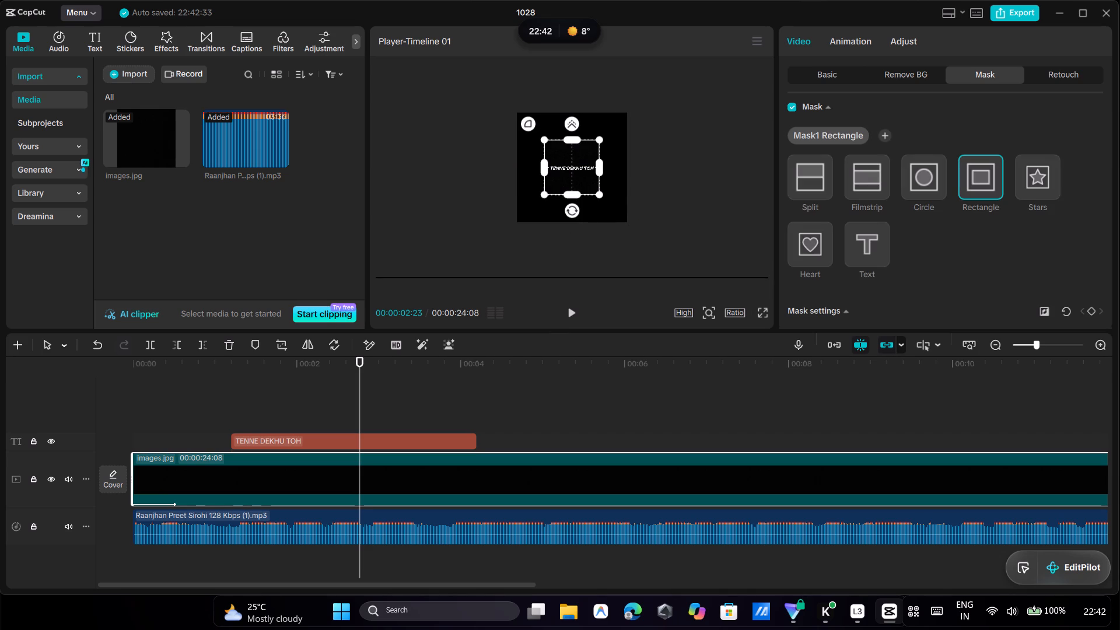
pyautogui.click(912, 170)
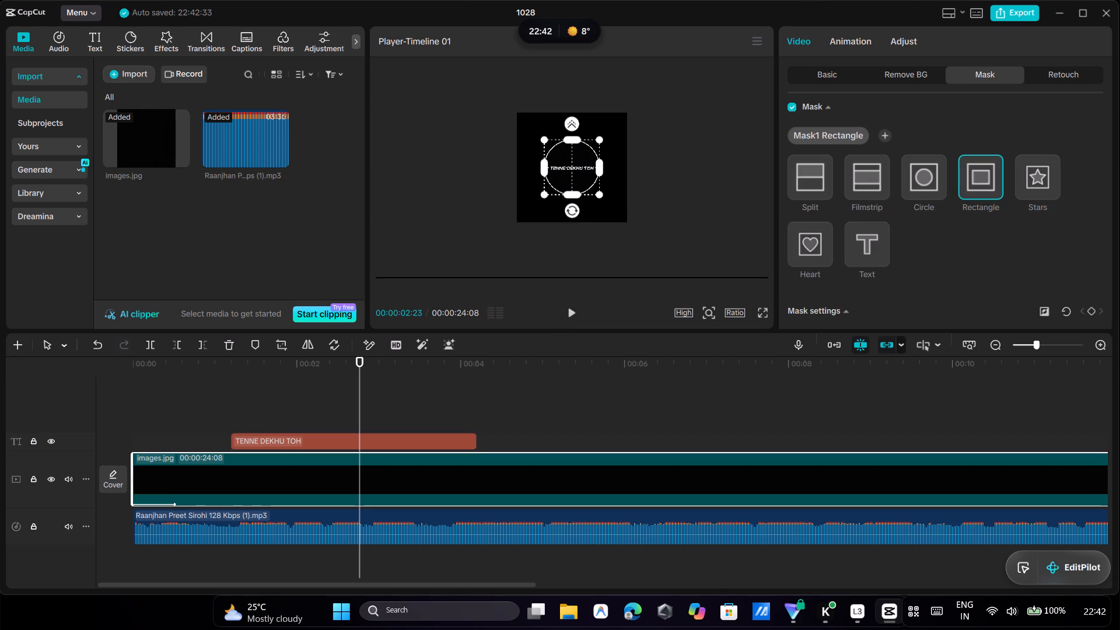
pyautogui.click(600, 192)
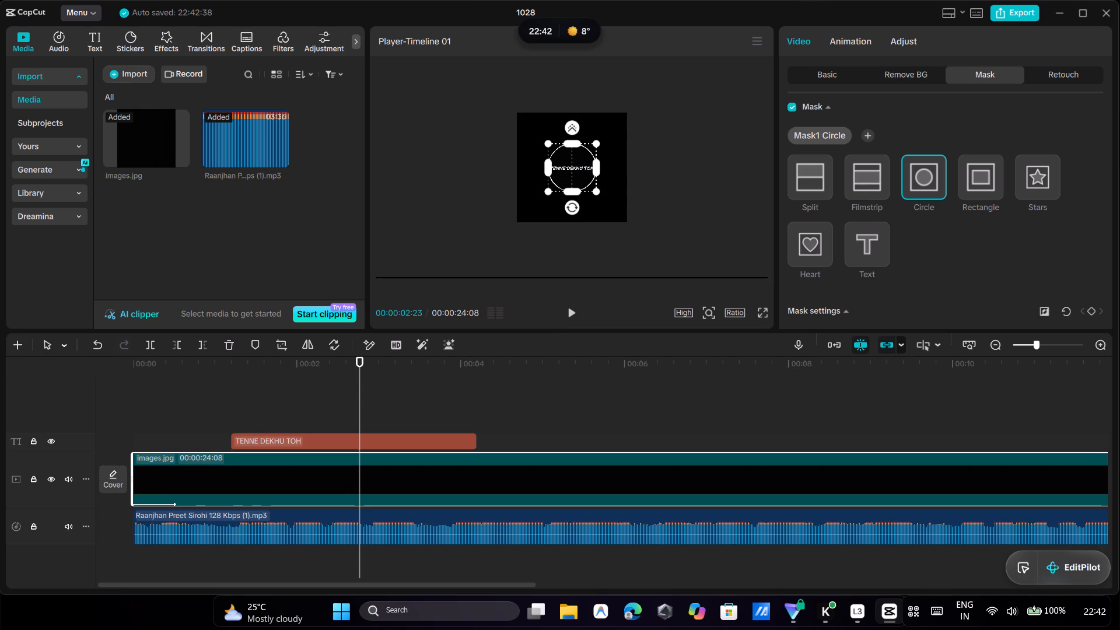
# Set the circle mask's feather to 50.
pyautogui.scroll(-2, 912, 239)
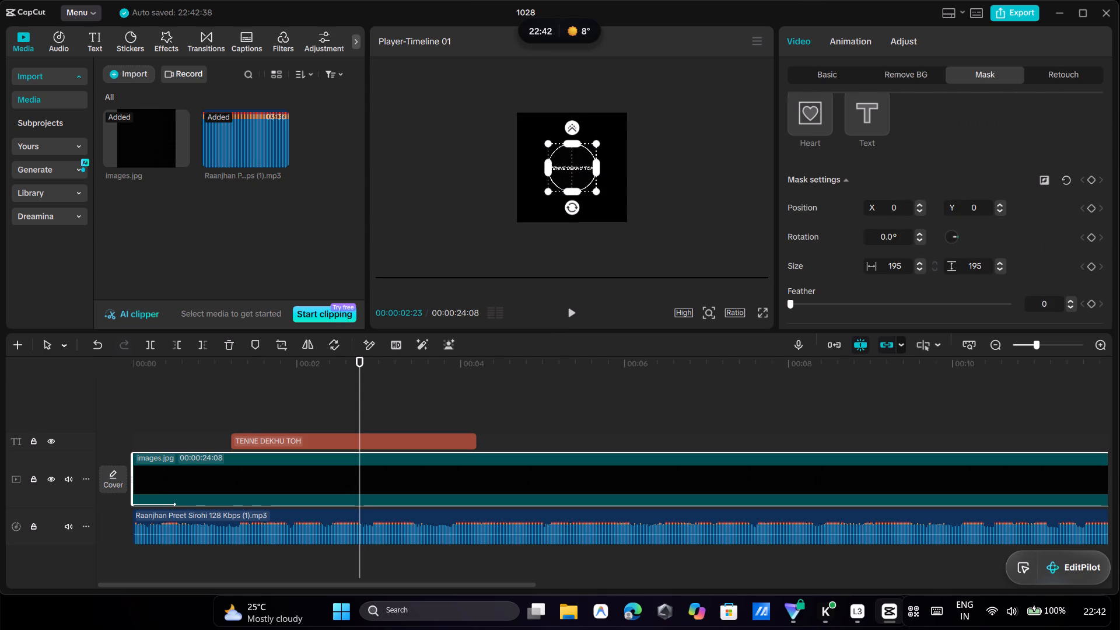
pyautogui.scroll(-2, 905, 251)
pyautogui.click(809, 216)
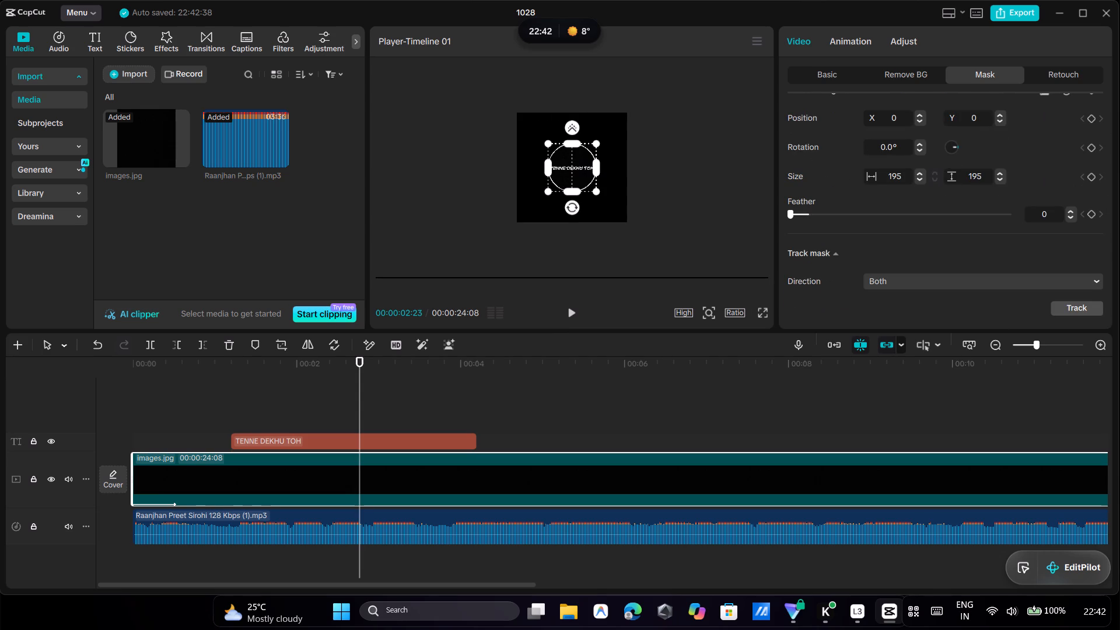
pyautogui.moveTo(811, 216); pyautogui.dragTo(889, 241)
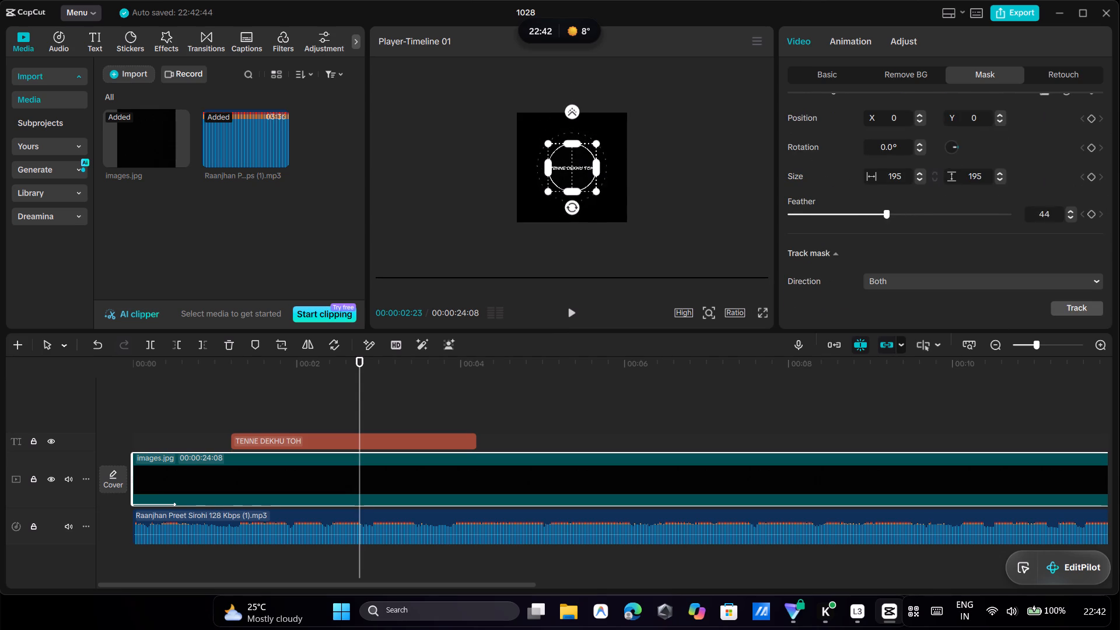
pyautogui.moveTo(889, 241); pyautogui.dragTo(900, 243)
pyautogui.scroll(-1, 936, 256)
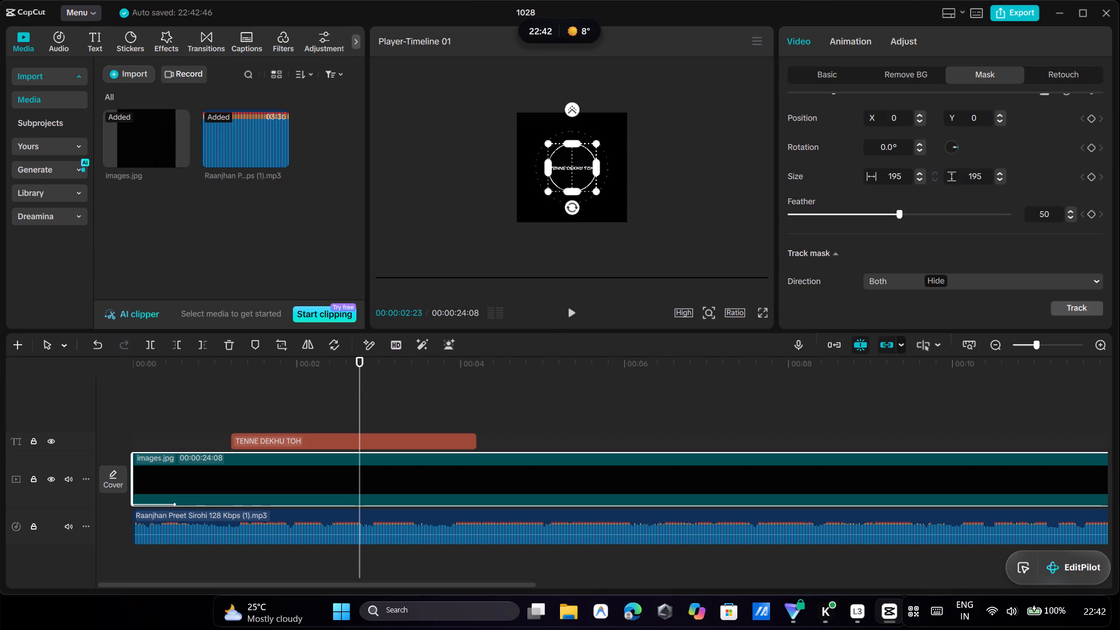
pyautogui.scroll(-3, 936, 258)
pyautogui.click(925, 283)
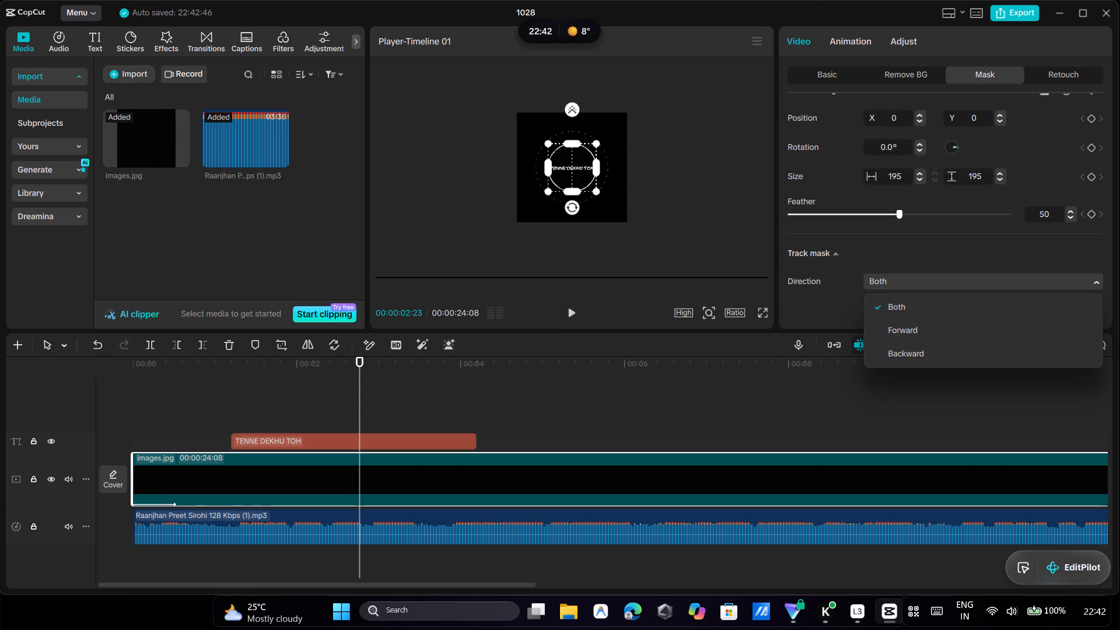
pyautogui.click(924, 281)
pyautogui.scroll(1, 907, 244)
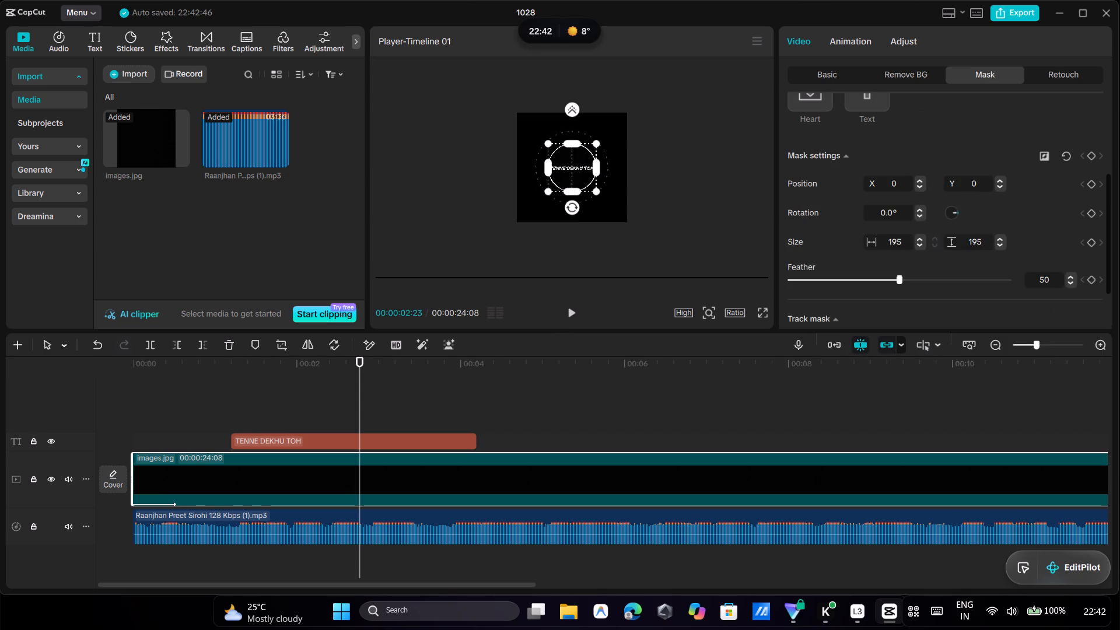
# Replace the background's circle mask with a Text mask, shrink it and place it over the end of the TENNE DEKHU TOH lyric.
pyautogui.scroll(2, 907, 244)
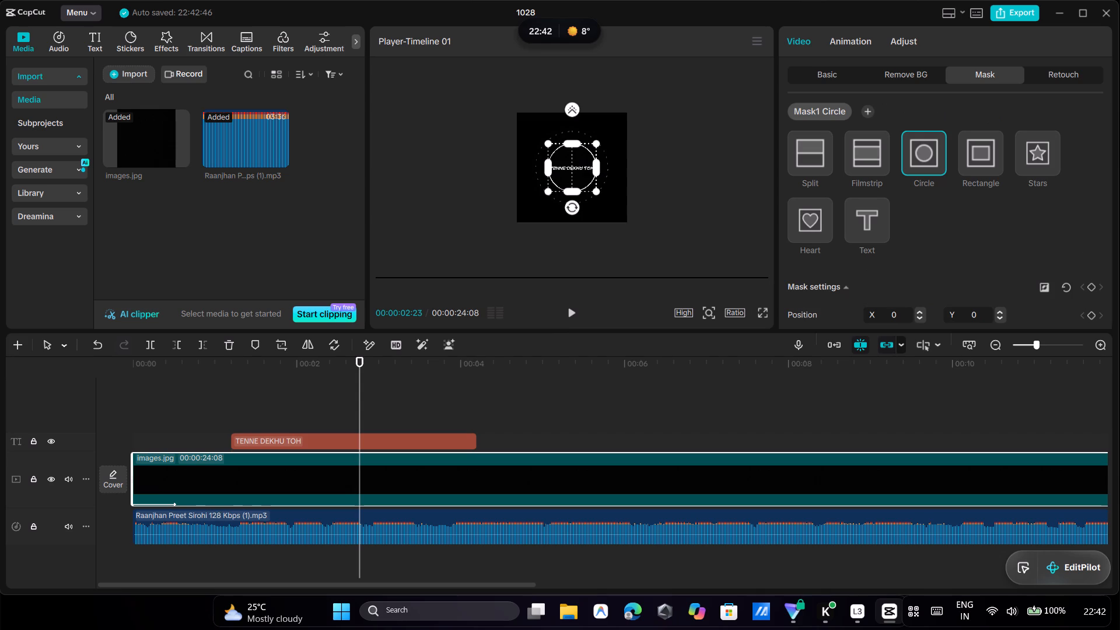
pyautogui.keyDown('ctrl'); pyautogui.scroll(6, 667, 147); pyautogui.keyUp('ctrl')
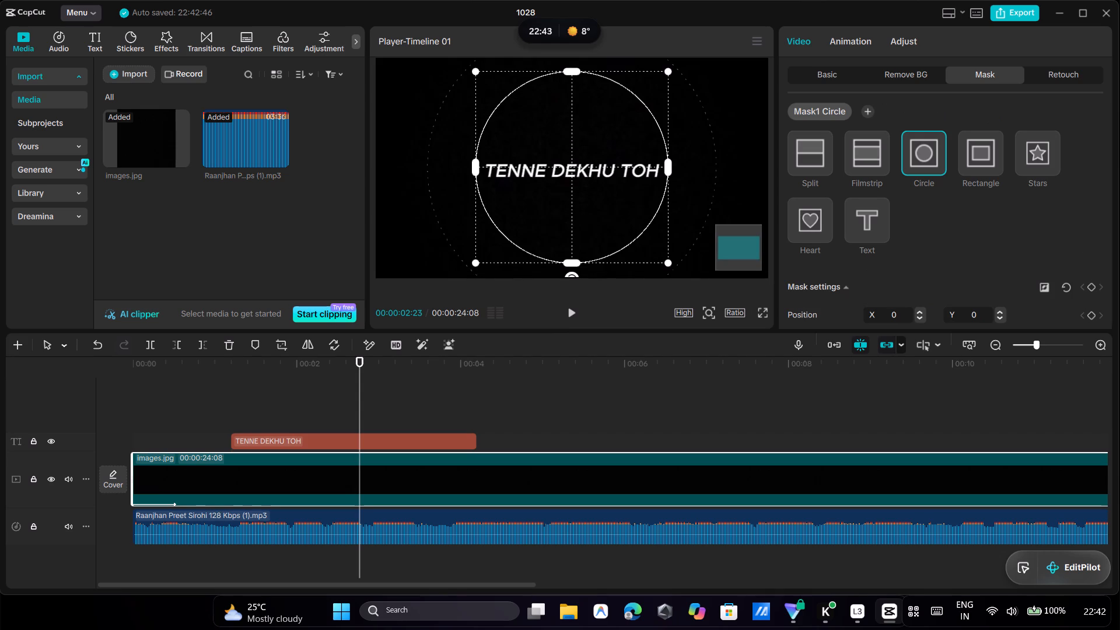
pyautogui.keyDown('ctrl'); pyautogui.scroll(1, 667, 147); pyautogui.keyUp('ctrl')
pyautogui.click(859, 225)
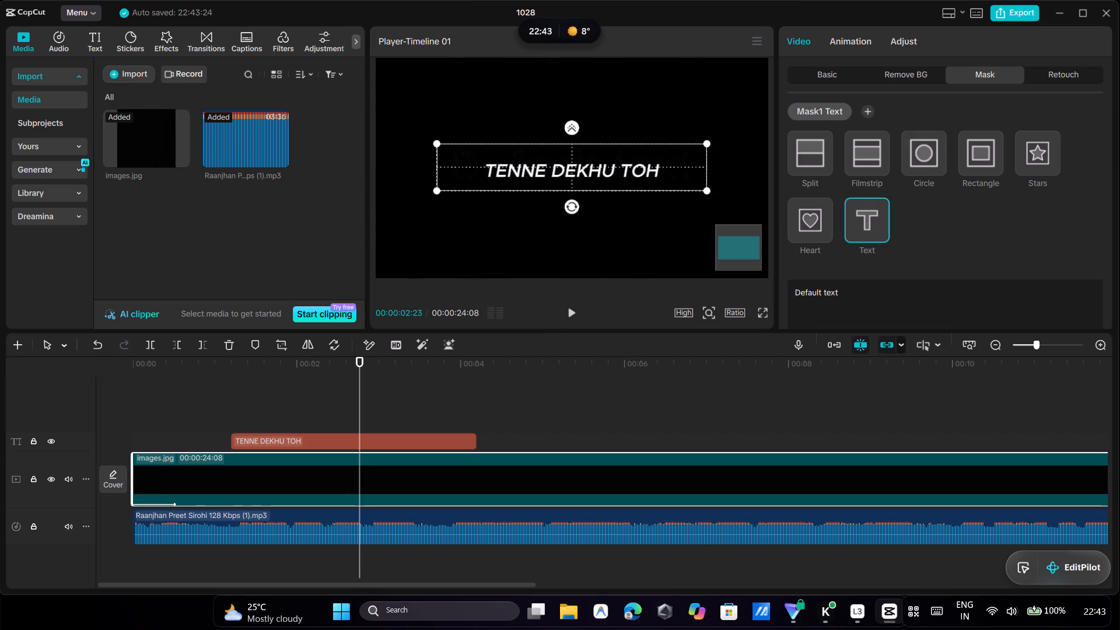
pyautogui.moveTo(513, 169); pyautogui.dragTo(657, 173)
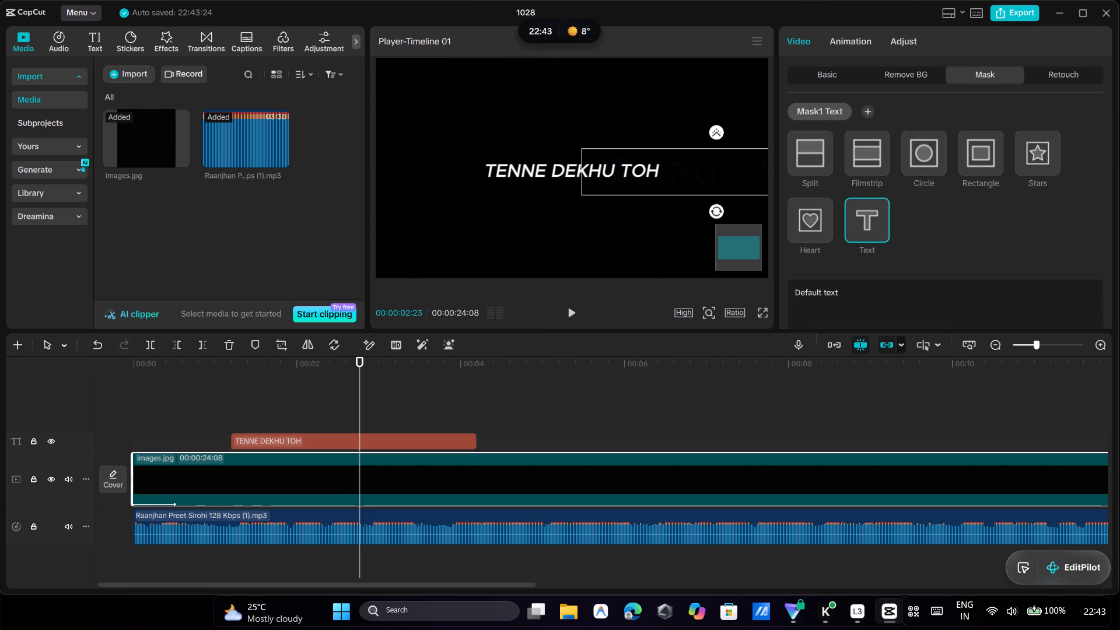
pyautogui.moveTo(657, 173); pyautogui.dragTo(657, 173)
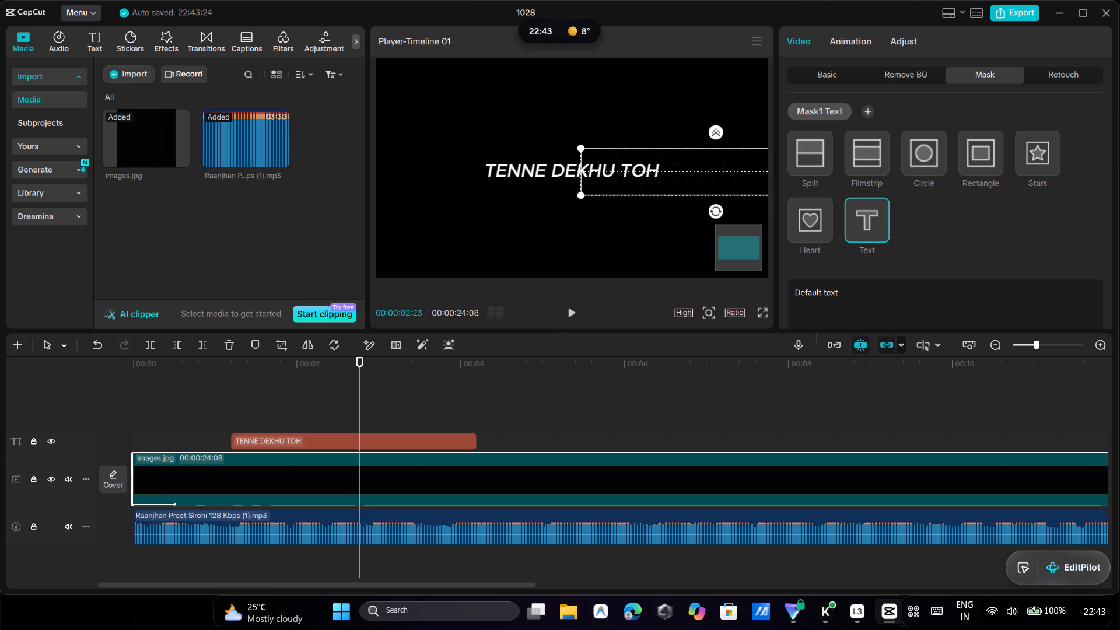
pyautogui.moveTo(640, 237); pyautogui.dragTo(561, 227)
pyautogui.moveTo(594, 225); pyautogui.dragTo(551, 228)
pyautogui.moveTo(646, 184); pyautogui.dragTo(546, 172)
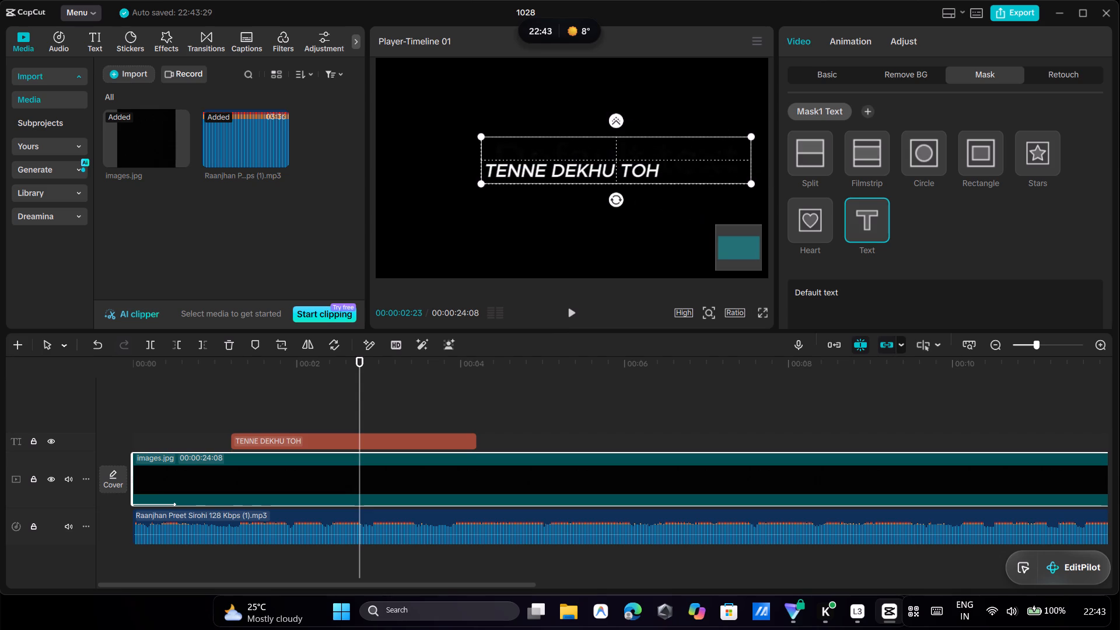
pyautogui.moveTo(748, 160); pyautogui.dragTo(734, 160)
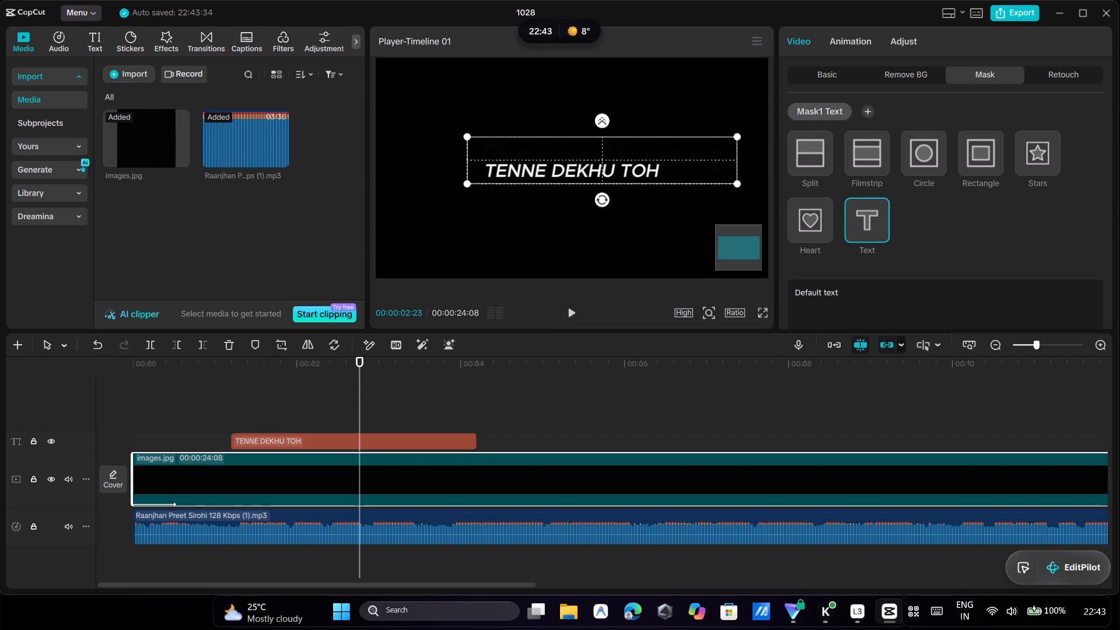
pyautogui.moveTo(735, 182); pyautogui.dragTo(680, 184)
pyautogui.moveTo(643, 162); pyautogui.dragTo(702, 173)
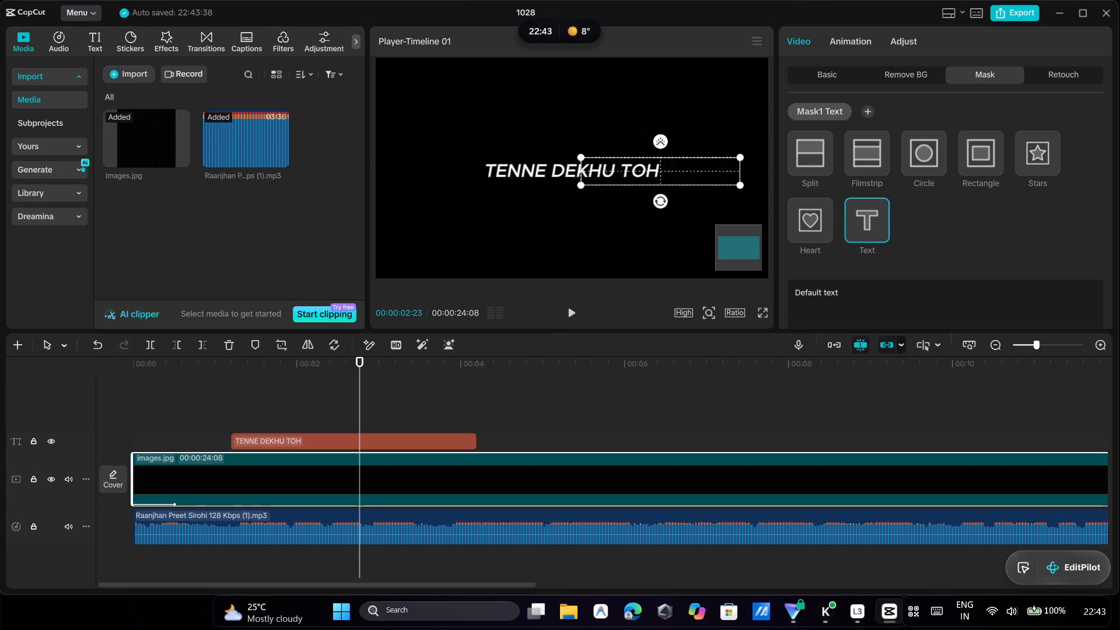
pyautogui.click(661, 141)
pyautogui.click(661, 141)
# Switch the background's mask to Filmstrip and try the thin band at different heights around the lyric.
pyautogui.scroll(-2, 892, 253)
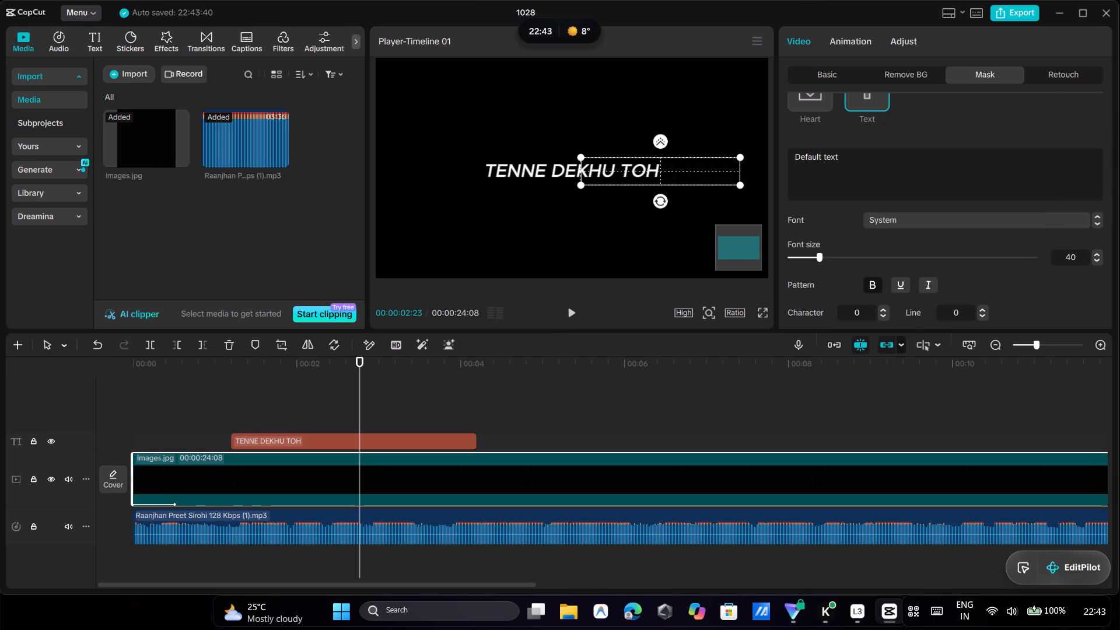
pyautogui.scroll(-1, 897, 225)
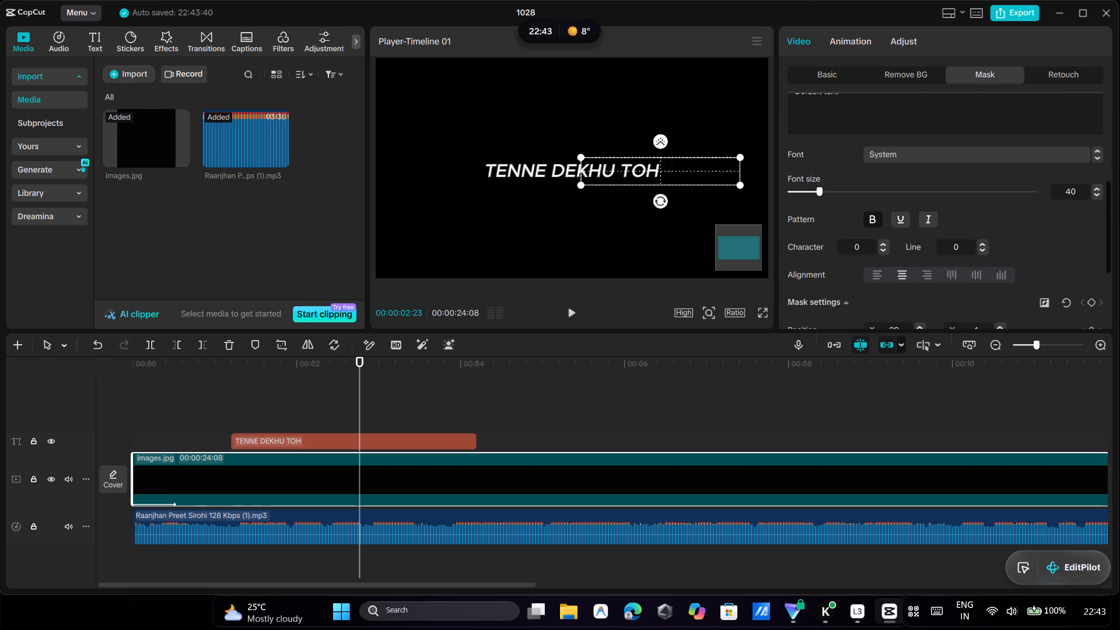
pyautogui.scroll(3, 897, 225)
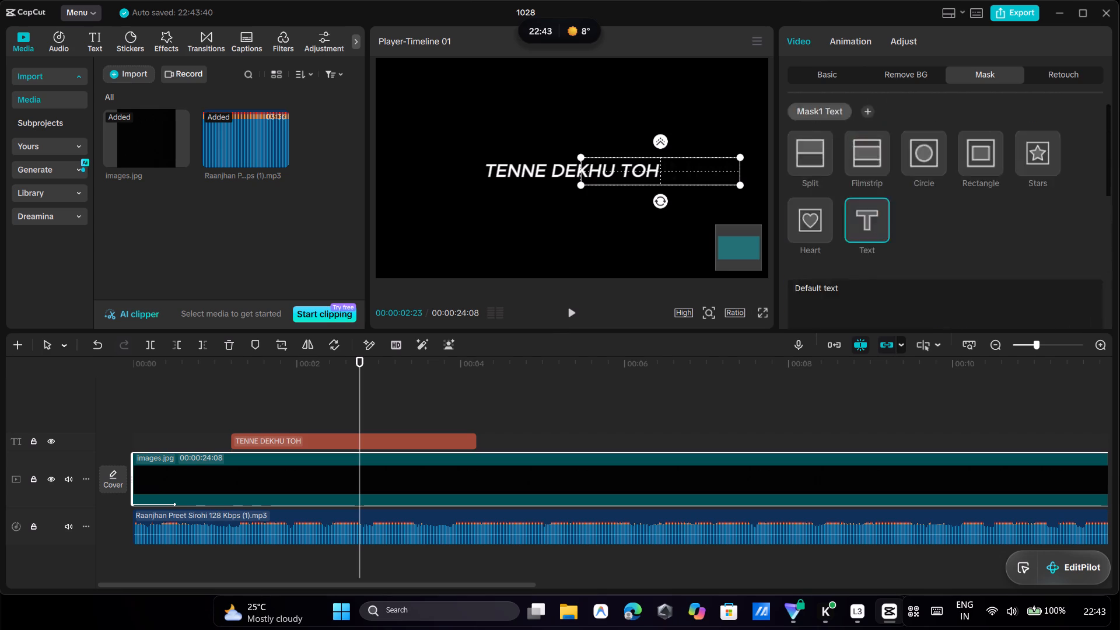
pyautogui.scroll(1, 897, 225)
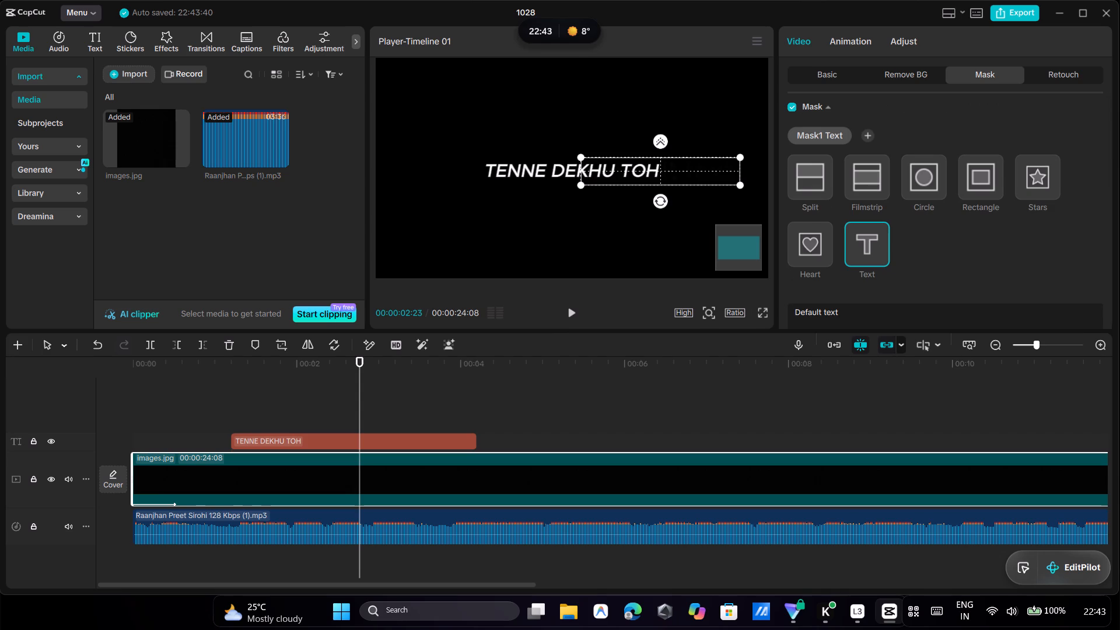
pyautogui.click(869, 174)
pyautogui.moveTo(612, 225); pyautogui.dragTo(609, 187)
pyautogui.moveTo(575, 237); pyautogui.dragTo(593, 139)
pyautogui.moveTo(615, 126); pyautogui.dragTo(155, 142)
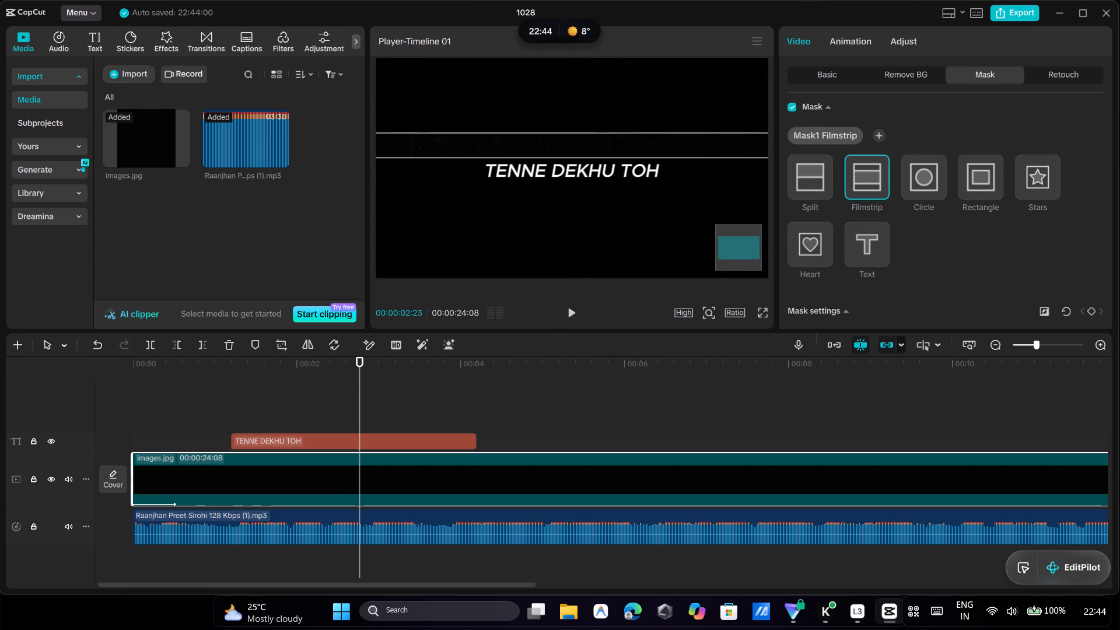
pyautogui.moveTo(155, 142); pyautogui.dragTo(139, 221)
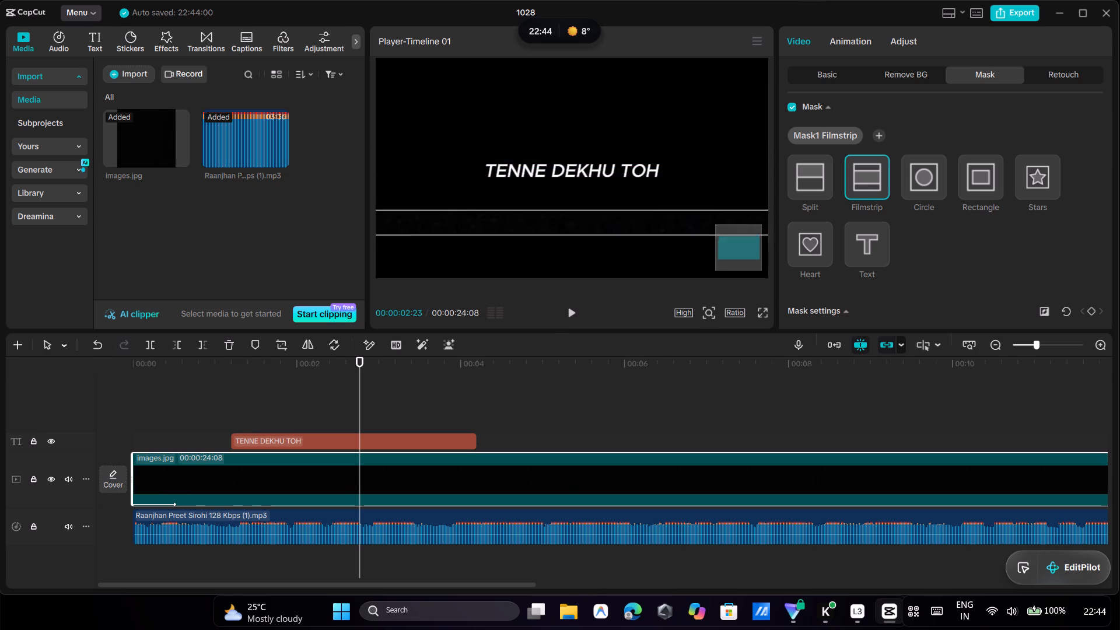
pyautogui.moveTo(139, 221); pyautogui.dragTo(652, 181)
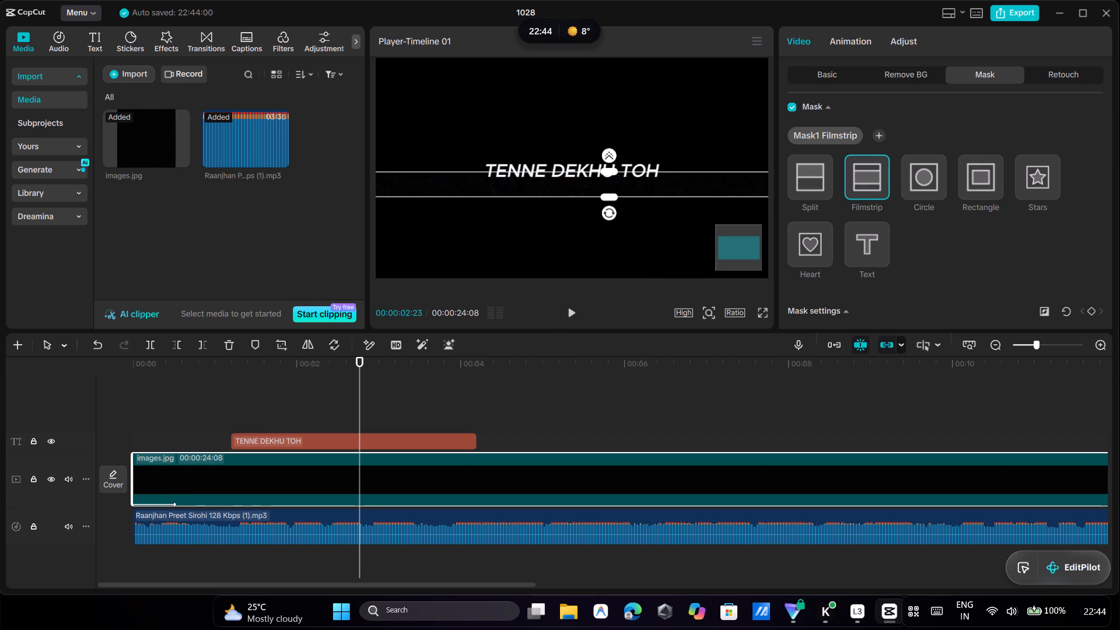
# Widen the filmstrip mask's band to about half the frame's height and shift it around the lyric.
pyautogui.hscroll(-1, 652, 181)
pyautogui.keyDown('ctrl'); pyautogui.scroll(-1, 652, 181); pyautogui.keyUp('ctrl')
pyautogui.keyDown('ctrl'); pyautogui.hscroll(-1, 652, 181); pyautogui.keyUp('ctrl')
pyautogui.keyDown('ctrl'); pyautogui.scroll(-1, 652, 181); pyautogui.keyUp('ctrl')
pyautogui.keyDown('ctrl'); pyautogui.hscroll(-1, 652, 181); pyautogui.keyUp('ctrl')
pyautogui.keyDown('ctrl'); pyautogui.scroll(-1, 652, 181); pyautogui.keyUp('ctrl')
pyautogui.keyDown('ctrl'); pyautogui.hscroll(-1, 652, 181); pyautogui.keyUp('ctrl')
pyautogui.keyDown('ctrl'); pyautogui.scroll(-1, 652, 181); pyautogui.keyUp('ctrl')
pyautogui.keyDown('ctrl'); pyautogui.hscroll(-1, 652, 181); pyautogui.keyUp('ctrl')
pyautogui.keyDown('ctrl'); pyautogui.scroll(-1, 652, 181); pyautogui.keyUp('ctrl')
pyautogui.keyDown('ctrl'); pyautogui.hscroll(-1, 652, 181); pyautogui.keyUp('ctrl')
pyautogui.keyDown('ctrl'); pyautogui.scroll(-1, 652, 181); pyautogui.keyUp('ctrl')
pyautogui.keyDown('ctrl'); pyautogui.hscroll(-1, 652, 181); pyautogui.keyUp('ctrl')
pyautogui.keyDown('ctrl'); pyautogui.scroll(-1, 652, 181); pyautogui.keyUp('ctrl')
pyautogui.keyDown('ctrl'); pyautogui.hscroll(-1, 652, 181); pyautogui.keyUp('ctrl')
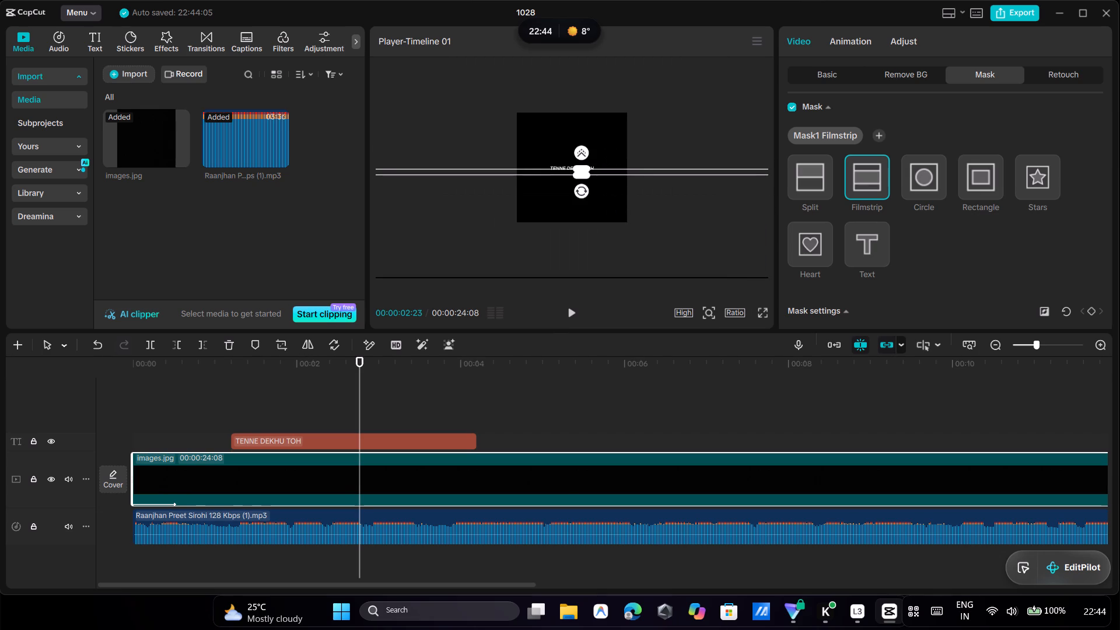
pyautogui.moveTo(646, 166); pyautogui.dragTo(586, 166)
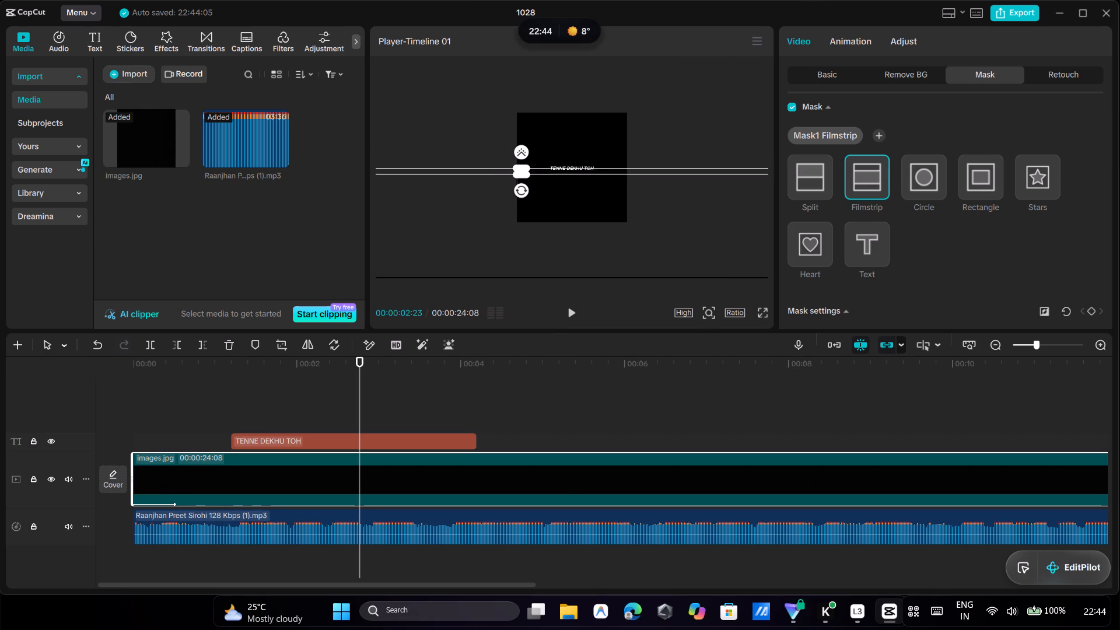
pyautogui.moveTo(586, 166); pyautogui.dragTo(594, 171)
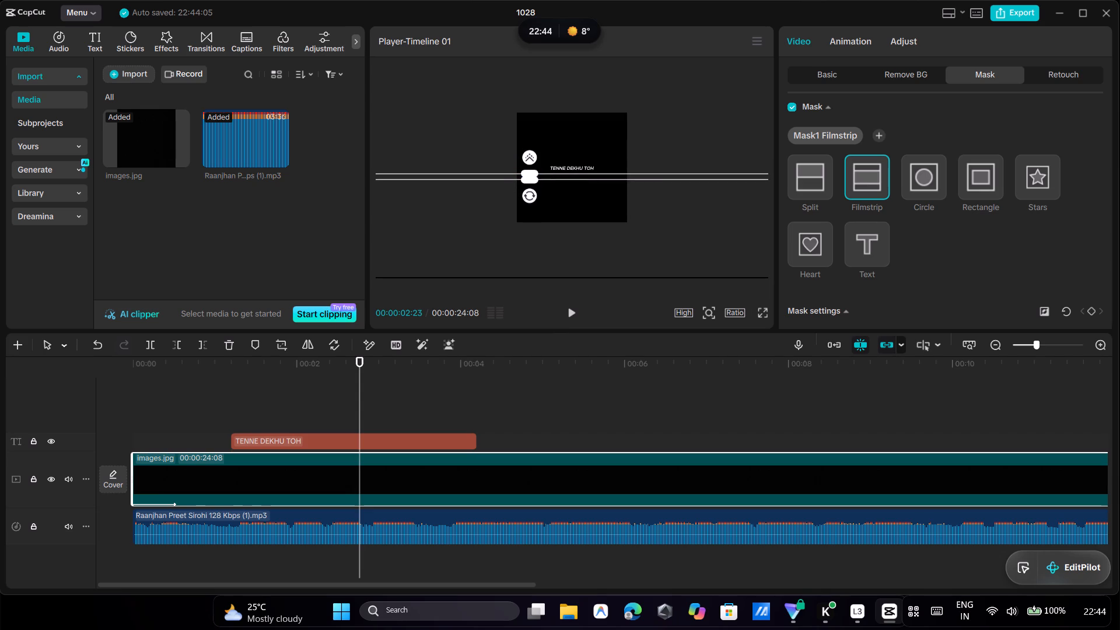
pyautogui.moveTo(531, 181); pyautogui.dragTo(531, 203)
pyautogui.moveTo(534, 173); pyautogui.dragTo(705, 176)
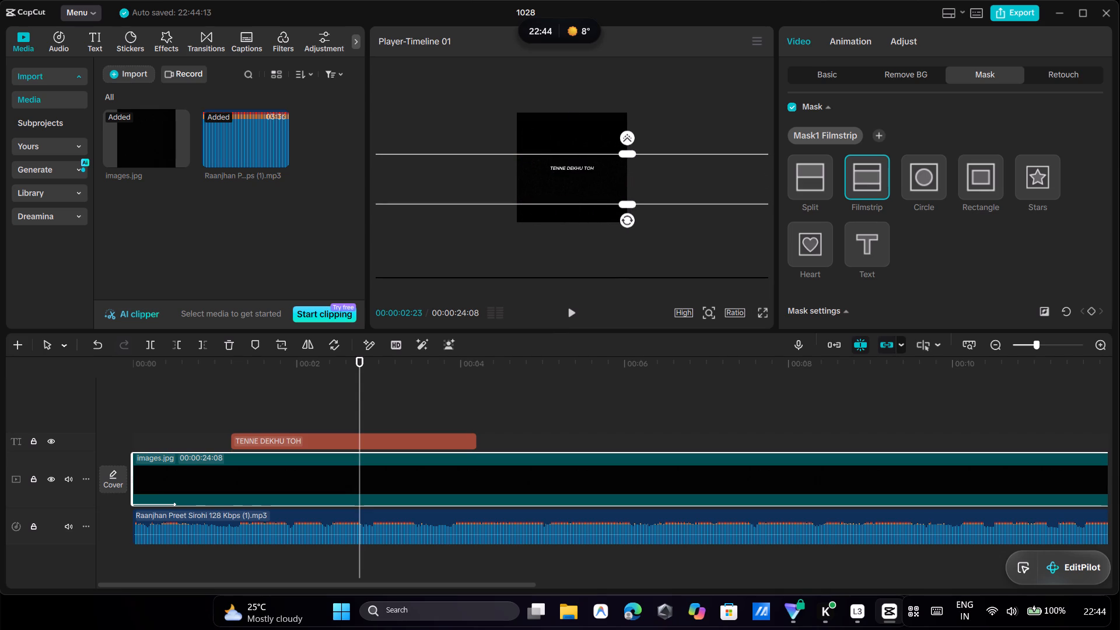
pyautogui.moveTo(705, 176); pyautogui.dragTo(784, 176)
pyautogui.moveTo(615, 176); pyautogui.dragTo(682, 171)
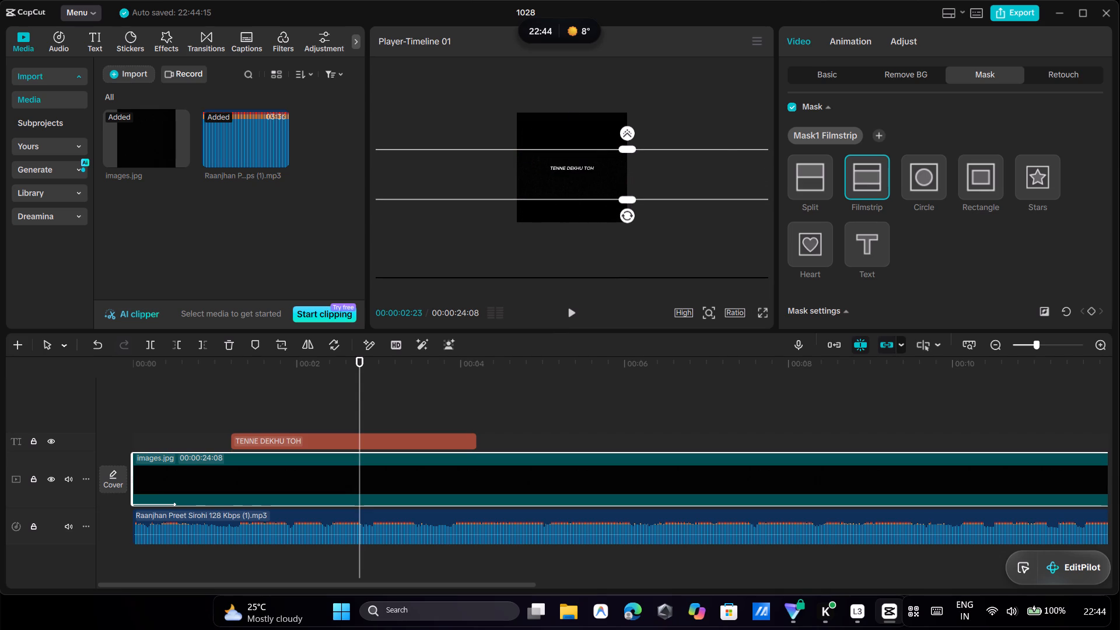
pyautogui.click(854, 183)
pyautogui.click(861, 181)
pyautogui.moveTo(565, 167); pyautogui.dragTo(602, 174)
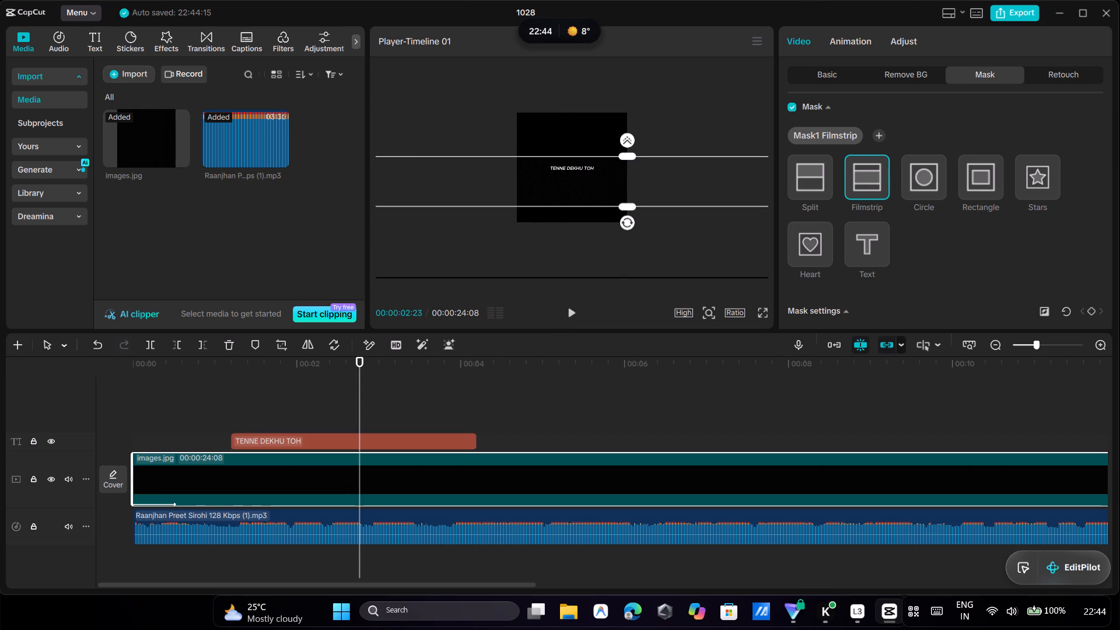
# Widen the preview area by narrowing the media library.
pyautogui.moveTo(369, 174); pyautogui.dragTo(323, 176)
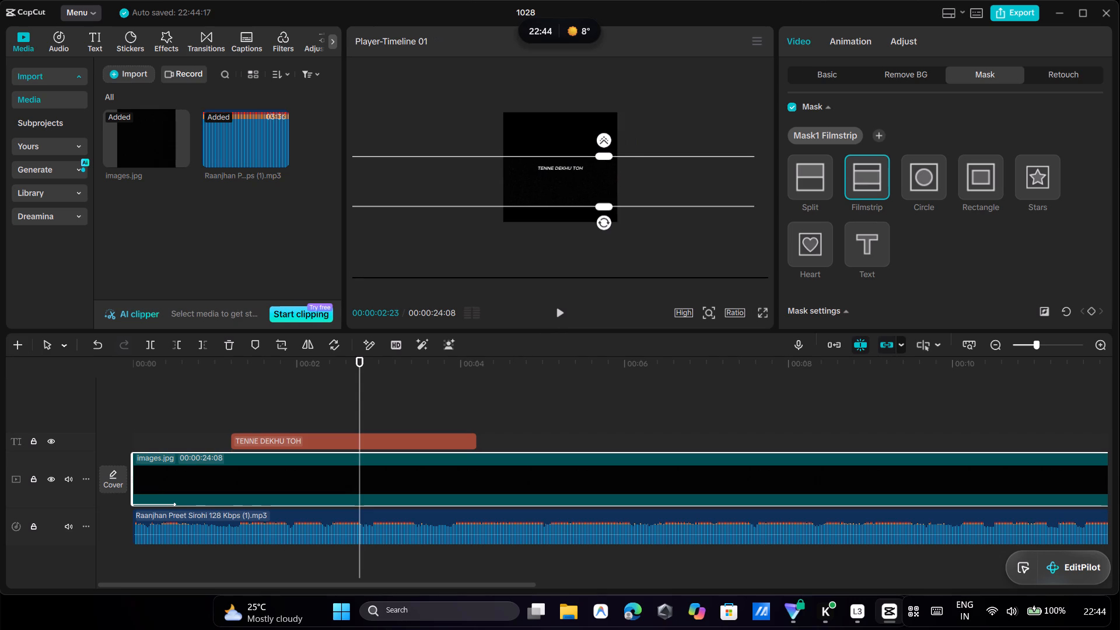
pyautogui.moveTo(323, 176); pyautogui.dragTo(274, 183)
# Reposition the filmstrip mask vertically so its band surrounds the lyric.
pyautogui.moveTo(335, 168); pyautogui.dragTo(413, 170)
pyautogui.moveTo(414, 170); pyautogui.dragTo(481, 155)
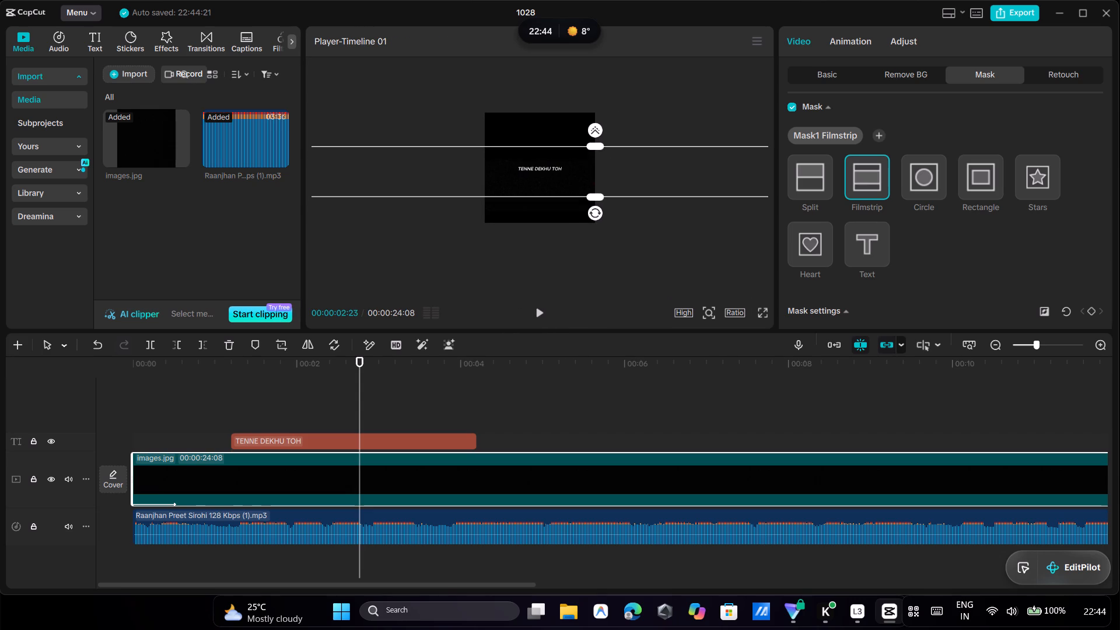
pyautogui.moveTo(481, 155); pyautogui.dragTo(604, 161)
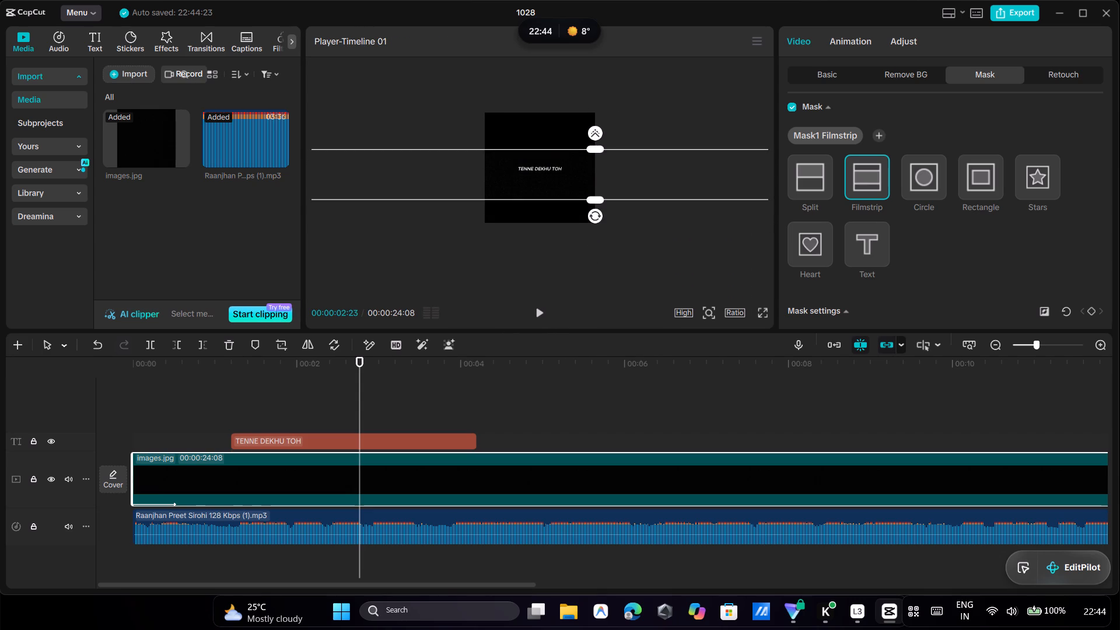
# Replace the background's filmstrip mask with a Rectangle mask and reduce it to a short, thin bar over the lyric's middle.
pyautogui.click(978, 185)
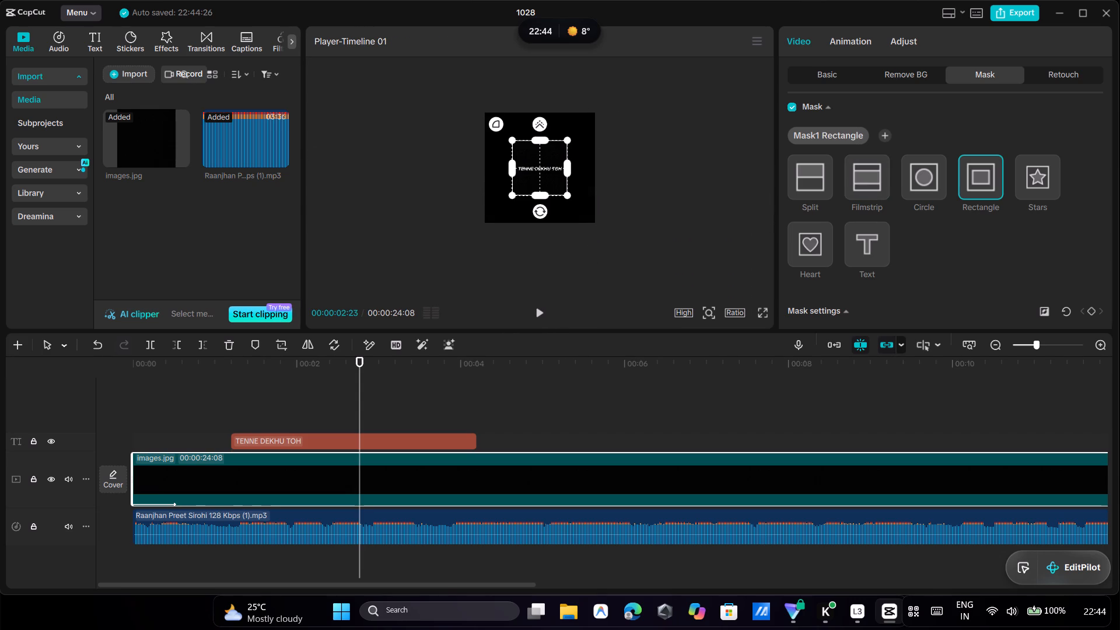
pyautogui.moveTo(566, 164); pyautogui.dragTo(574, 162)
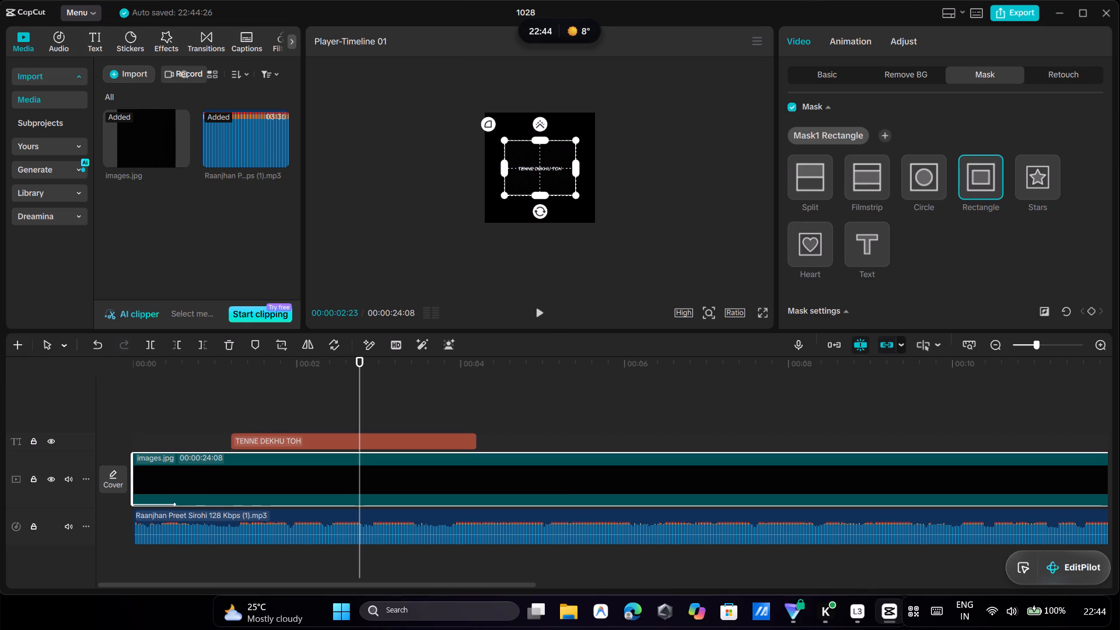
pyautogui.moveTo(546, 195); pyautogui.dragTo(552, 173)
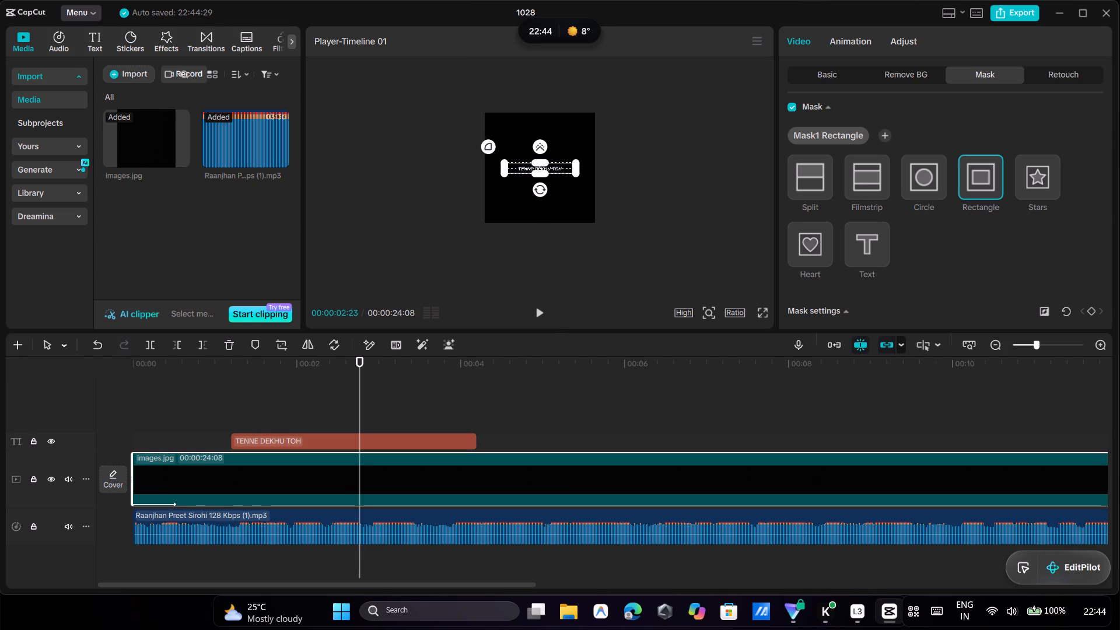
pyautogui.moveTo(506, 171); pyautogui.dragTo(530, 175)
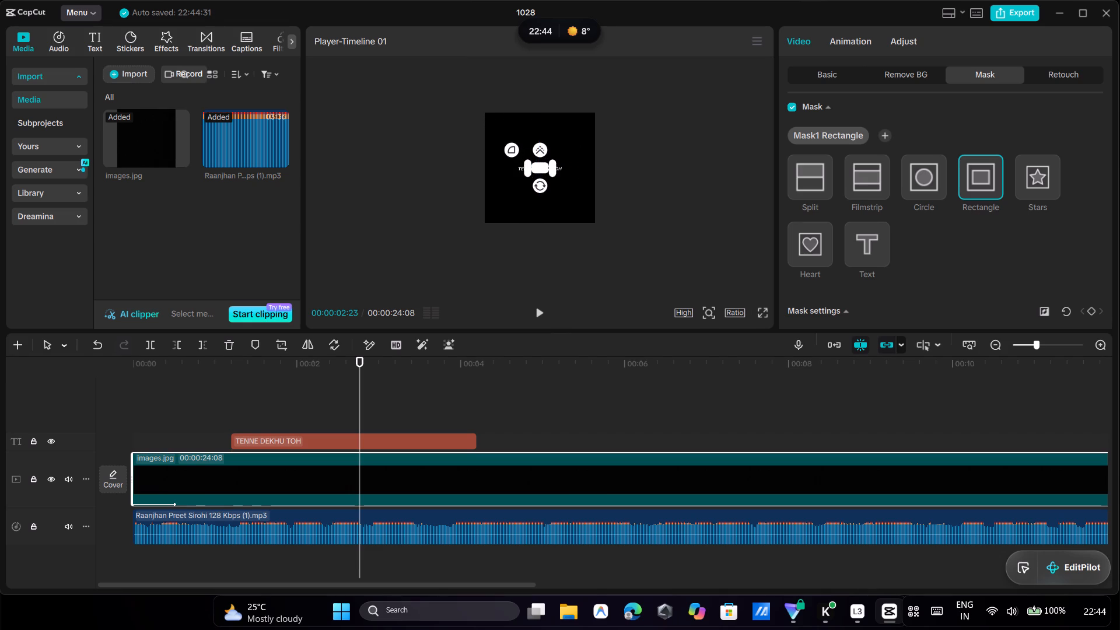
# Move the rectangle mask over the KHU TOH end of the lyric and adjust its height to just cover the letters.
pyautogui.keyDown('ctrl'); pyautogui.scroll(9, 530, 173); pyautogui.keyUp('ctrl')
pyautogui.moveTo(548, 165); pyautogui.dragTo(548, 165)
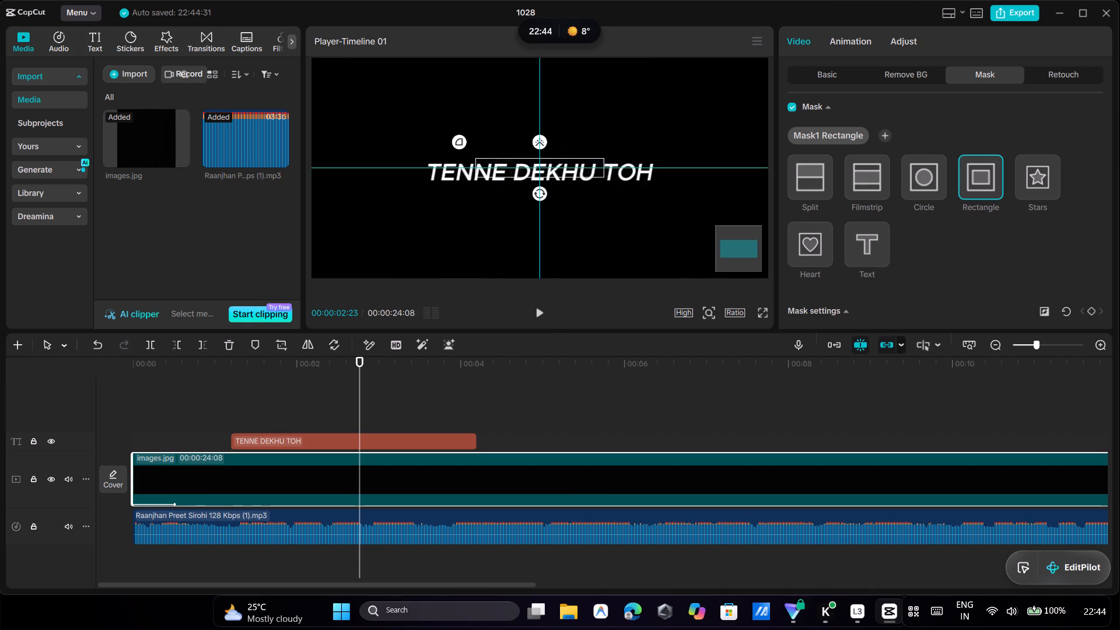
pyautogui.moveTo(548, 165); pyautogui.dragTo(624, 172)
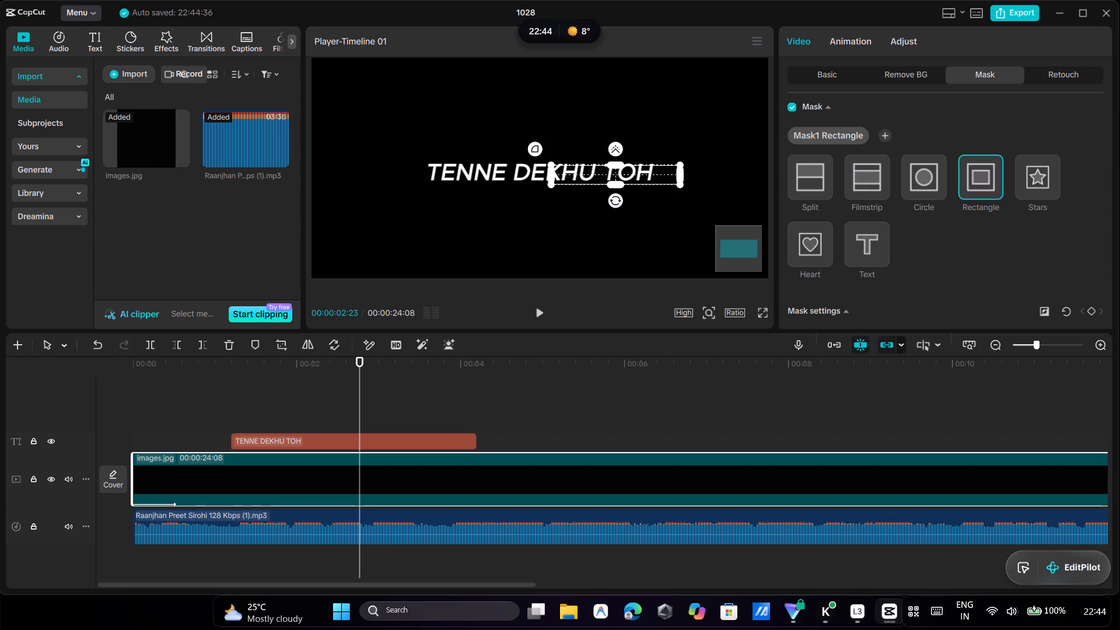
pyautogui.click(616, 160)
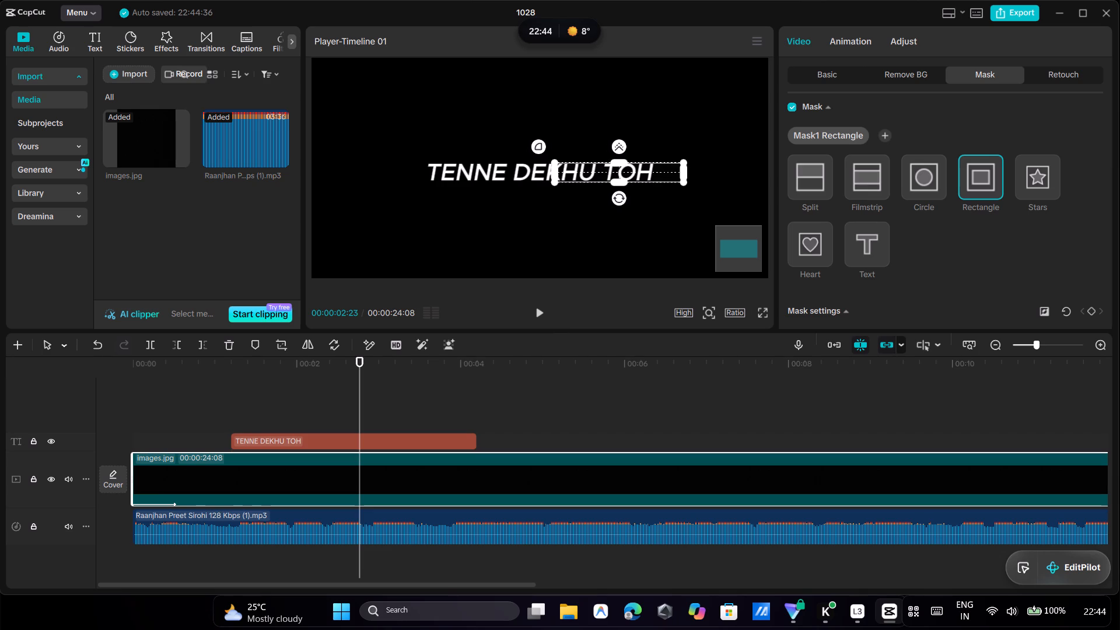
pyautogui.click(619, 158)
pyautogui.click(619, 163)
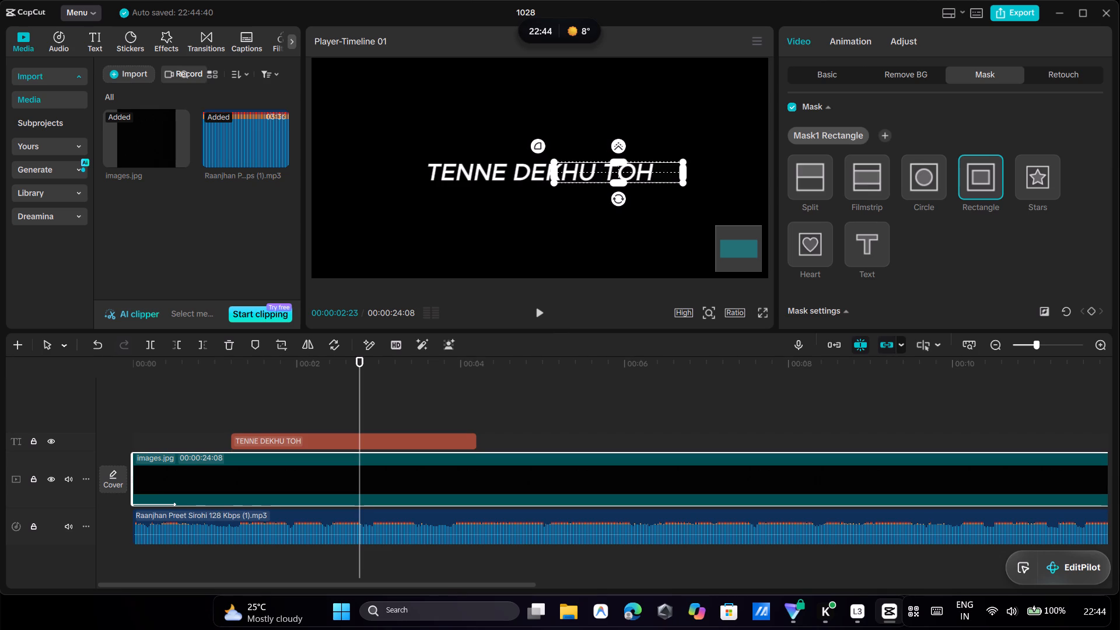
pyautogui.click(591, 207)
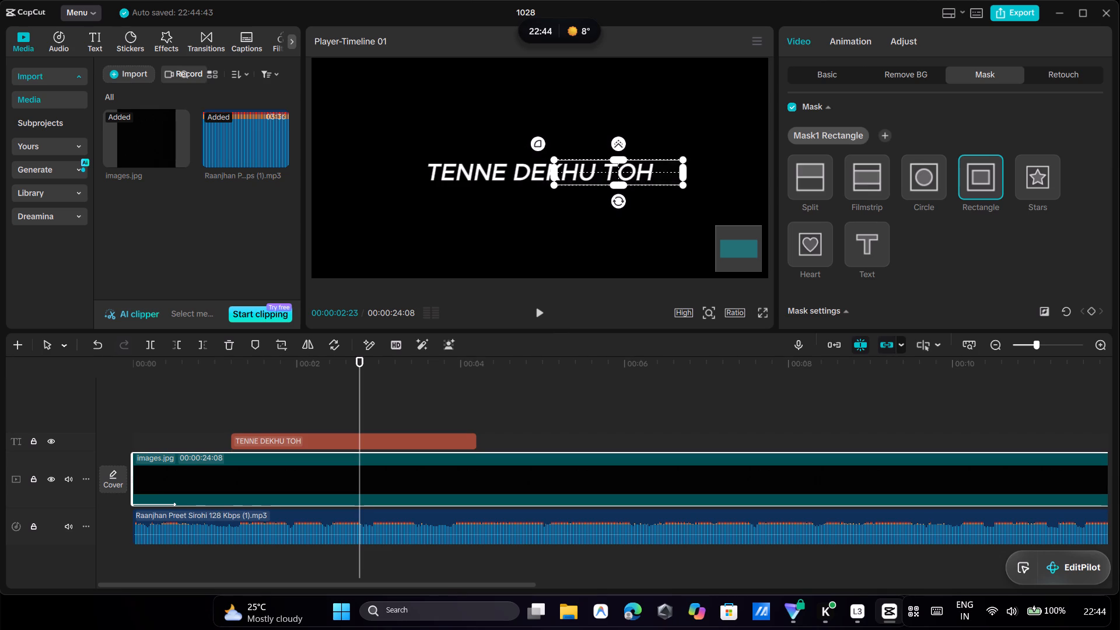
# Nudge the rectangle mask slightly over the KHU TOH end of the lyric and set its feather to 20.
pyautogui.click(598, 173)
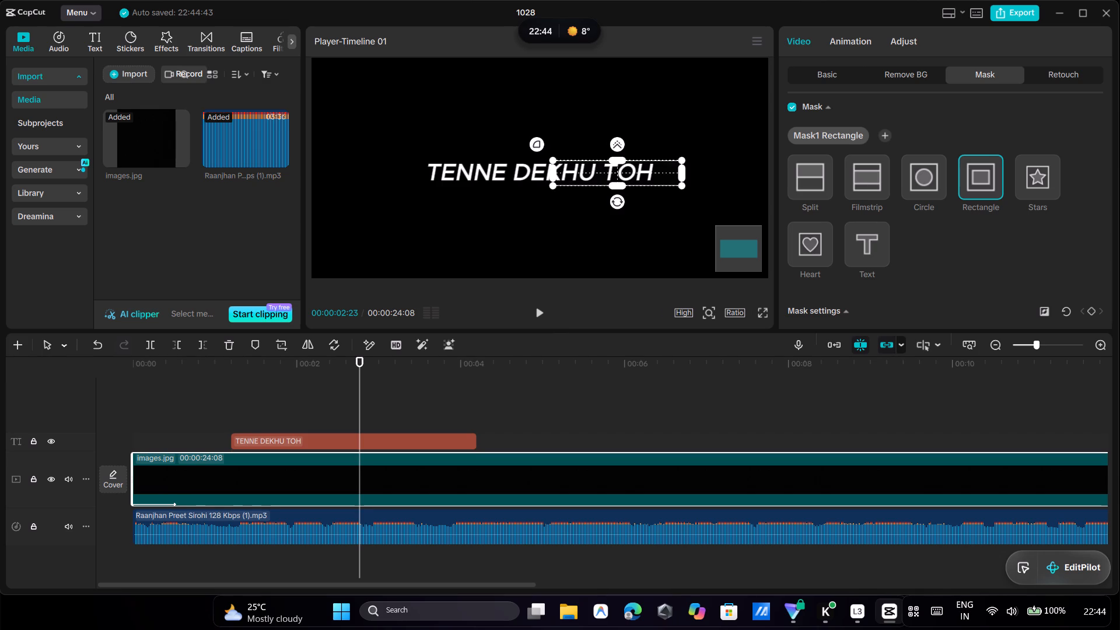
pyautogui.scroll(-1, 883, 271)
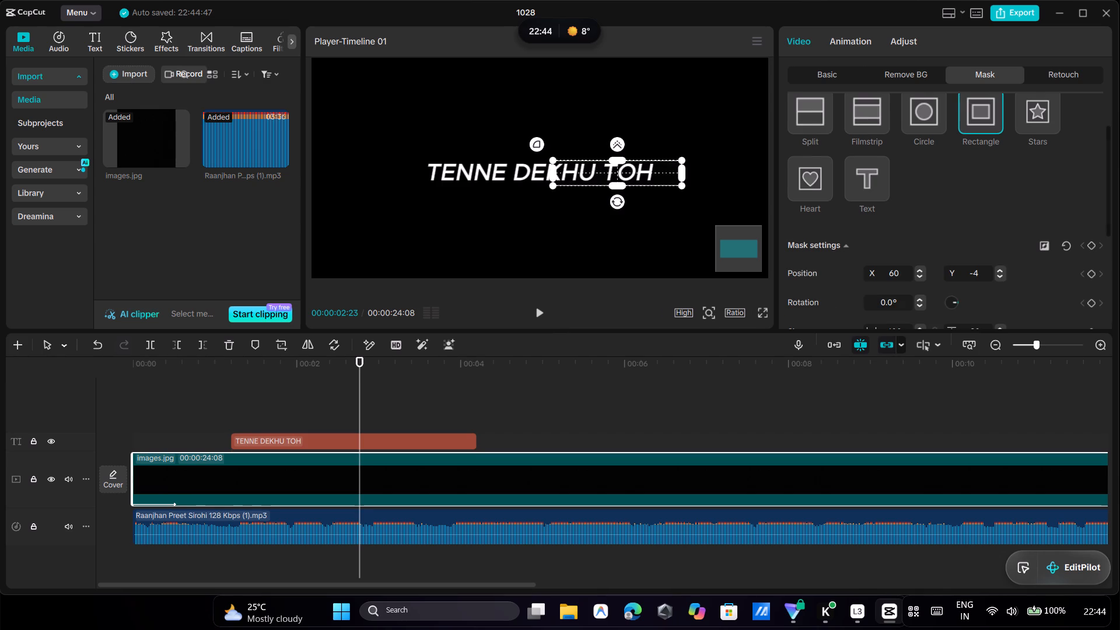
pyautogui.scroll(-1, 885, 285)
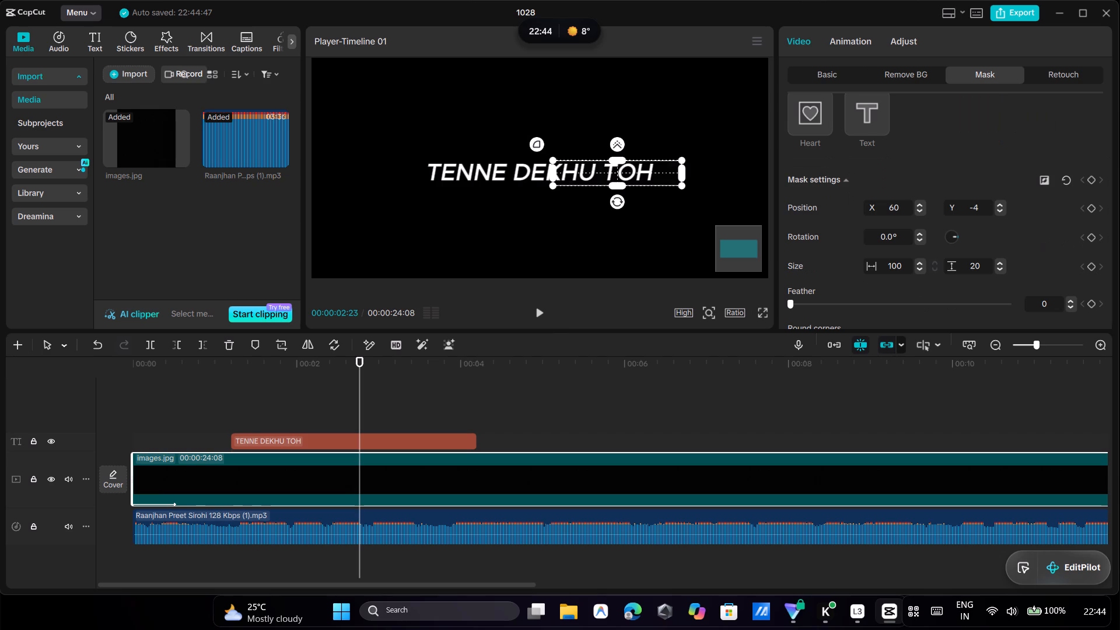
pyautogui.click(813, 304)
pyautogui.click(831, 304)
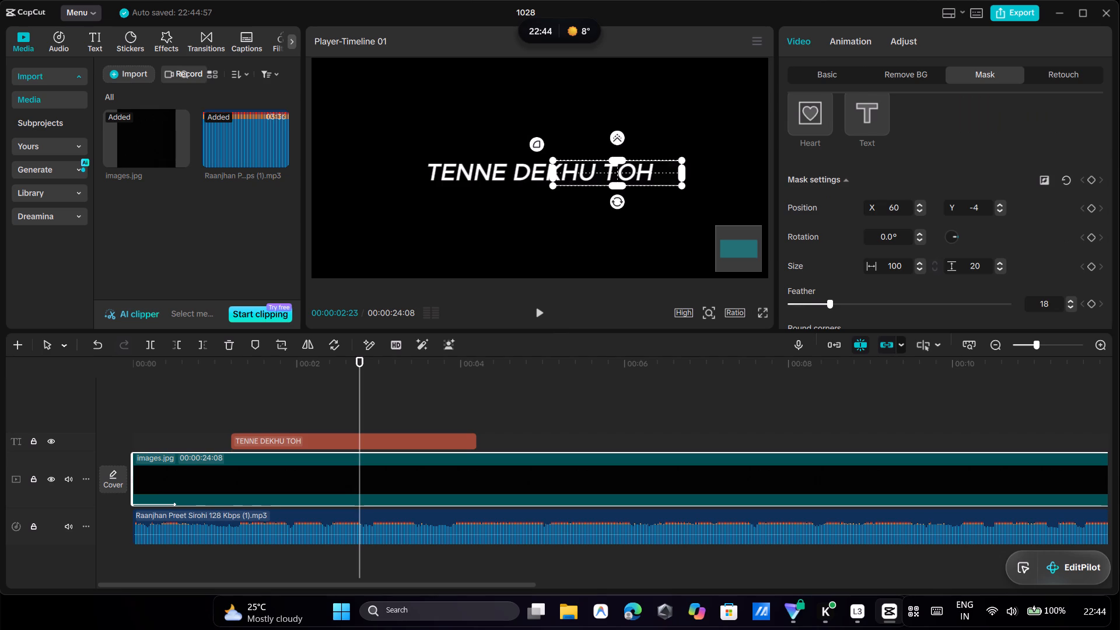
pyautogui.click(835, 306)
# Look through the background clip's remaining mask, Basic and Remove BG settings.
pyautogui.scroll(-1, 843, 290)
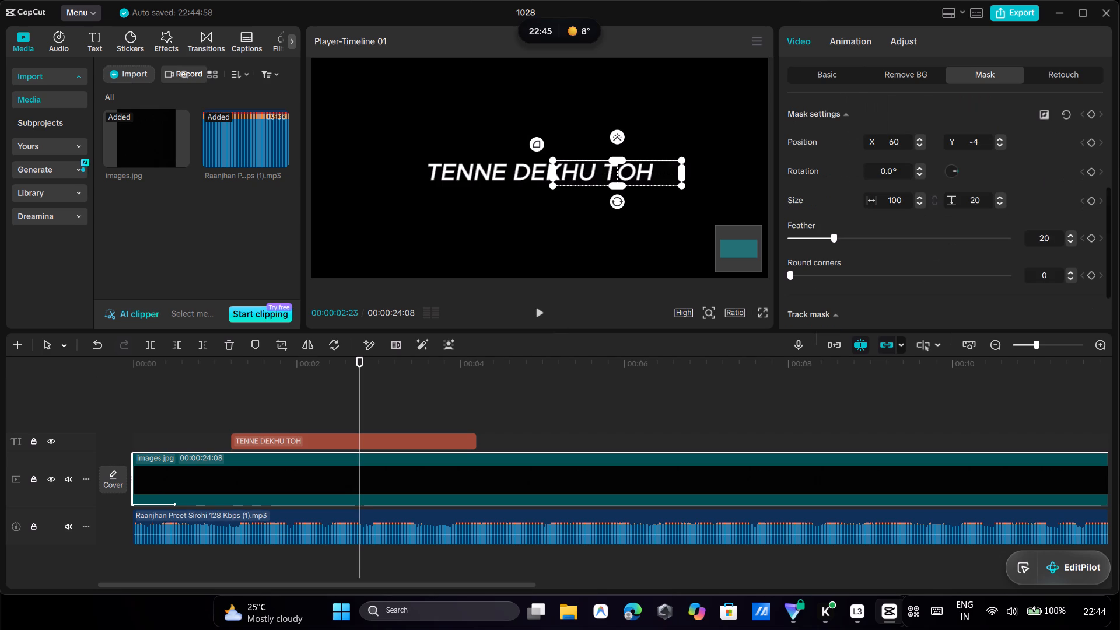
pyautogui.scroll(-3, 843, 290)
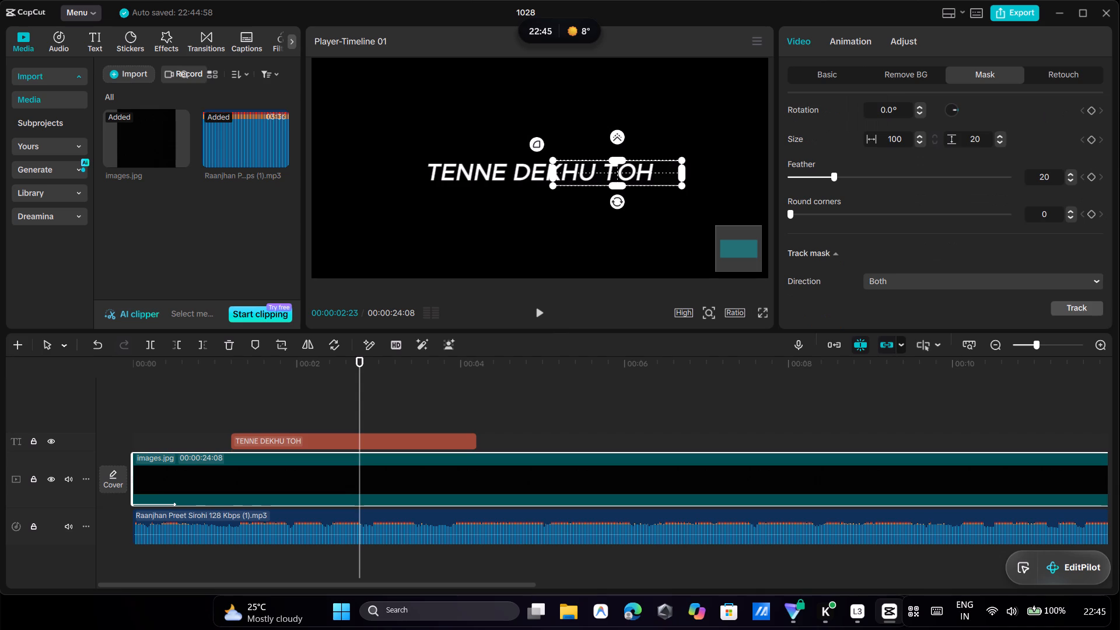
pyautogui.scroll(6, 843, 290)
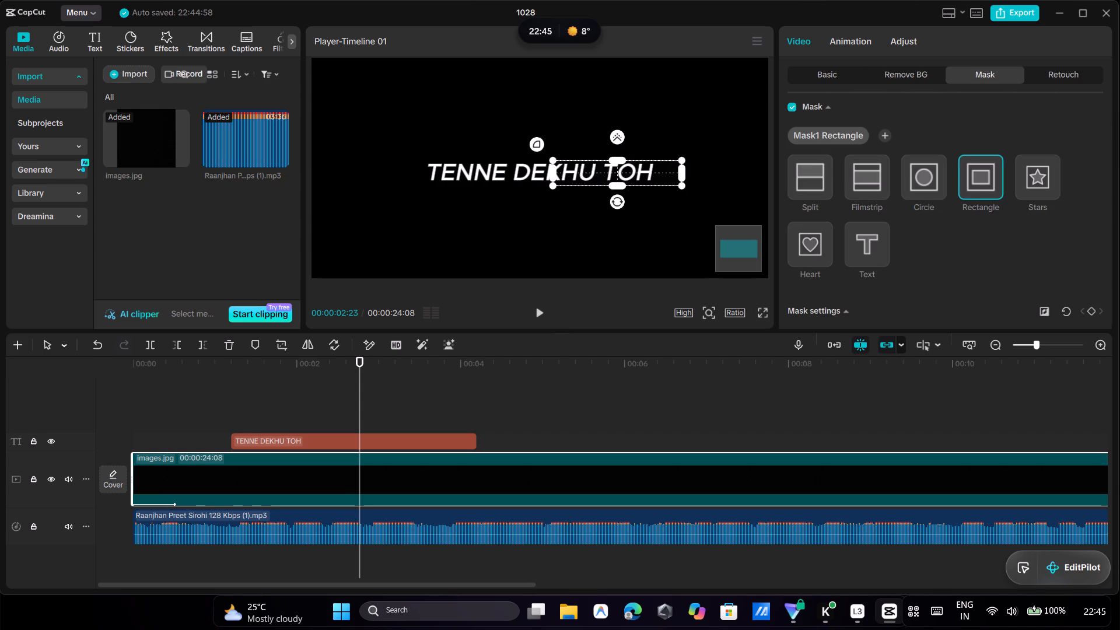
pyautogui.click(921, 72)
pyautogui.click(831, 69)
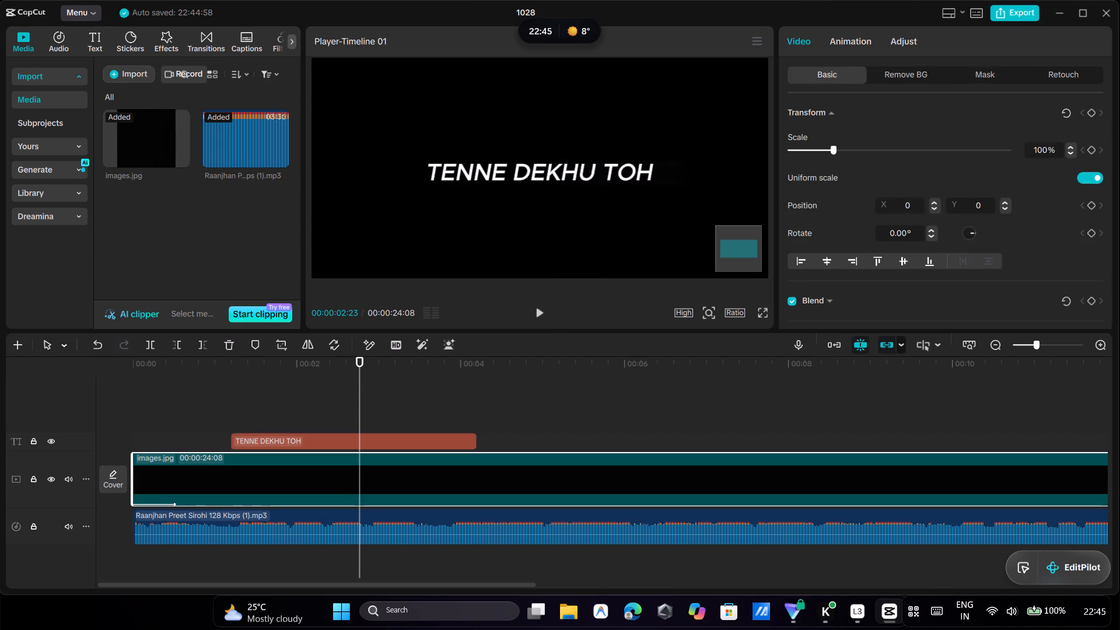
pyautogui.click(908, 72)
pyautogui.click(827, 74)
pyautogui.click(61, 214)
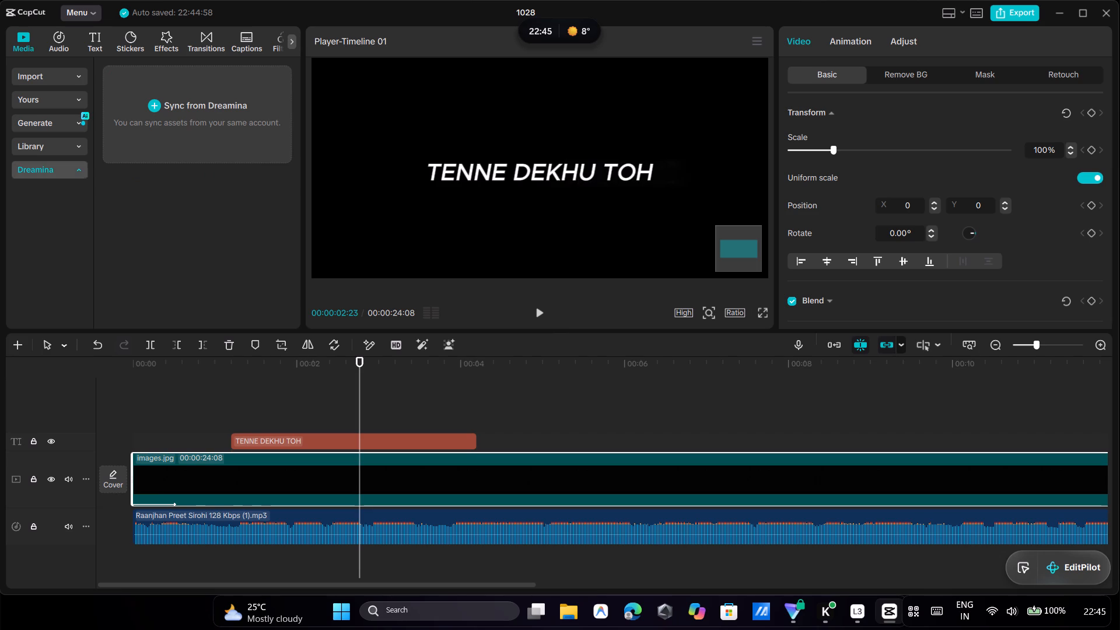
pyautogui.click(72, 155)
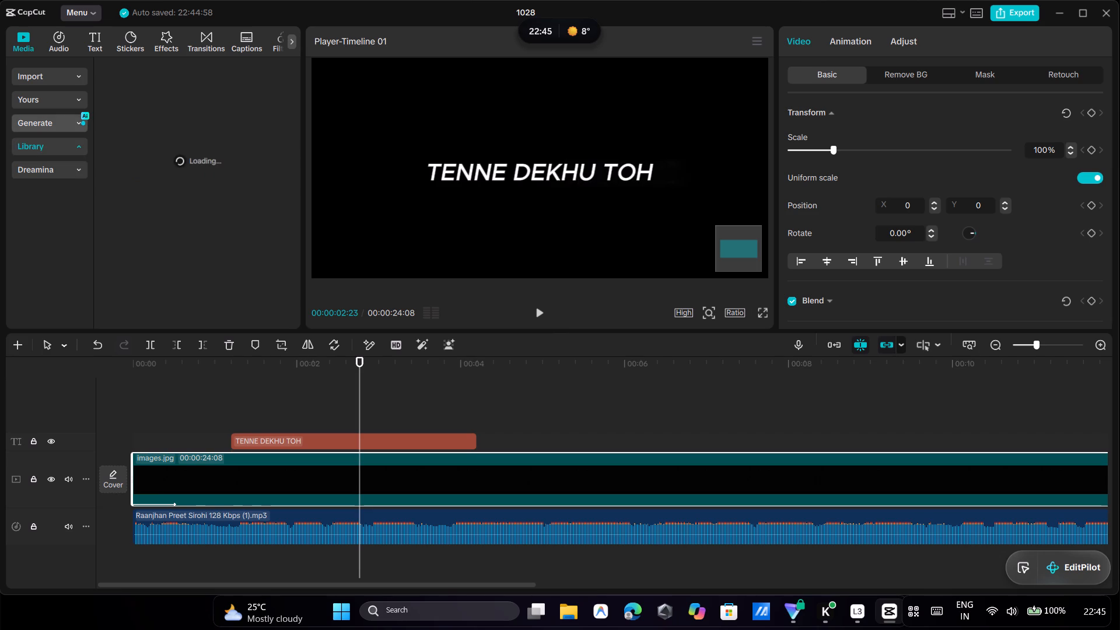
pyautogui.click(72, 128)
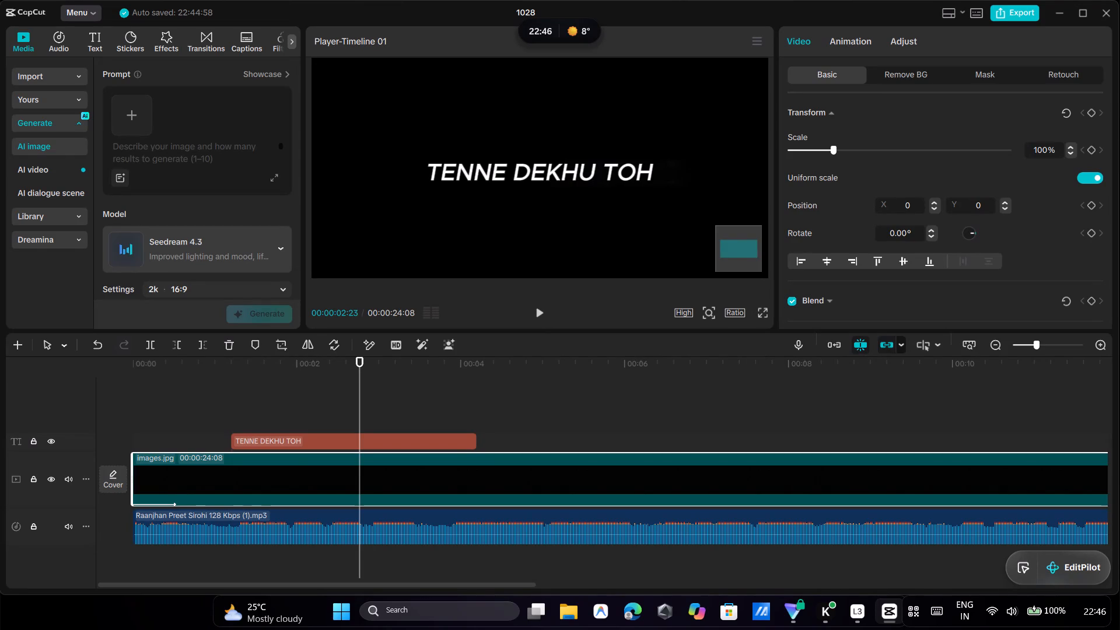
# Review the background clip's Rectangle mask settings and its Chroma key options.
pyautogui.click(977, 76)
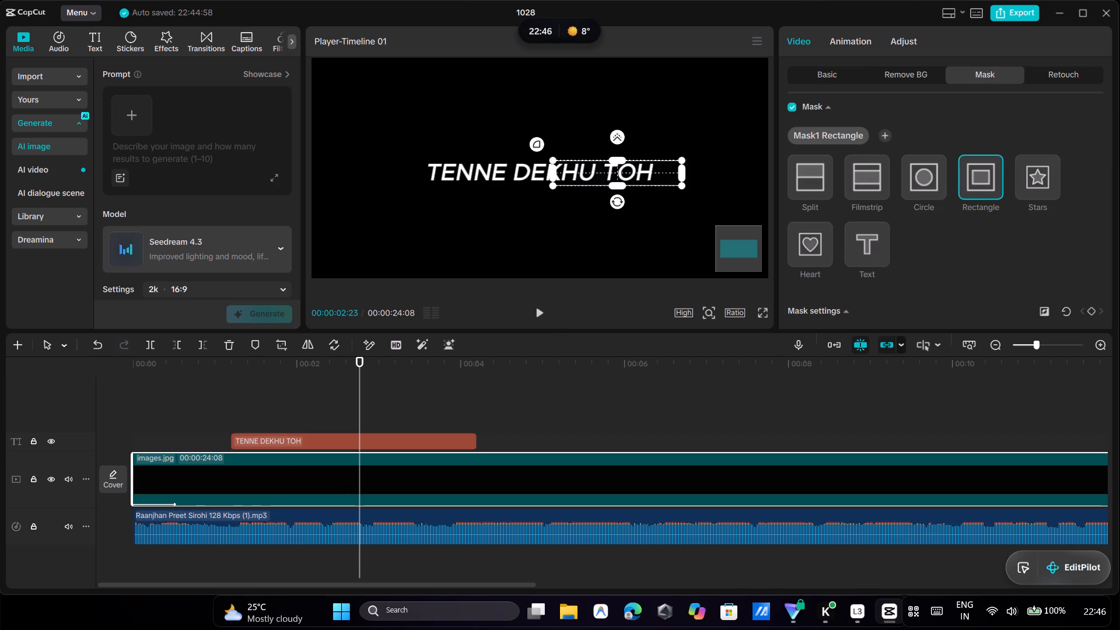
pyautogui.click(641, 170)
pyautogui.scroll(-1, 954, 236)
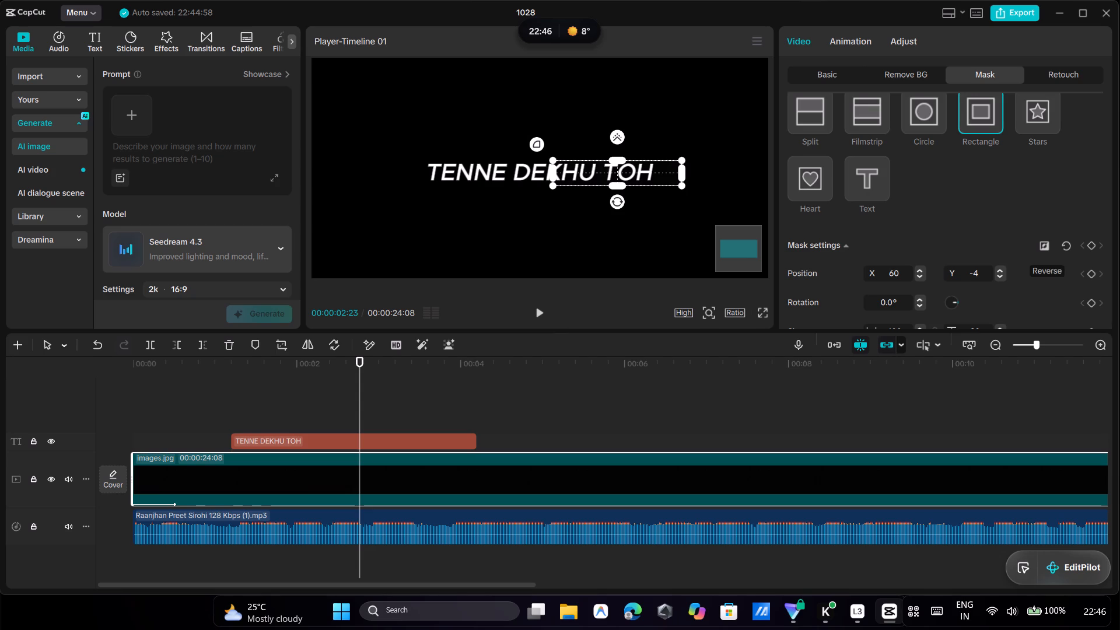
pyautogui.scroll(-3, 855, 234)
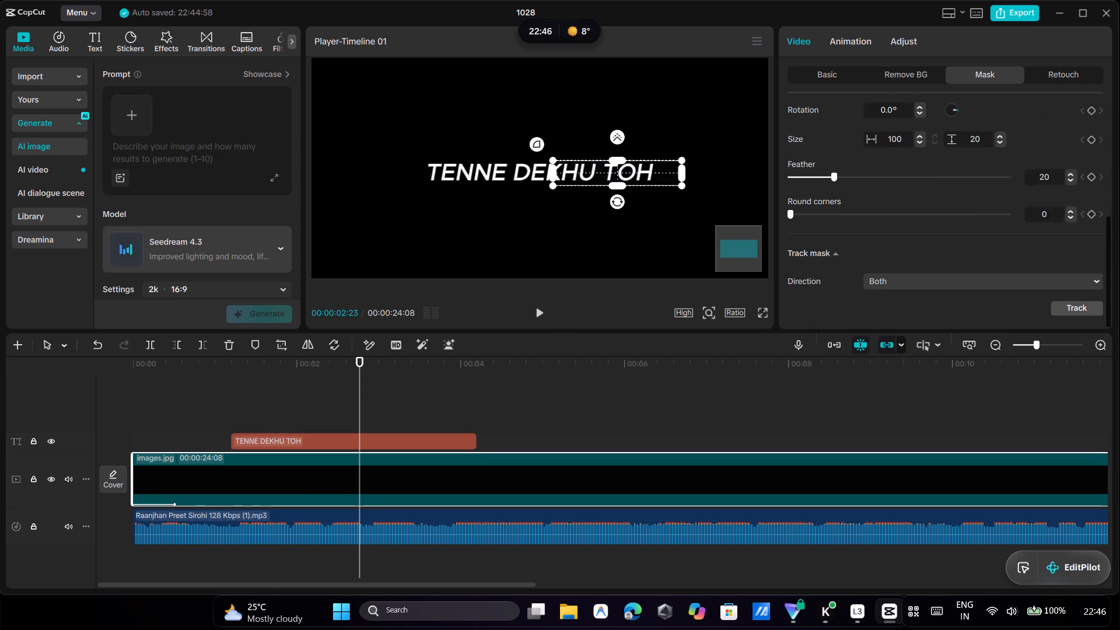
pyautogui.scroll(-2, 824, 253)
pyautogui.scroll(4, 944, 198)
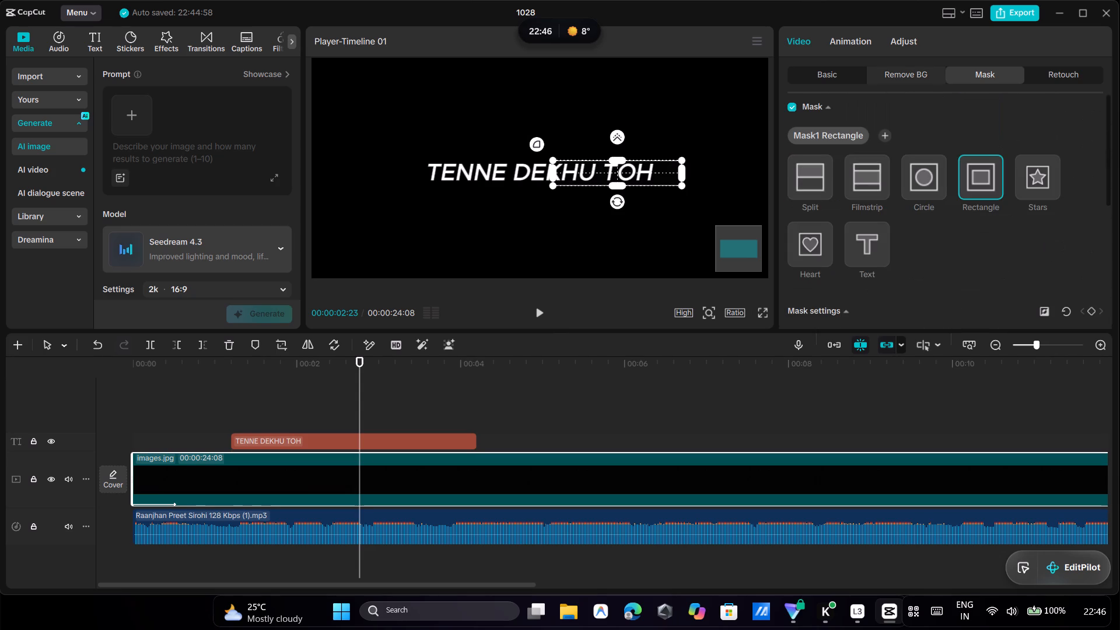
pyautogui.click(900, 75)
pyautogui.click(855, 147)
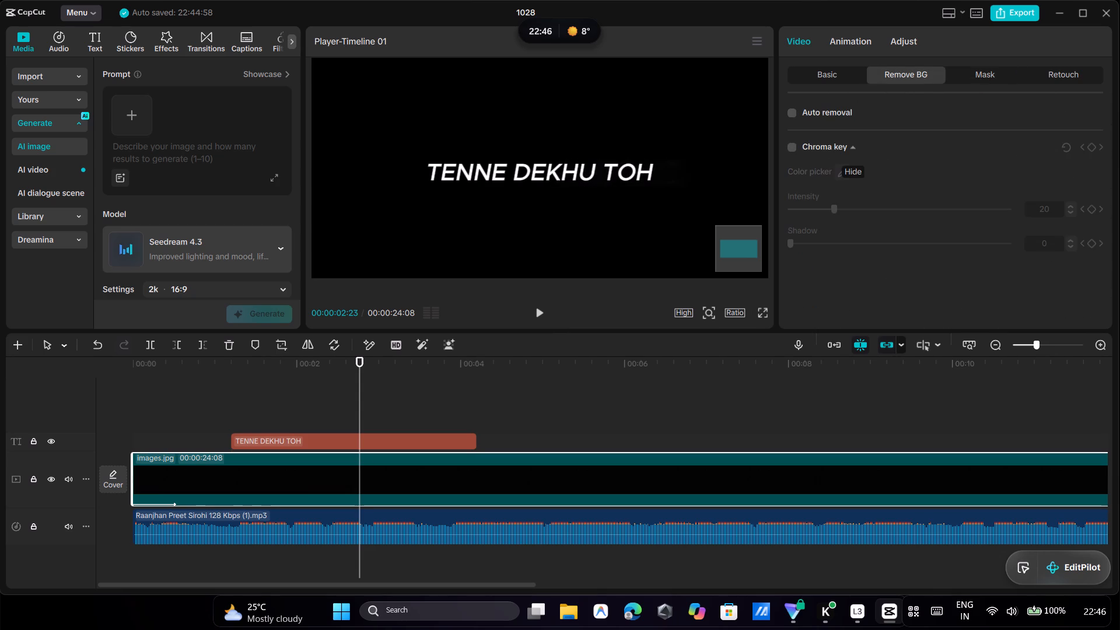
pyautogui.click(855, 147)
# Turn off Blend and Canvas for the images.jpg background clip.
pyautogui.click(835, 80)
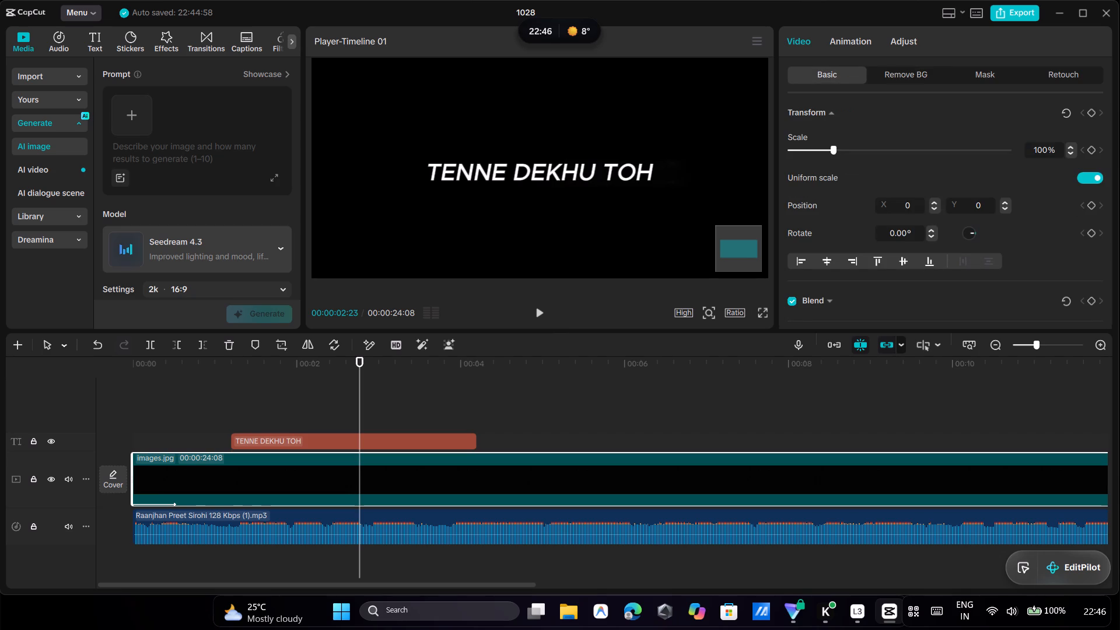
pyautogui.scroll(-2, 923, 216)
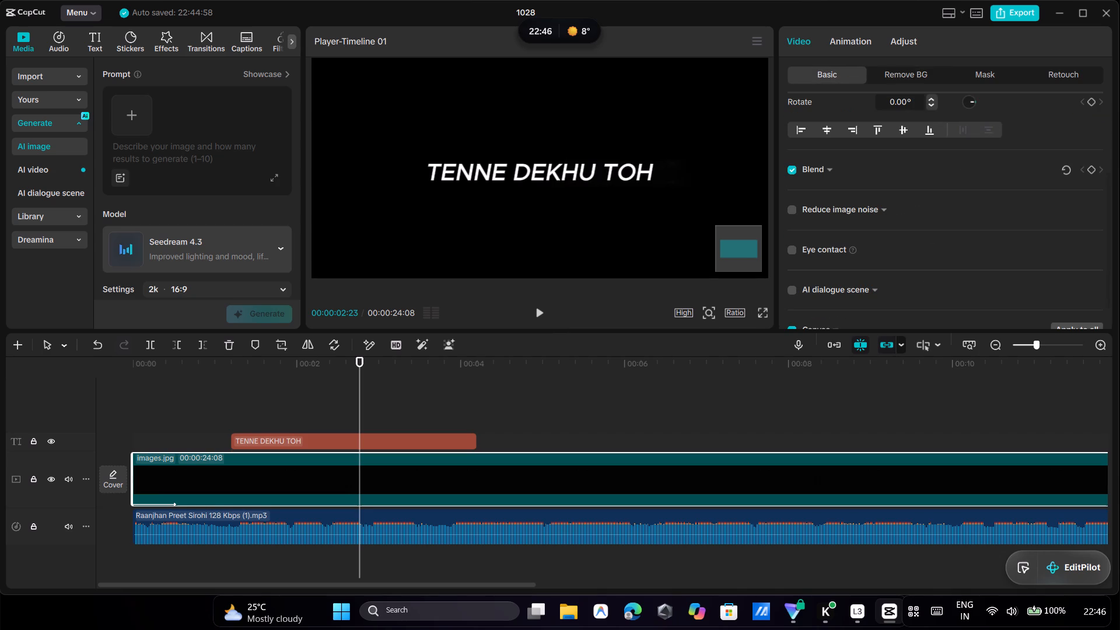
pyautogui.click(791, 174)
pyautogui.scroll(-2, 875, 187)
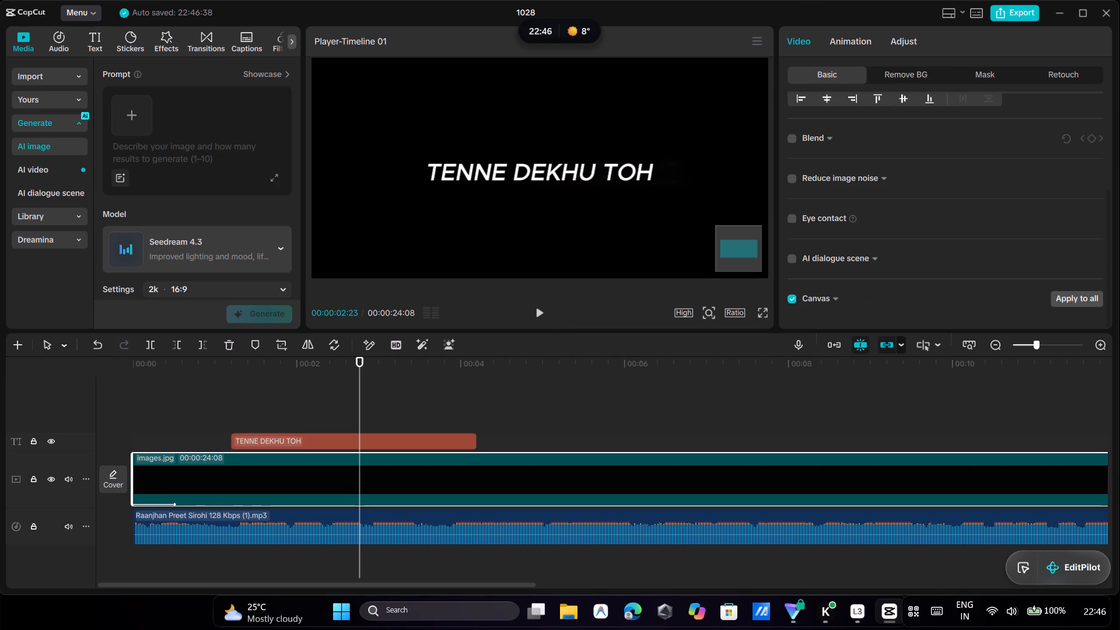
pyautogui.click(790, 295)
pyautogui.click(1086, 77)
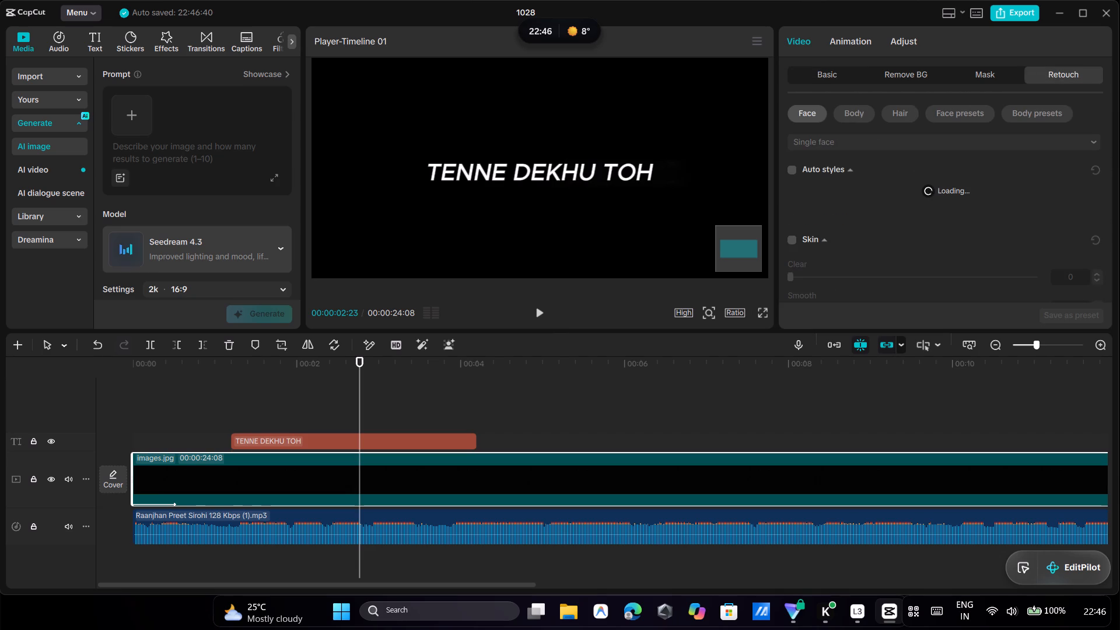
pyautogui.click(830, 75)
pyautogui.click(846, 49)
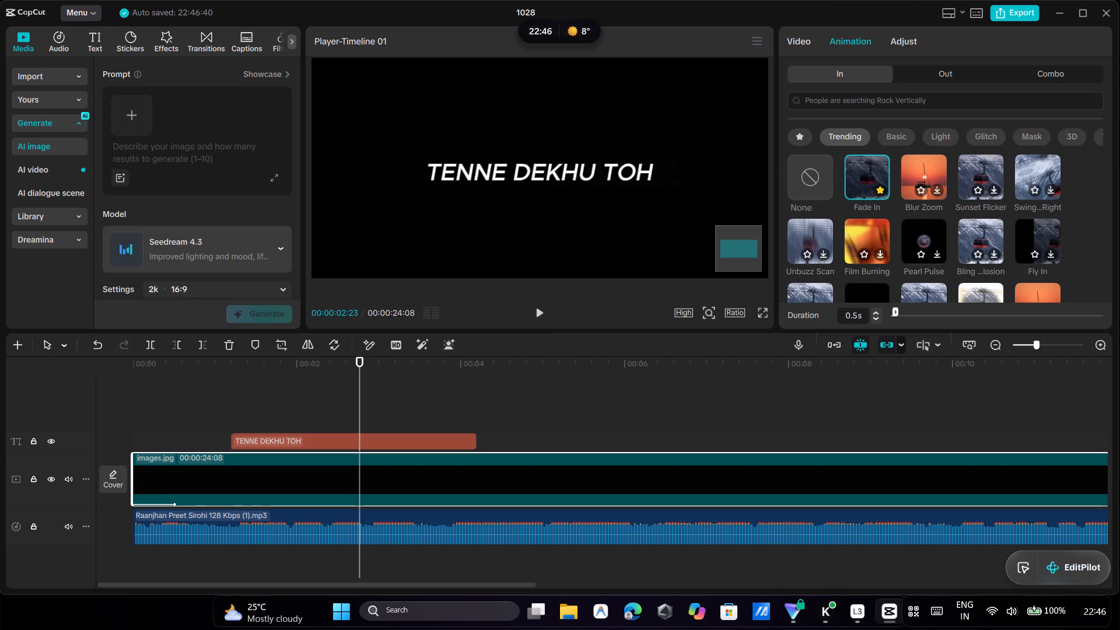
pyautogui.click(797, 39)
# Deselect the background clip and play the timeline past the end of the TENNE DEKHU TOH lyric to check the result.
pyautogui.click(197, 392)
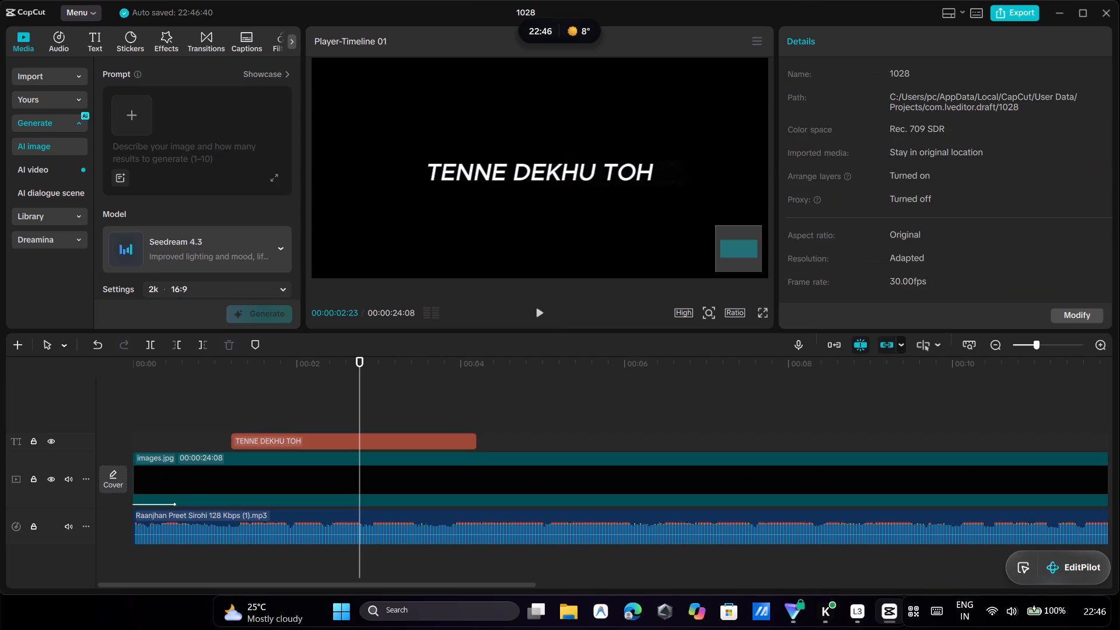
pyautogui.click(538, 310)
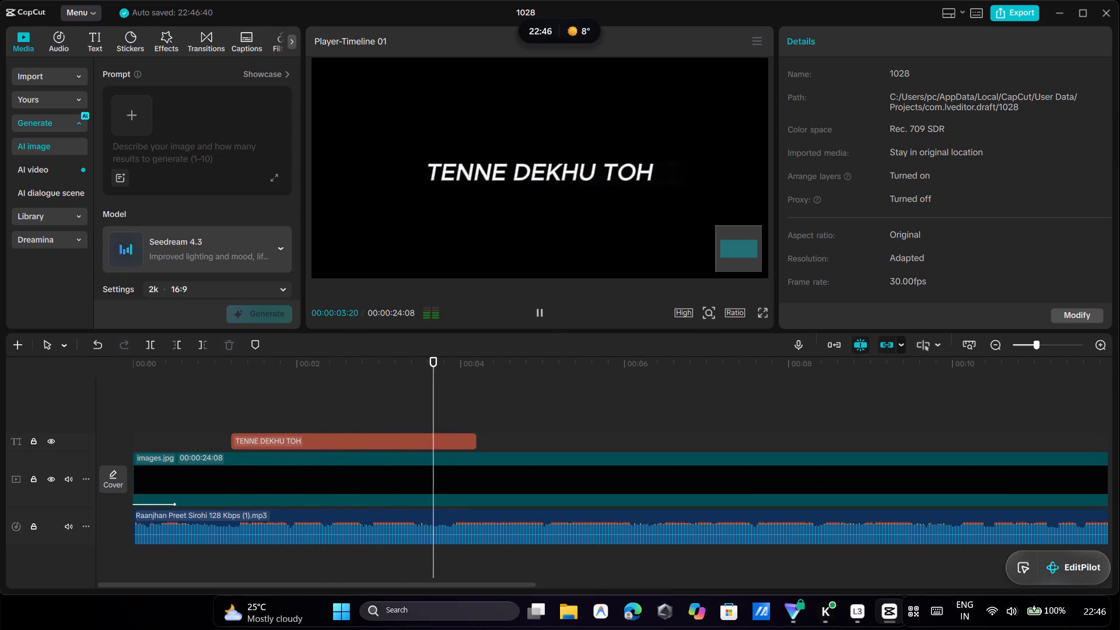
pyautogui.click(538, 310)
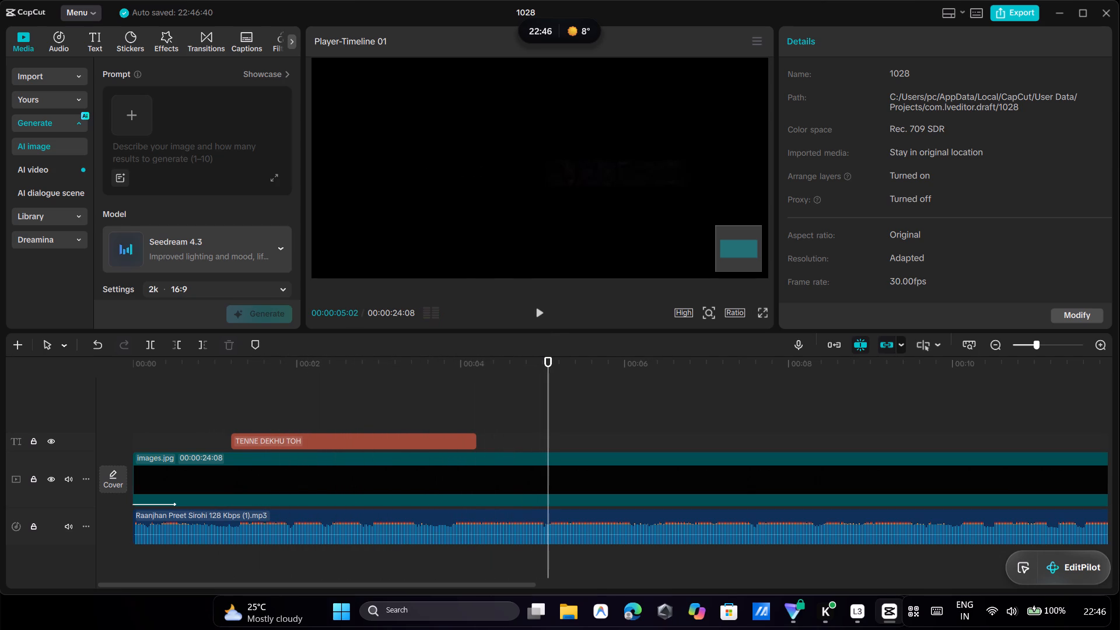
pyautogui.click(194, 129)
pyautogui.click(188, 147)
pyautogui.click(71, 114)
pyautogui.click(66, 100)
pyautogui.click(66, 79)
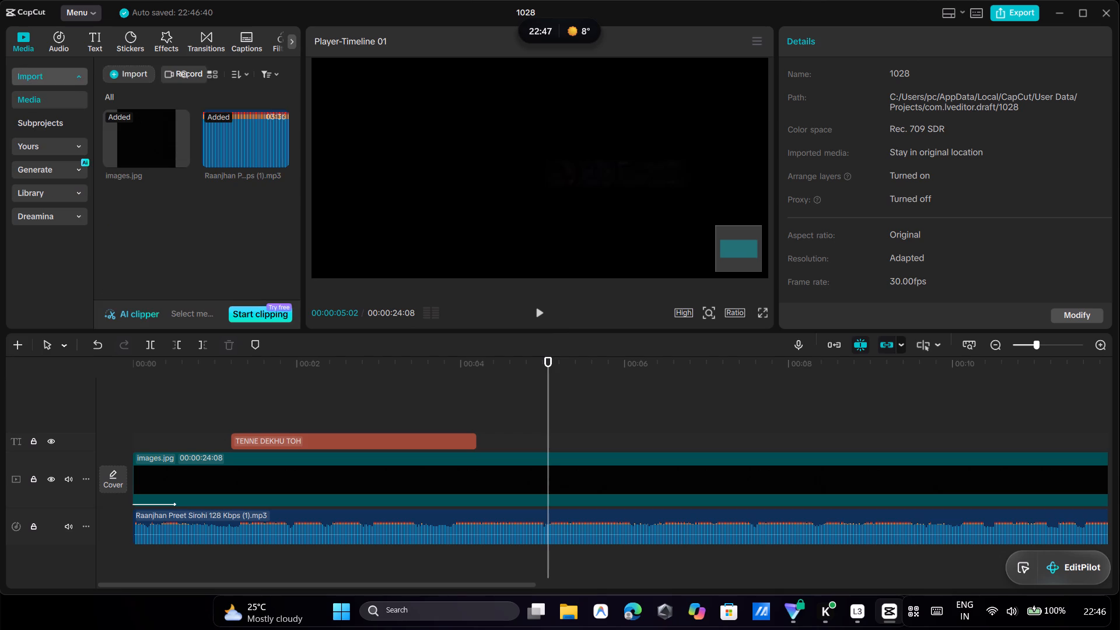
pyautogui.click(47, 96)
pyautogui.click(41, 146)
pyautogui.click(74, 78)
# Scrub from before the TENNE DEKHU TOH lyric to 00:00:01:17 to check how it appears over the masked background.
pyautogui.click(183, 407)
pyautogui.moveTo(182, 399); pyautogui.dragTo(240, 393)
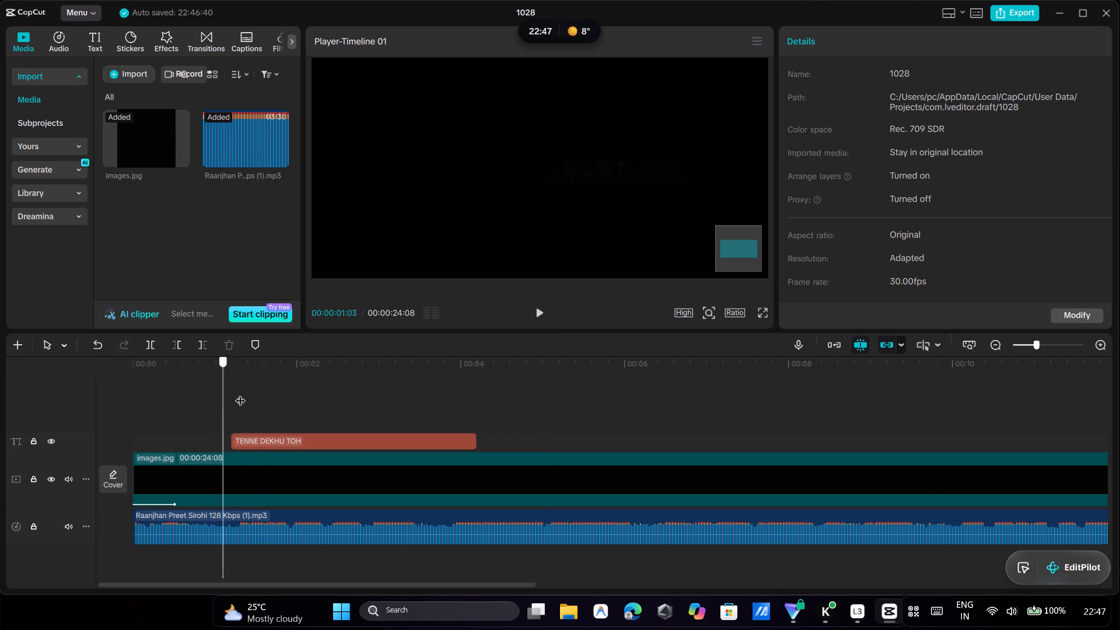
pyautogui.moveTo(240, 393); pyautogui.dragTo(260, 391)
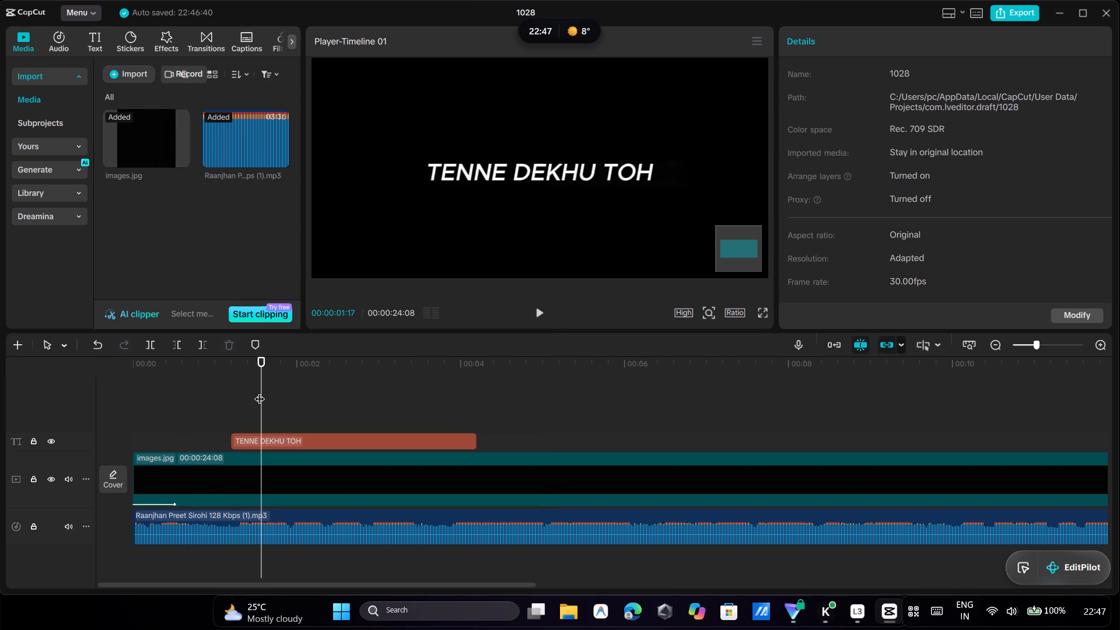
pyautogui.keyDown('ctrl'); pyautogui.scroll(-7, 398, 239); pyautogui.keyUp('ctrl')
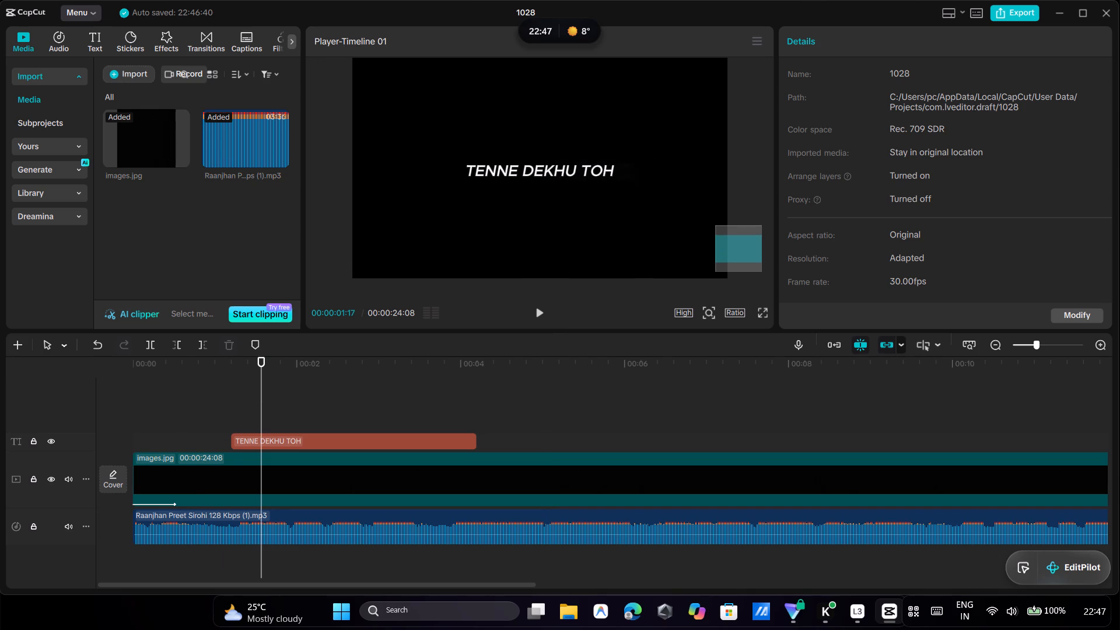
# Change the project's aspect ratio from Original to 9:16.
pyautogui.hscroll(1, 398, 239)
pyautogui.keyDown('ctrl'); pyautogui.scroll(-3, 425, 240); pyautogui.keyUp('ctrl')
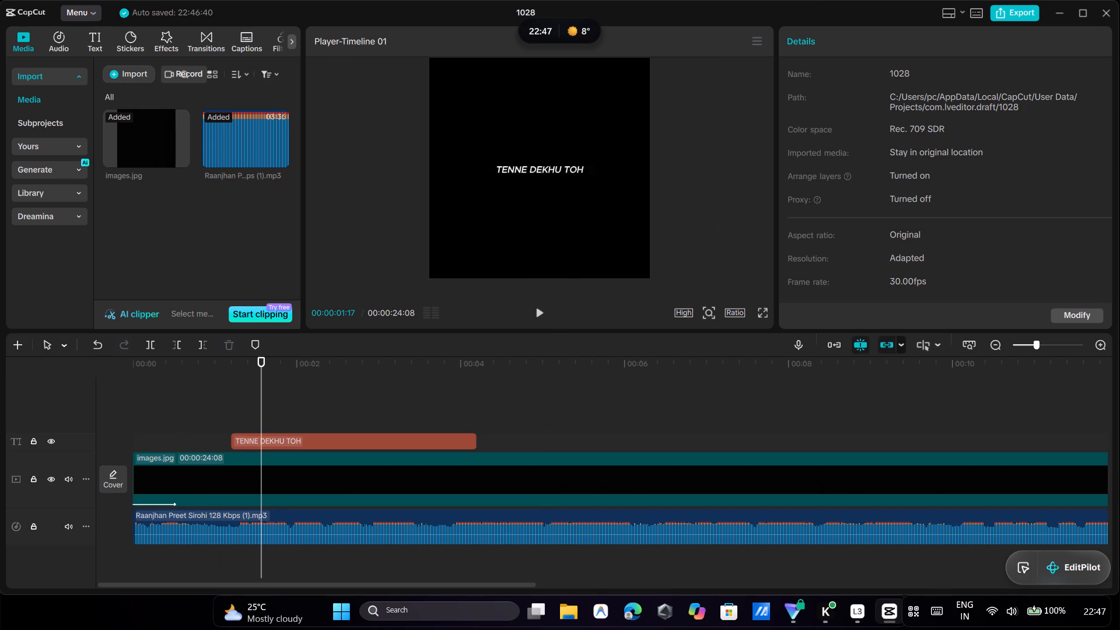
pyautogui.keyDown('ctrl'); pyautogui.scroll(5, 416, 247); pyautogui.keyUp('ctrl')
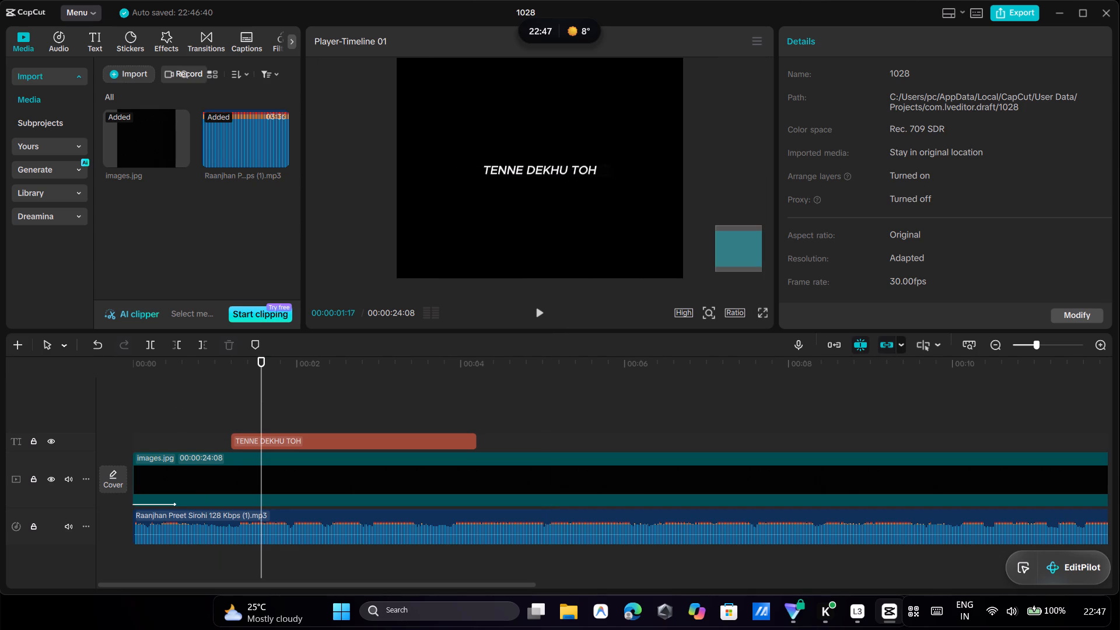
pyautogui.keyDown('ctrl'); pyautogui.scroll(3, 416, 247); pyautogui.keyUp('ctrl')
pyautogui.click(735, 311)
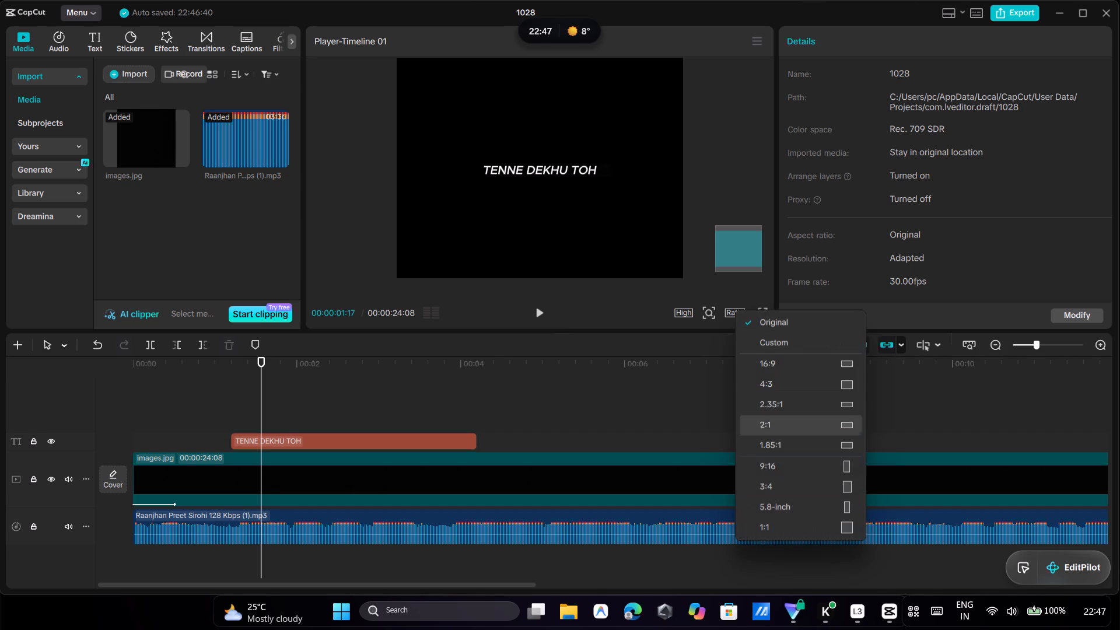
pyautogui.click(794, 477)
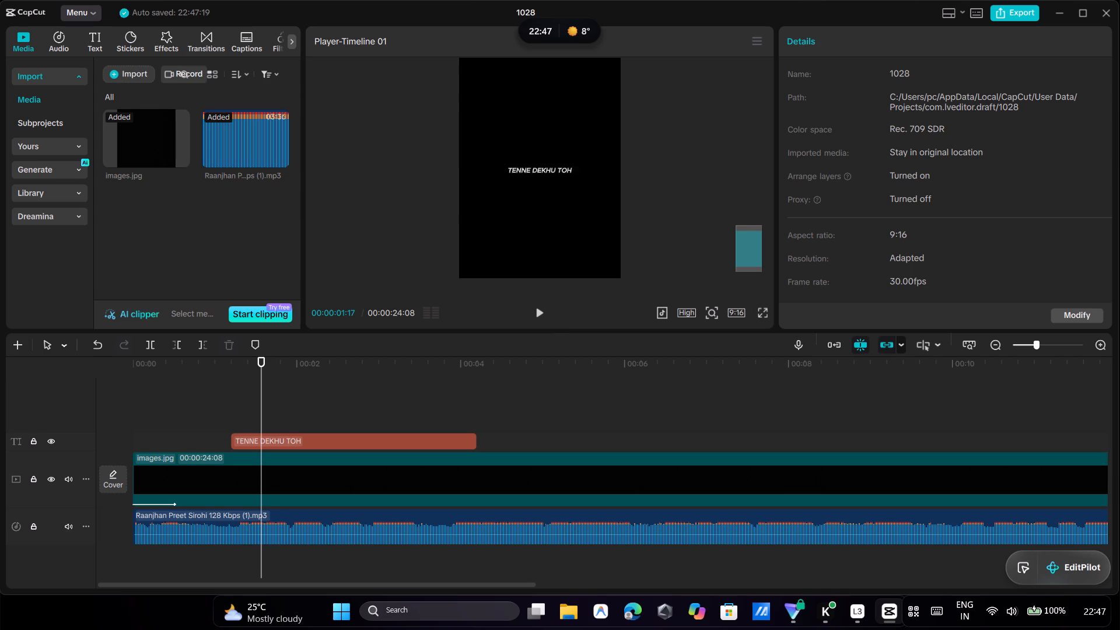
# Turn off the Rectangle mask on the images.jpg background clip.
pyautogui.click(444, 482)
pyautogui.click(1010, 73)
pyautogui.click(922, 73)
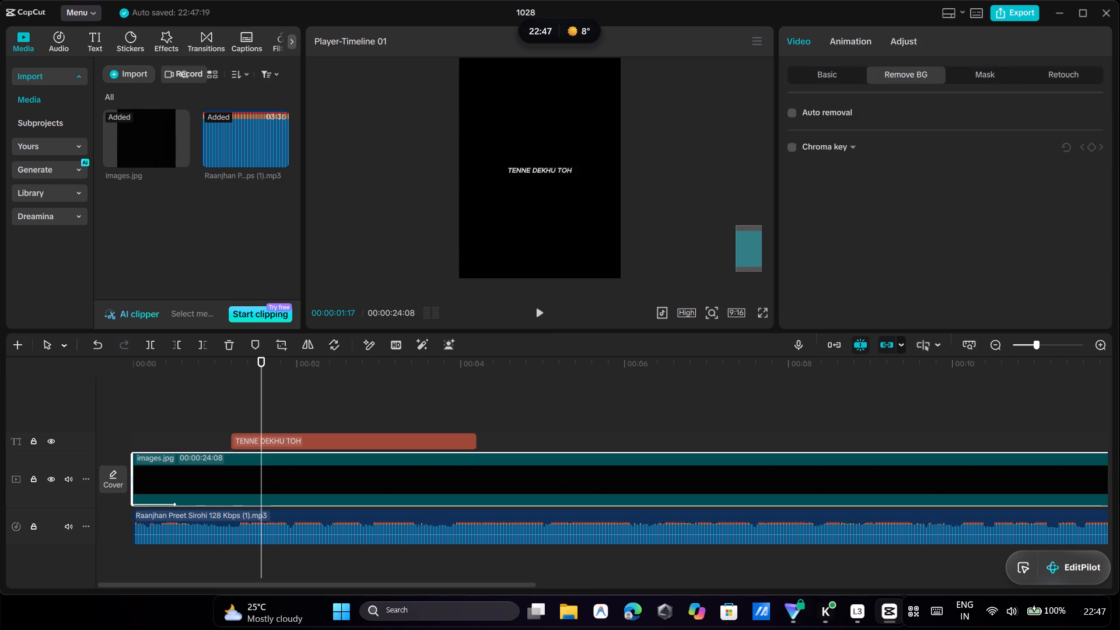
pyautogui.click(972, 76)
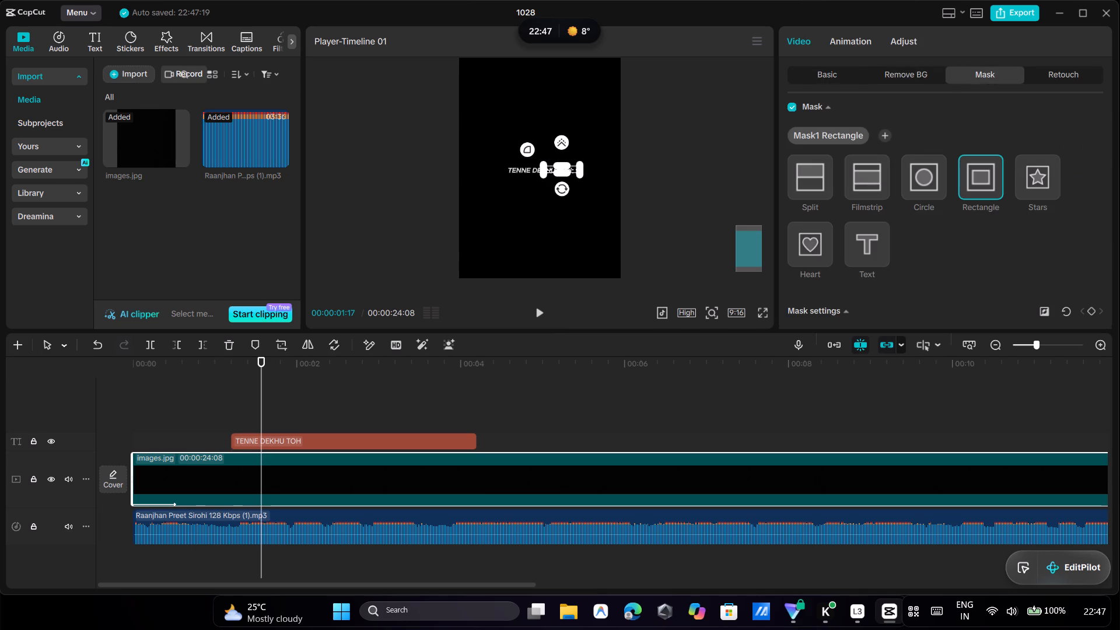
pyautogui.click(691, 197)
pyautogui.click(691, 197)
pyautogui.click(547, 256)
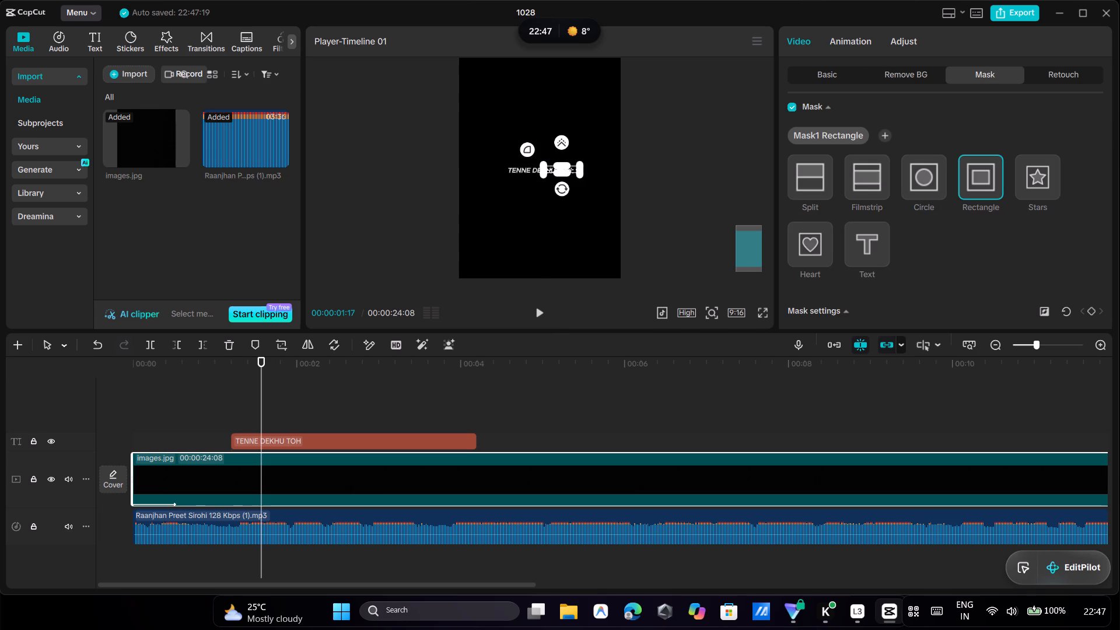
pyautogui.click(790, 108)
pyautogui.click(677, 199)
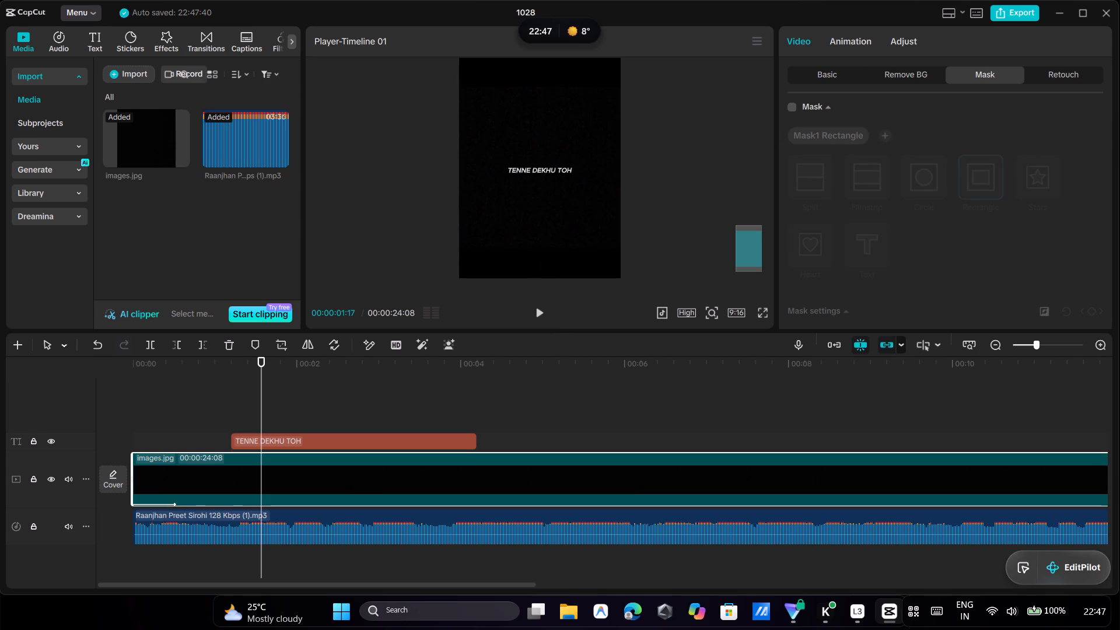
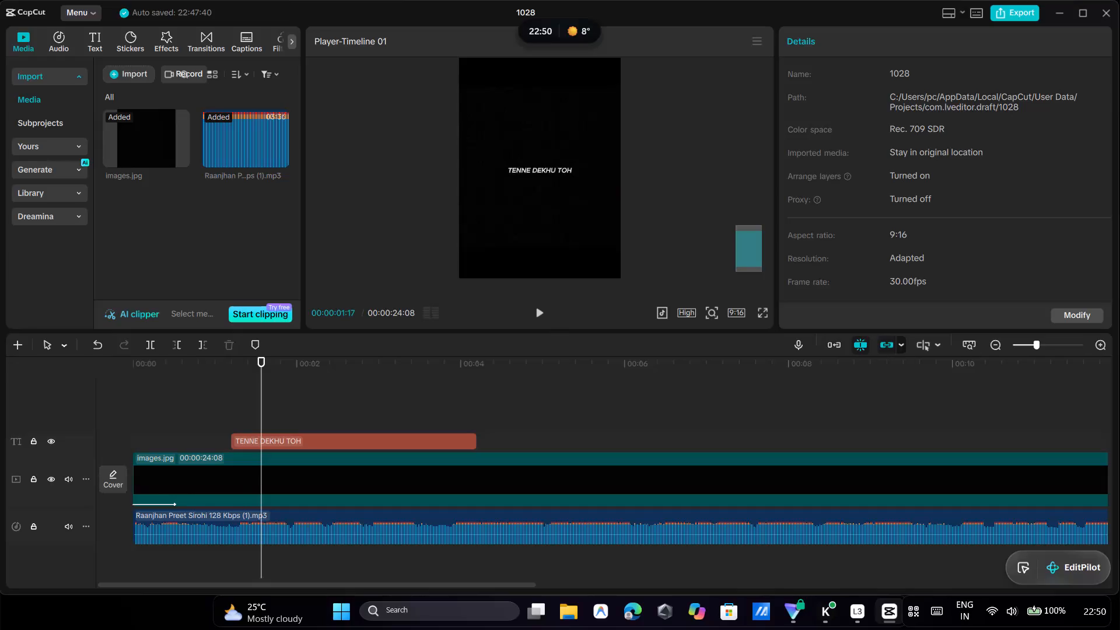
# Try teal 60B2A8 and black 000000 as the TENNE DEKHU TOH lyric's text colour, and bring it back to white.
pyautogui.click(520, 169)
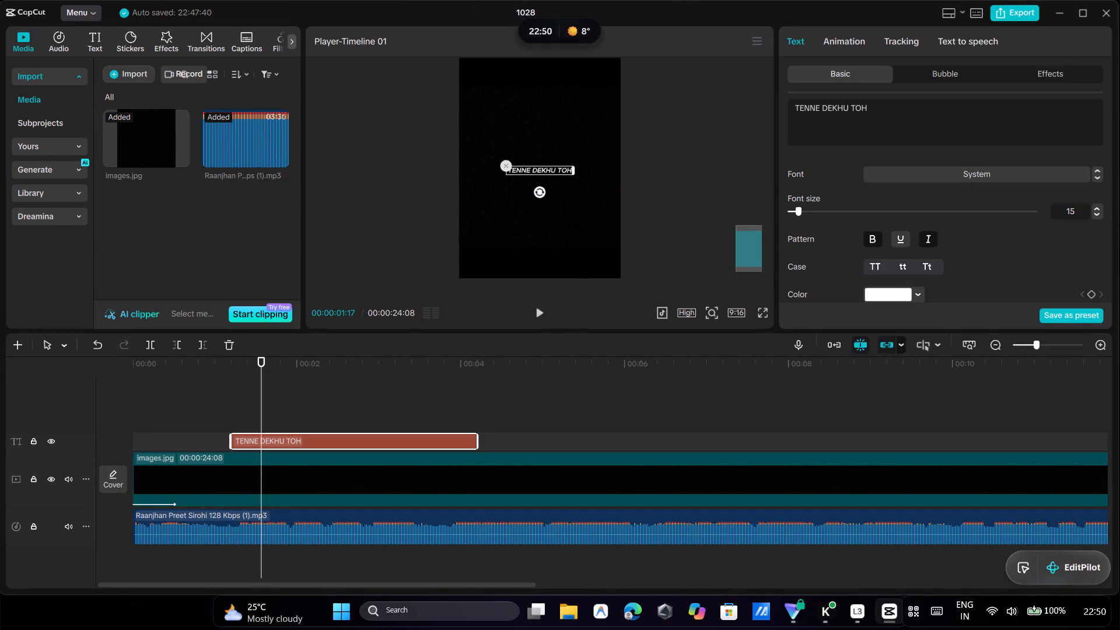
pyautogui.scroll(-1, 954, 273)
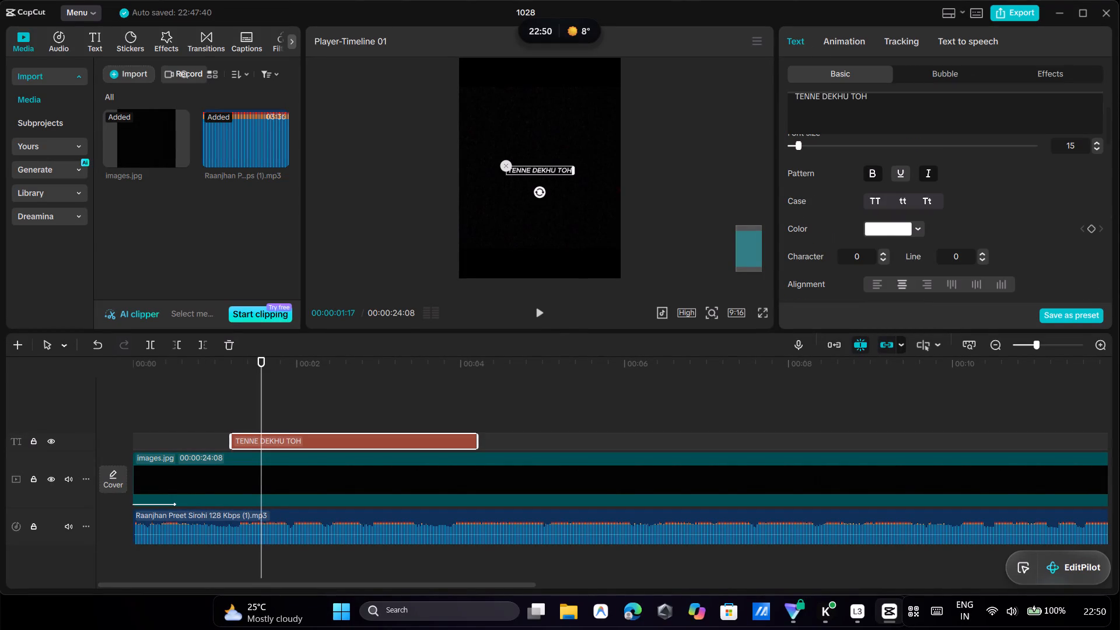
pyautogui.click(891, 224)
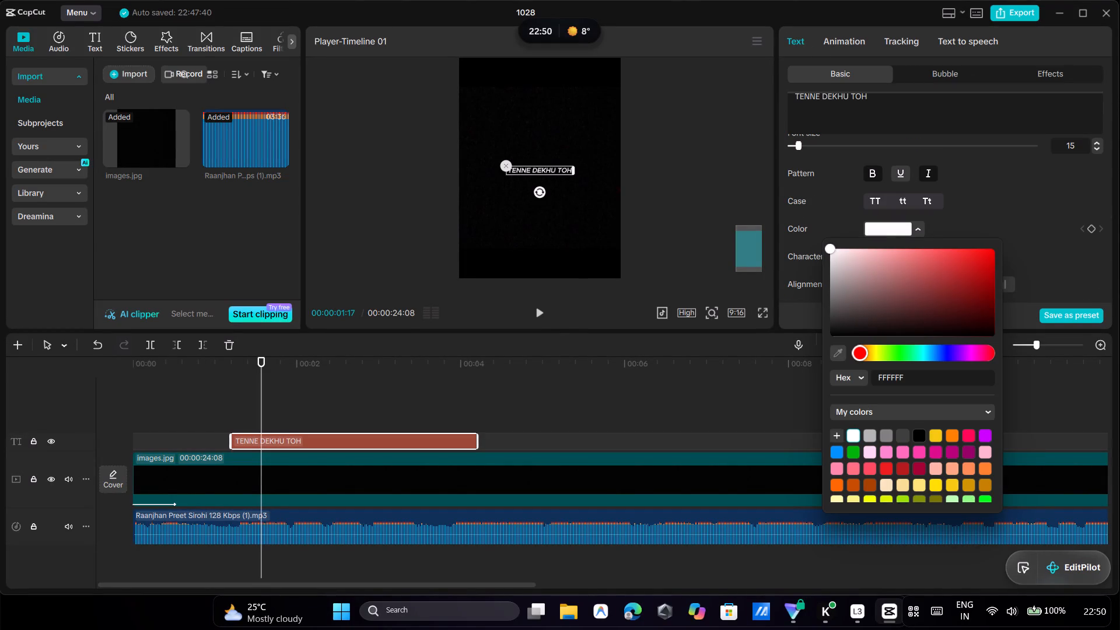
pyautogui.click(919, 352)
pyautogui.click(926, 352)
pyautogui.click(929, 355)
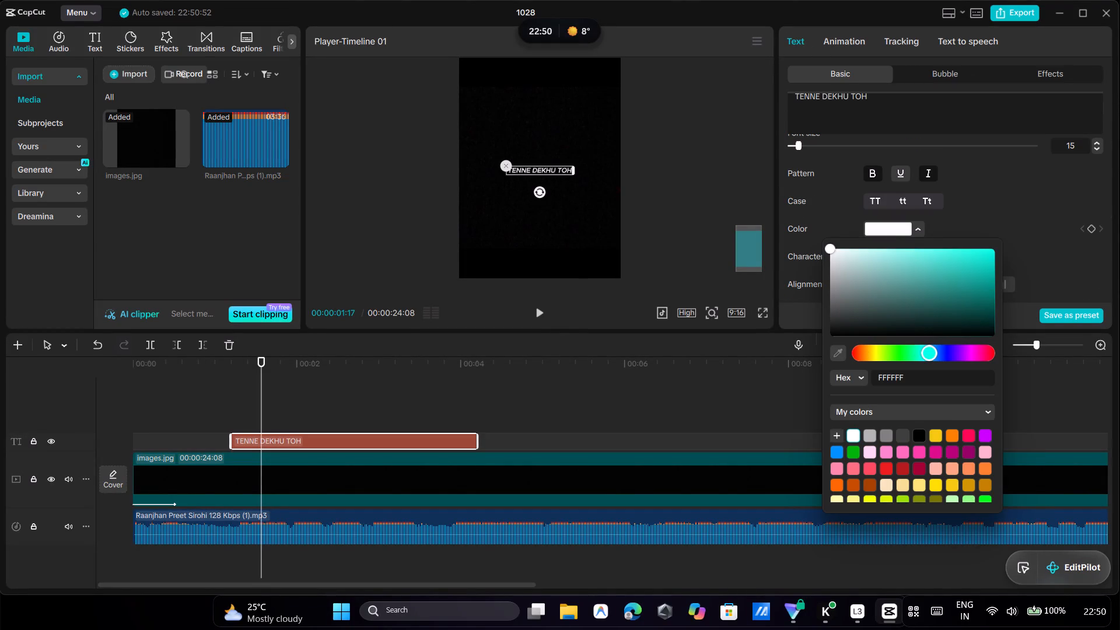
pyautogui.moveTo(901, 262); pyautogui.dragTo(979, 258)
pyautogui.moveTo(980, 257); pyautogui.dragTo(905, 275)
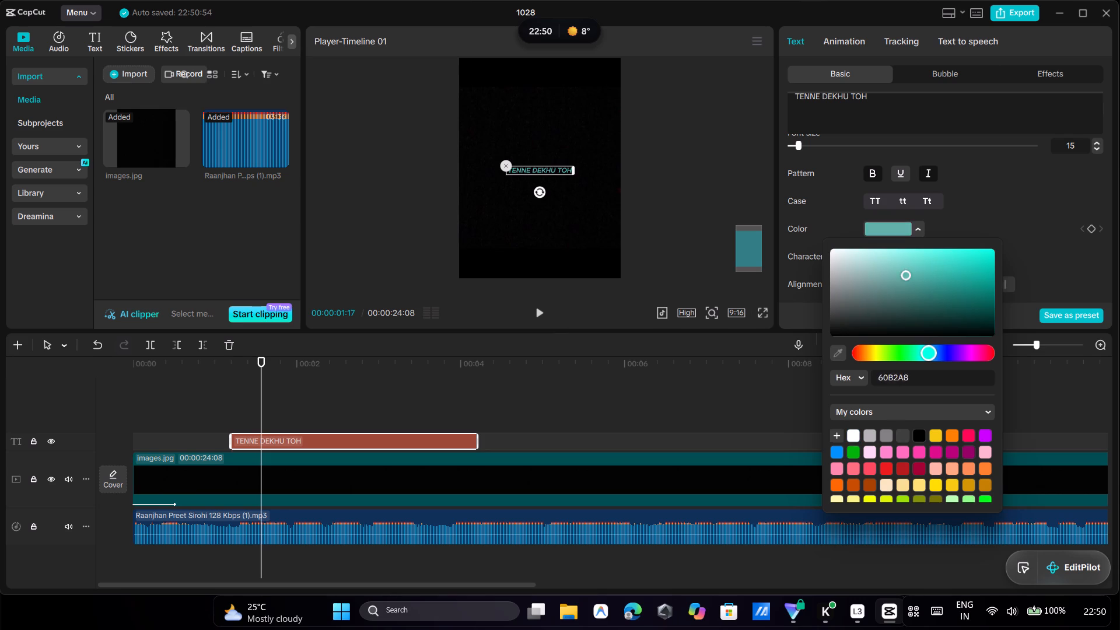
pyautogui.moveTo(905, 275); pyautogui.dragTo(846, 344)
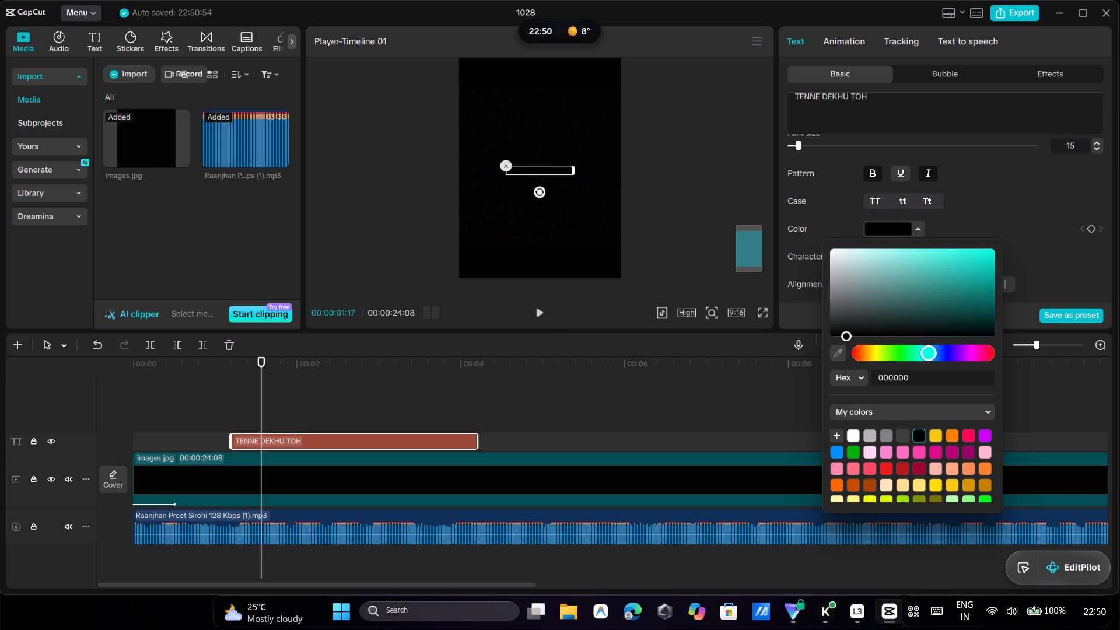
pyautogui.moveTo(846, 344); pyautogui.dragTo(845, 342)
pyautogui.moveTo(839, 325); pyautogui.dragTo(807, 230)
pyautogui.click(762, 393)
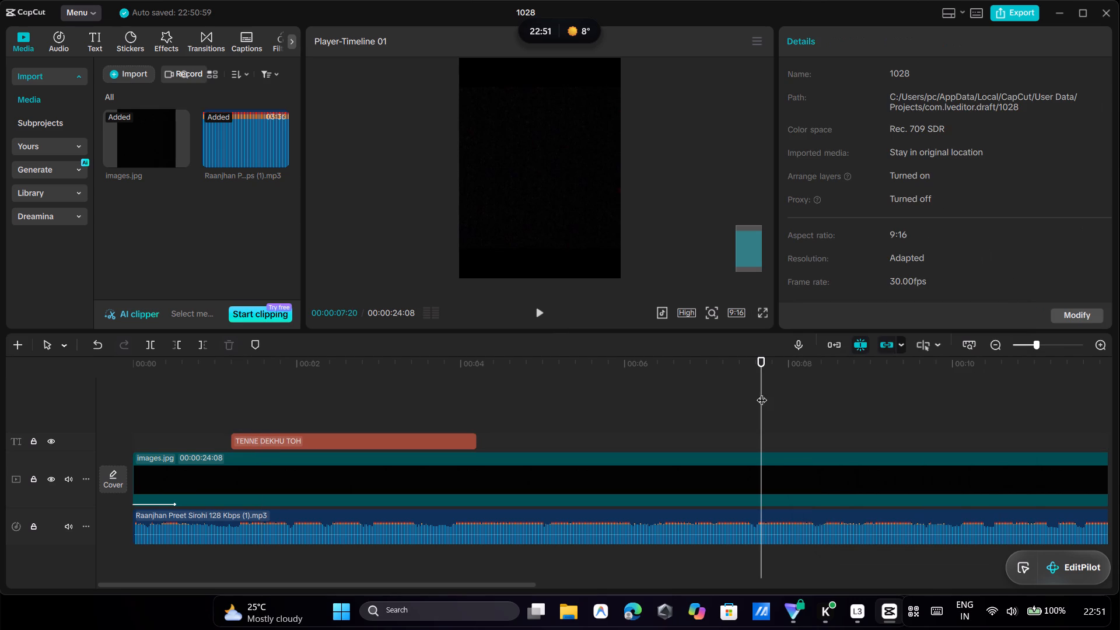
# Examine the TENNE DEKHU TOH lyric's basic text settings at 00:00:02:15, from colour and preset style through transform, blend and stroke.
pyautogui.click(337, 421)
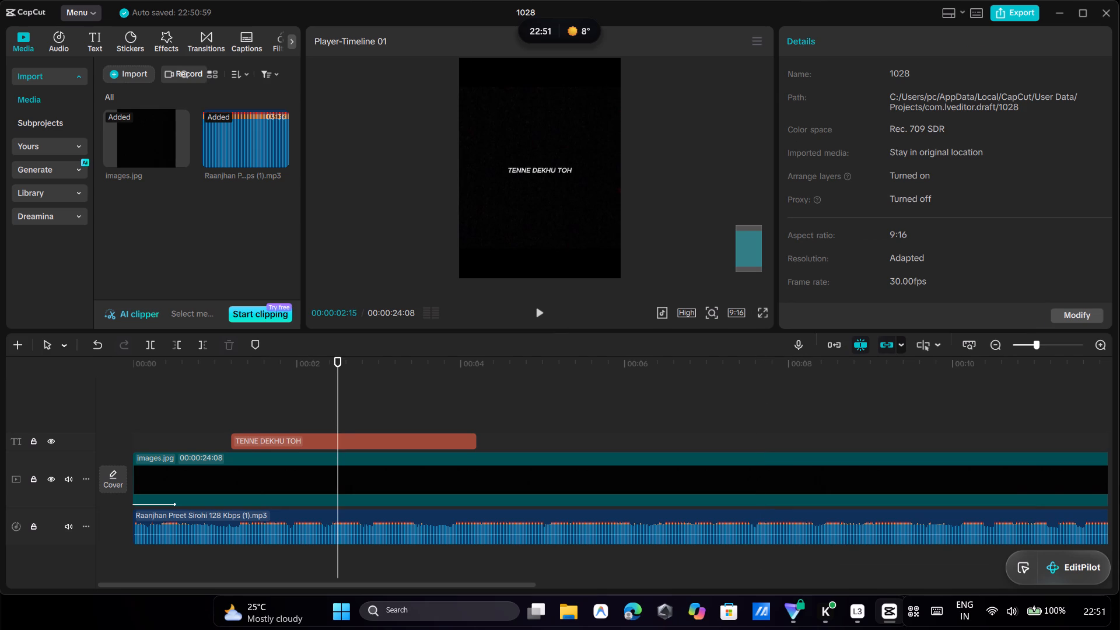
pyautogui.click(338, 437)
pyautogui.scroll(-1, 986, 249)
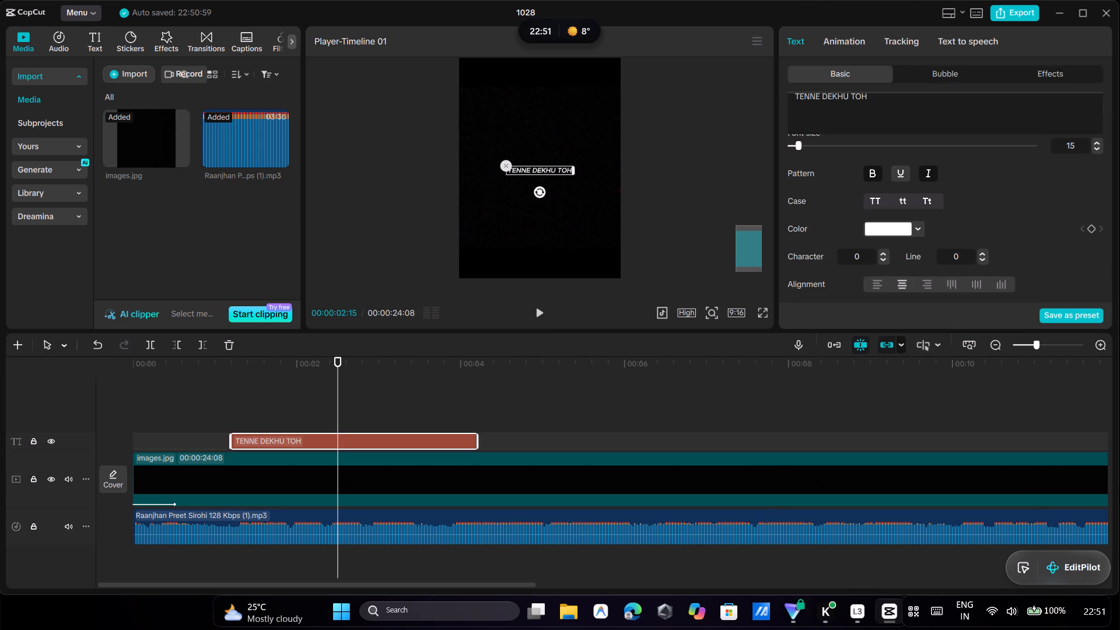
pyautogui.scroll(-2, 996, 230)
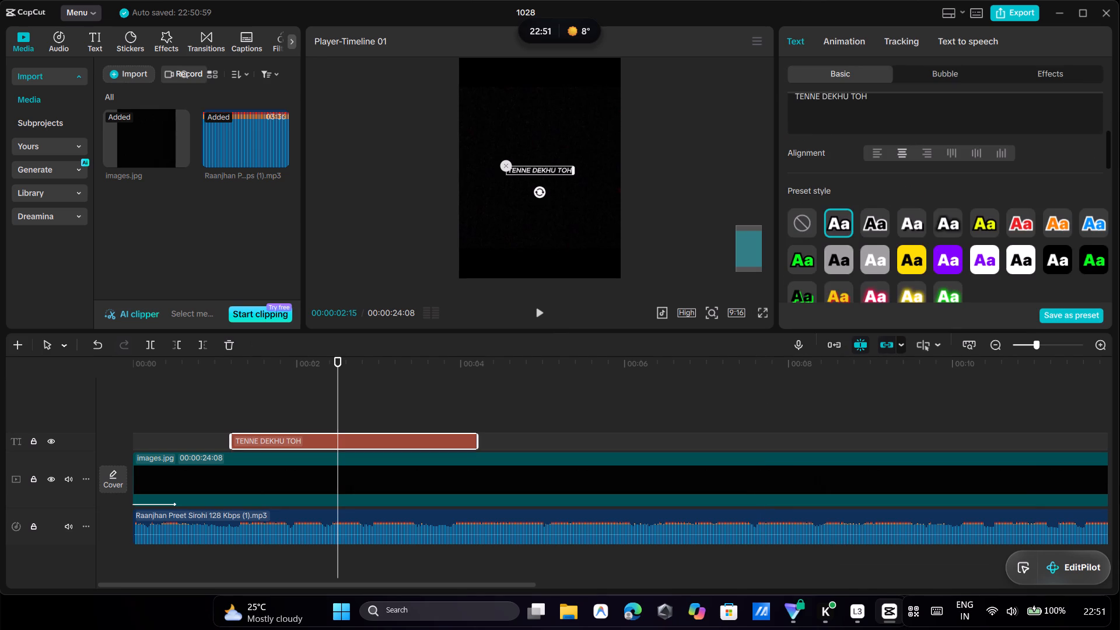
pyautogui.scroll(-3, 997, 231)
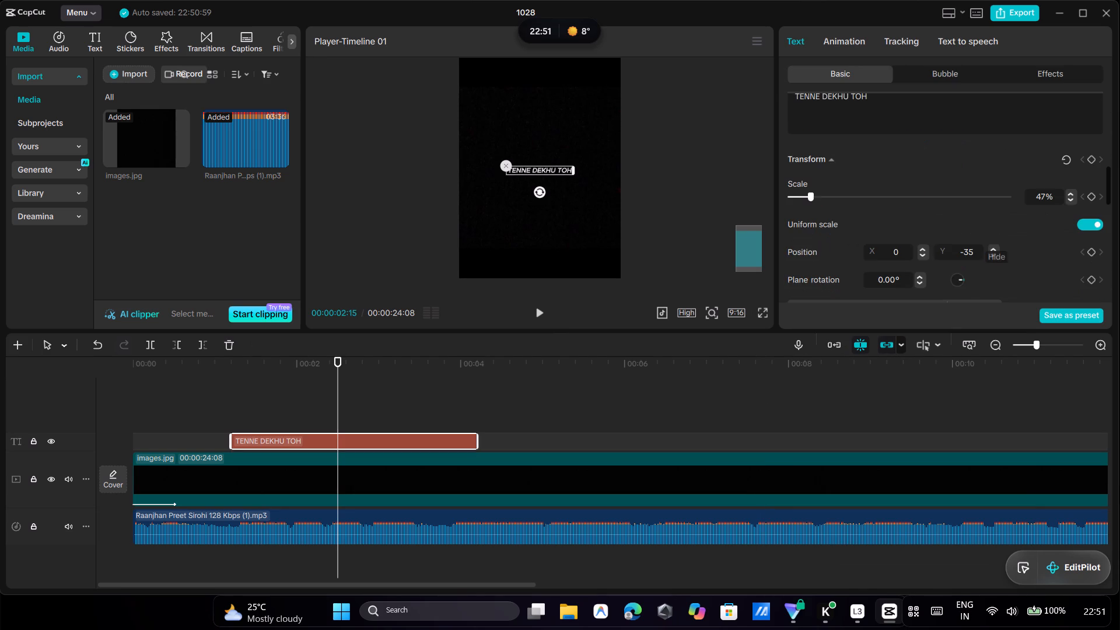
pyautogui.scroll(-2, 997, 233)
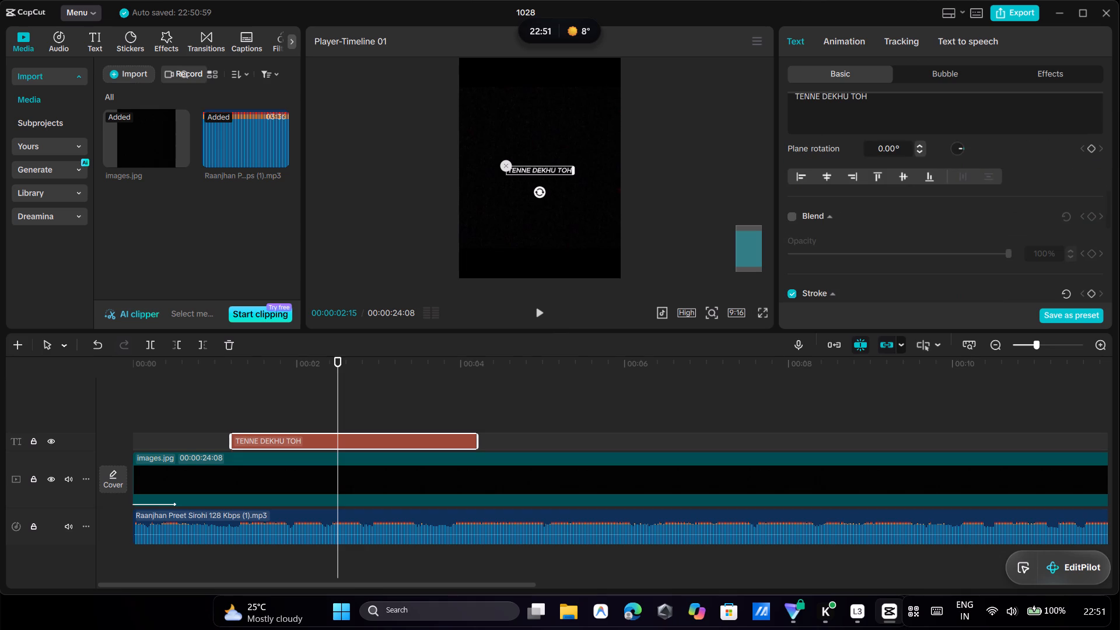
pyautogui.scroll(-1, 996, 233)
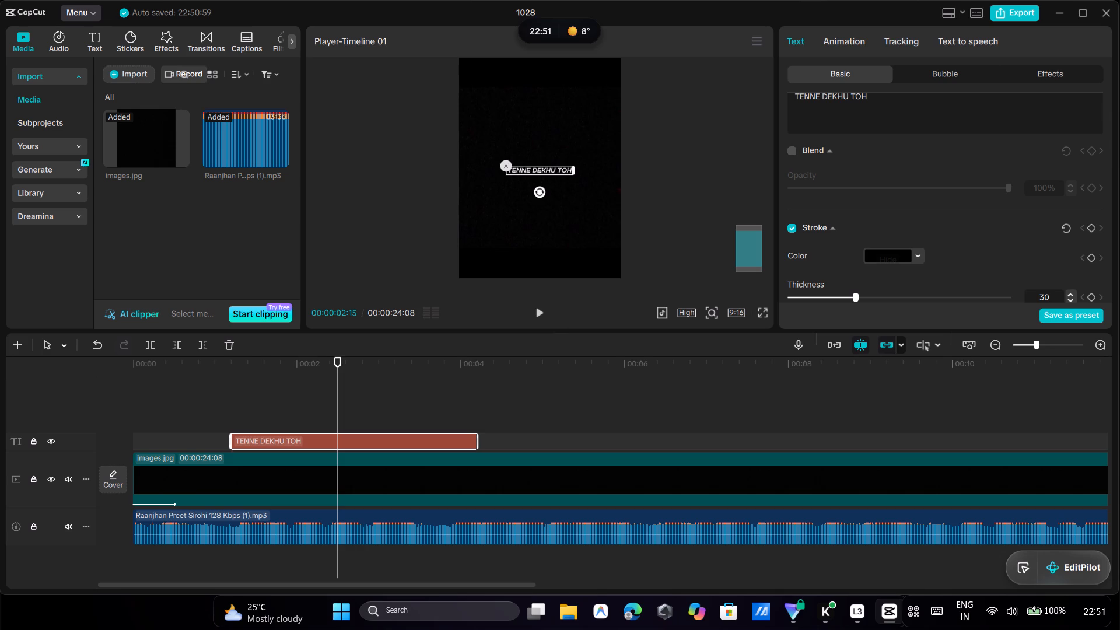
# Check the images.jpg background clip in the timeline and preview its source image from the imported media.
pyautogui.click(276, 477)
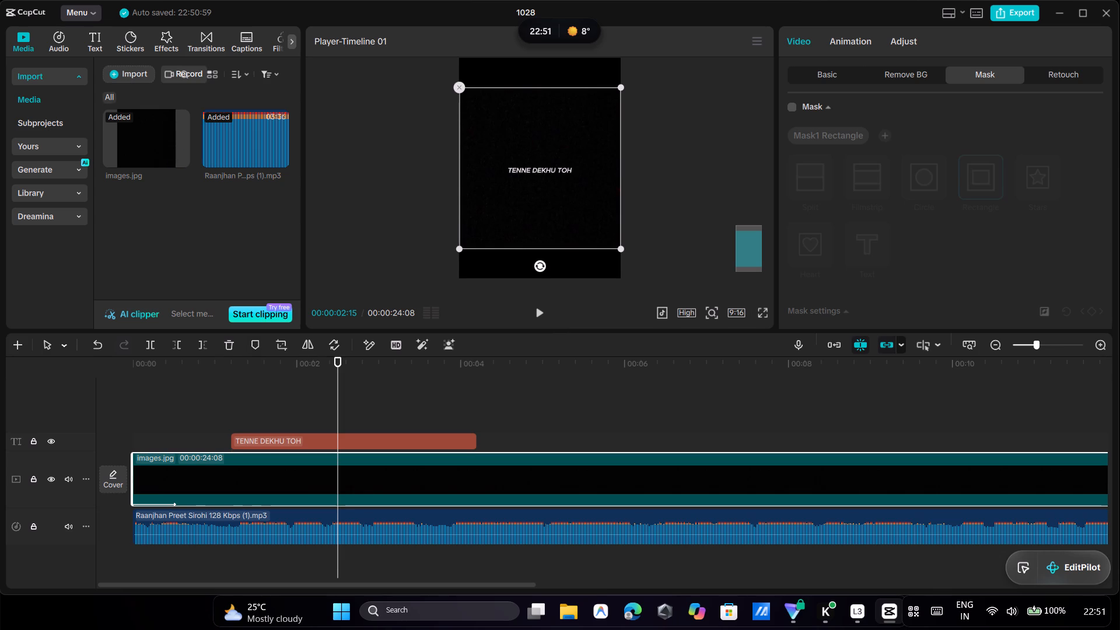
pyautogui.click(135, 132)
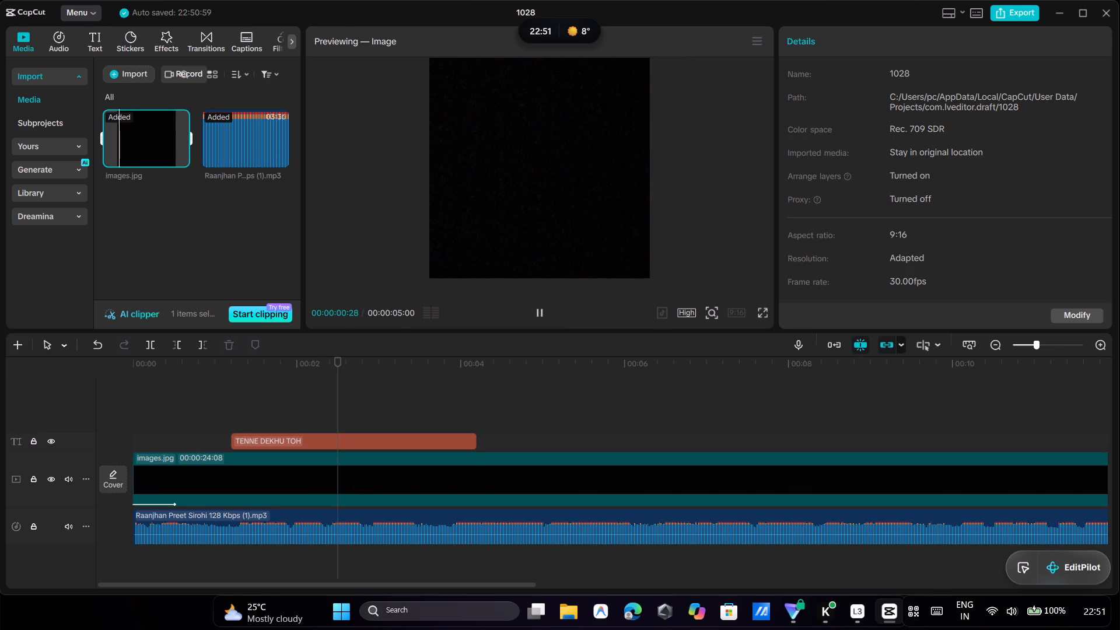
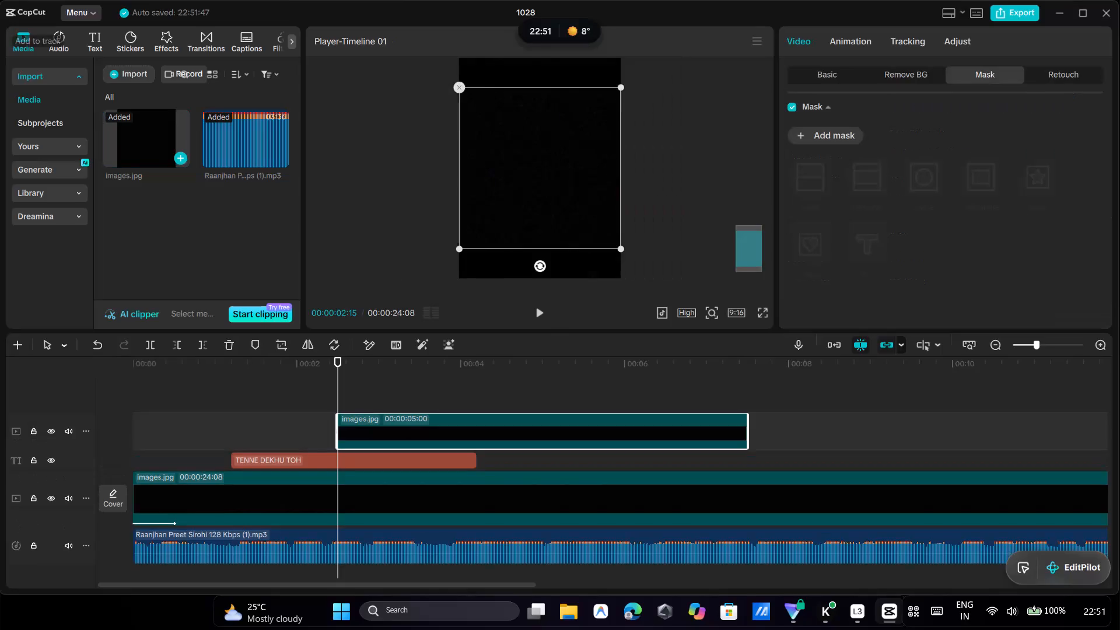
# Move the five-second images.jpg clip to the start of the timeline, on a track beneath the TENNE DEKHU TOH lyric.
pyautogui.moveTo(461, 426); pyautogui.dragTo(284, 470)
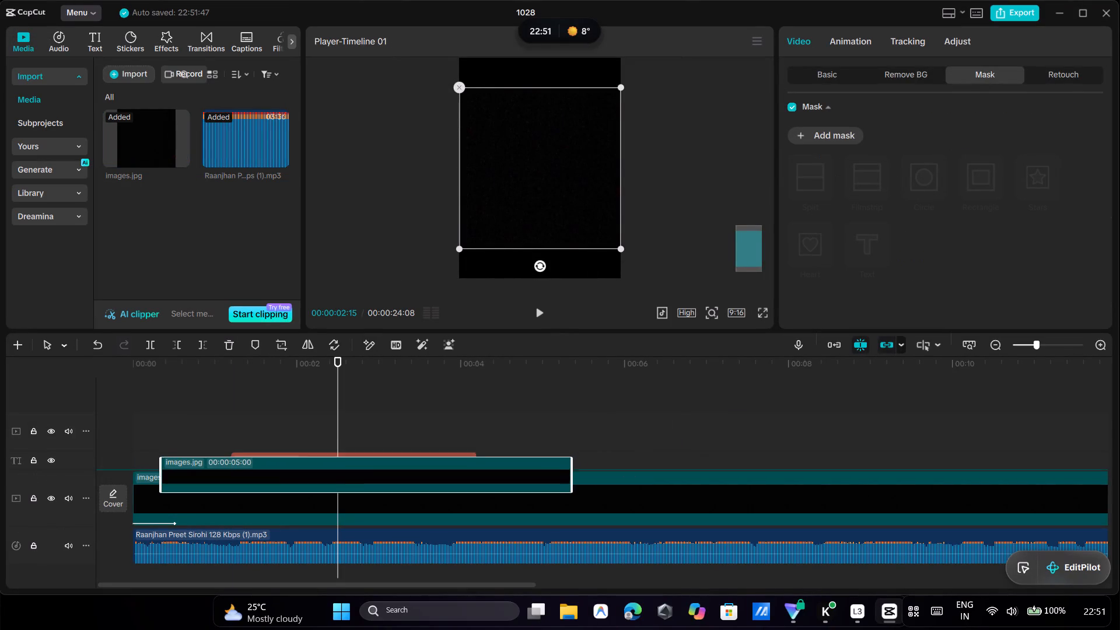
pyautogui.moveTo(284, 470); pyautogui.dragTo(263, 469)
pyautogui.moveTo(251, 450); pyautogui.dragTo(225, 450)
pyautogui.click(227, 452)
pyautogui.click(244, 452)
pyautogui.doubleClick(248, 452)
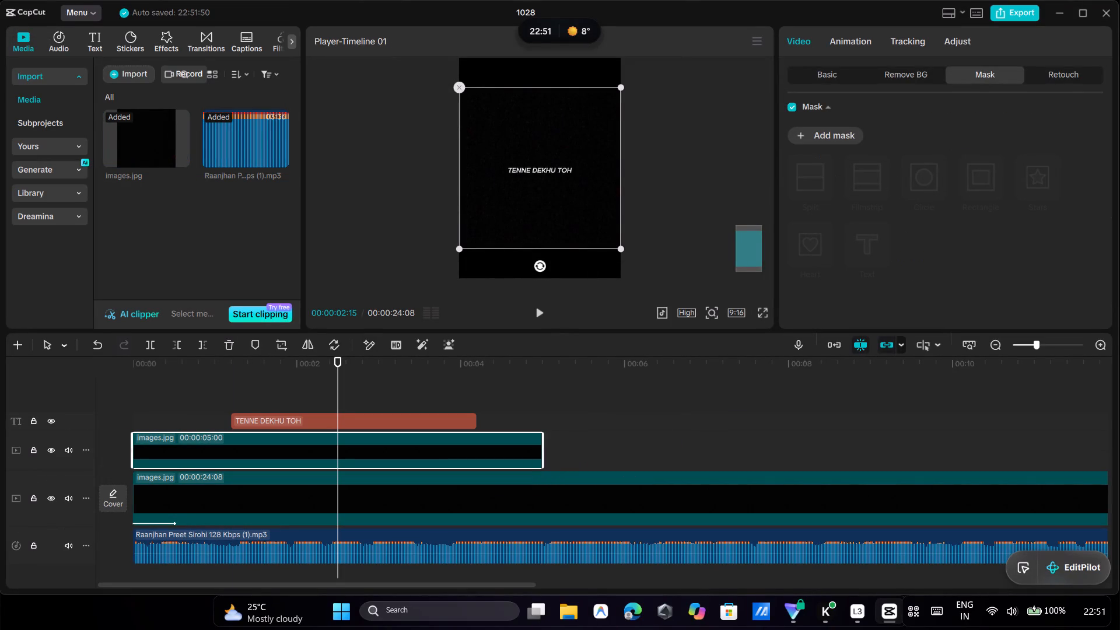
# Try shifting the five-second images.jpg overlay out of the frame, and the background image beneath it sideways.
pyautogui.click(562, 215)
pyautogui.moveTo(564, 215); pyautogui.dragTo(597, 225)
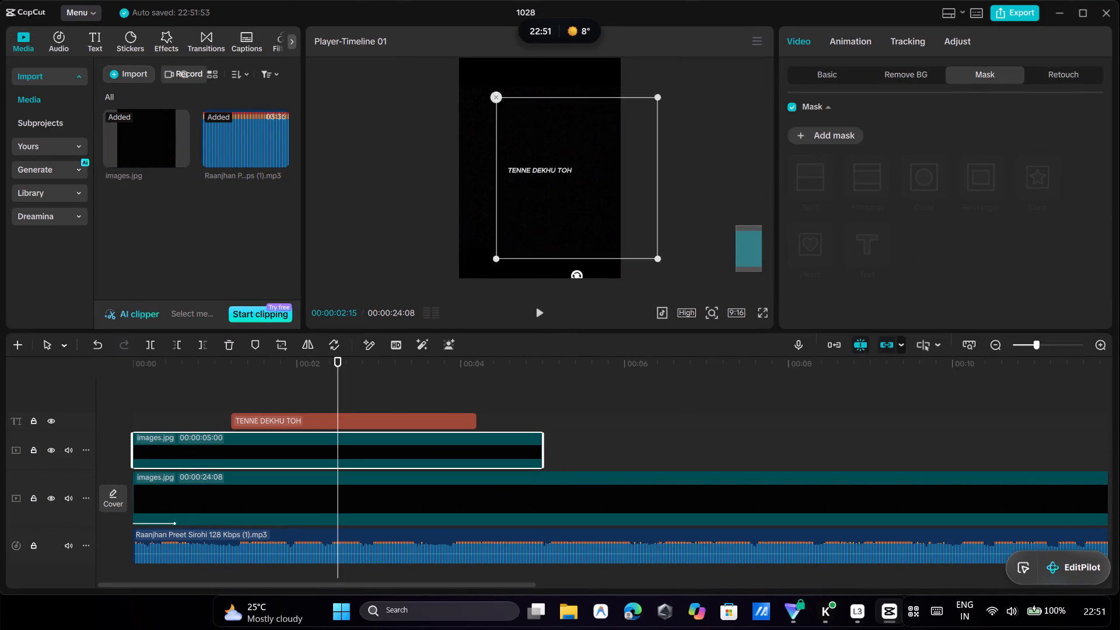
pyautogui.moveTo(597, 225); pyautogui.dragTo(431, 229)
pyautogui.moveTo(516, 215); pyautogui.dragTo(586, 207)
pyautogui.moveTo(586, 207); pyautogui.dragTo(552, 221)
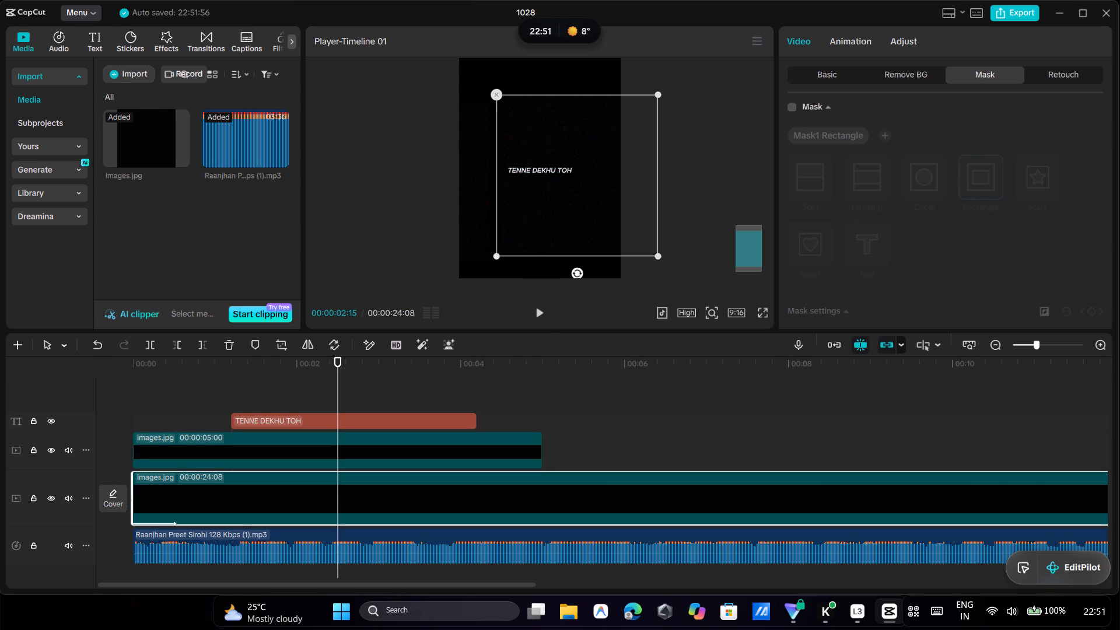
# Select the main-track images.jpg background and re-centre it horizontally in the frame, at about X 0, Y -93.
pyautogui.click(377, 470)
pyautogui.click(387, 442)
pyautogui.click(391, 487)
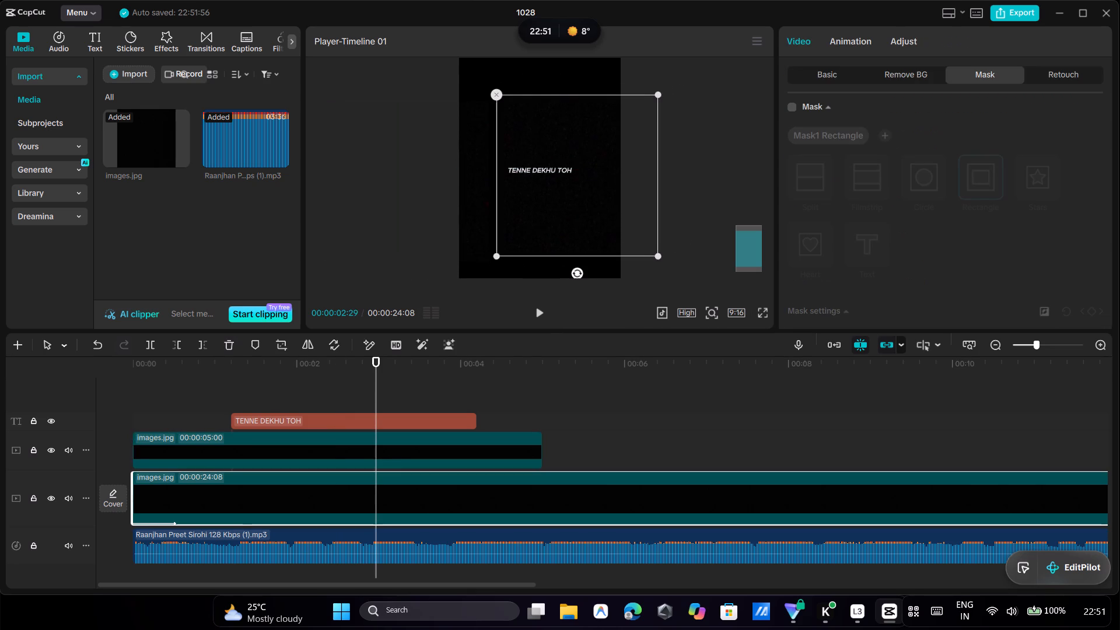
pyautogui.moveTo(548, 208); pyautogui.dragTo(503, 209)
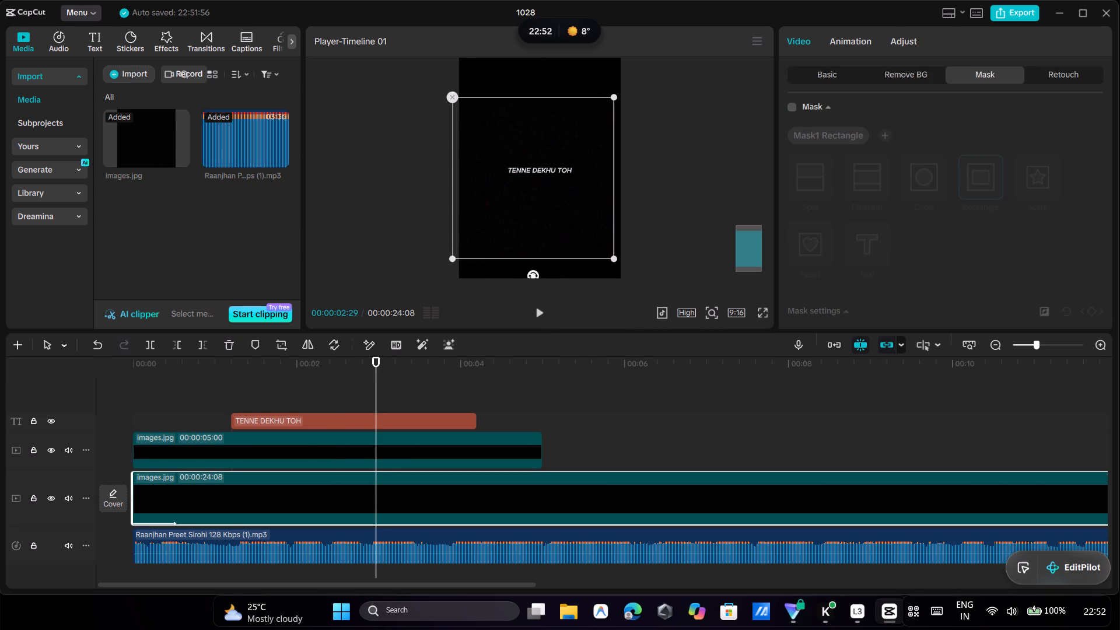
pyautogui.moveTo(503, 209); pyautogui.dragTo(512, 206)
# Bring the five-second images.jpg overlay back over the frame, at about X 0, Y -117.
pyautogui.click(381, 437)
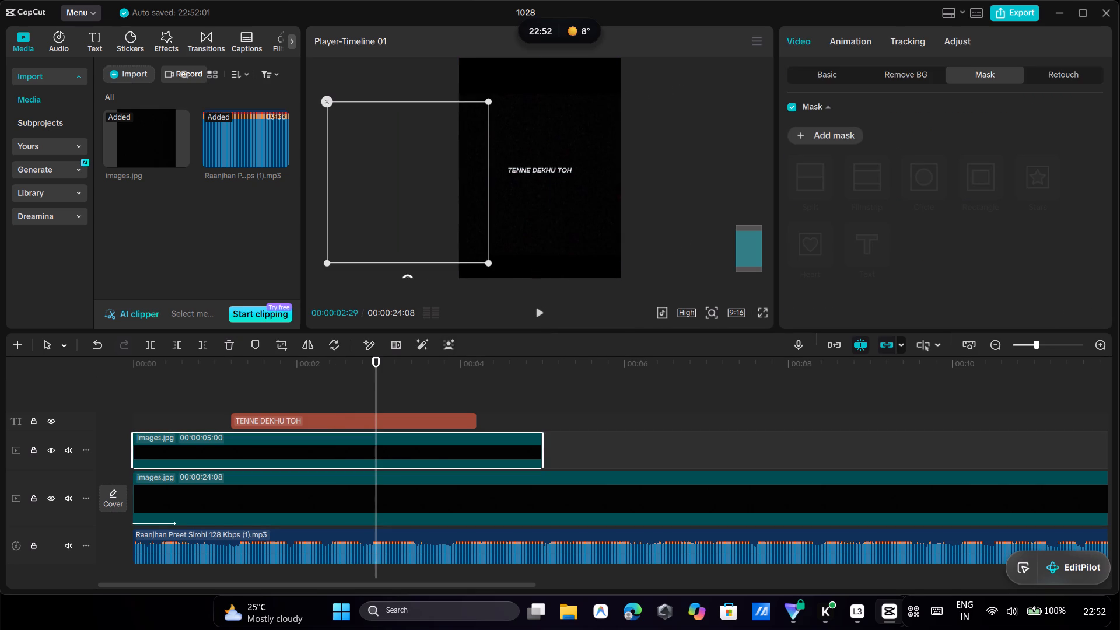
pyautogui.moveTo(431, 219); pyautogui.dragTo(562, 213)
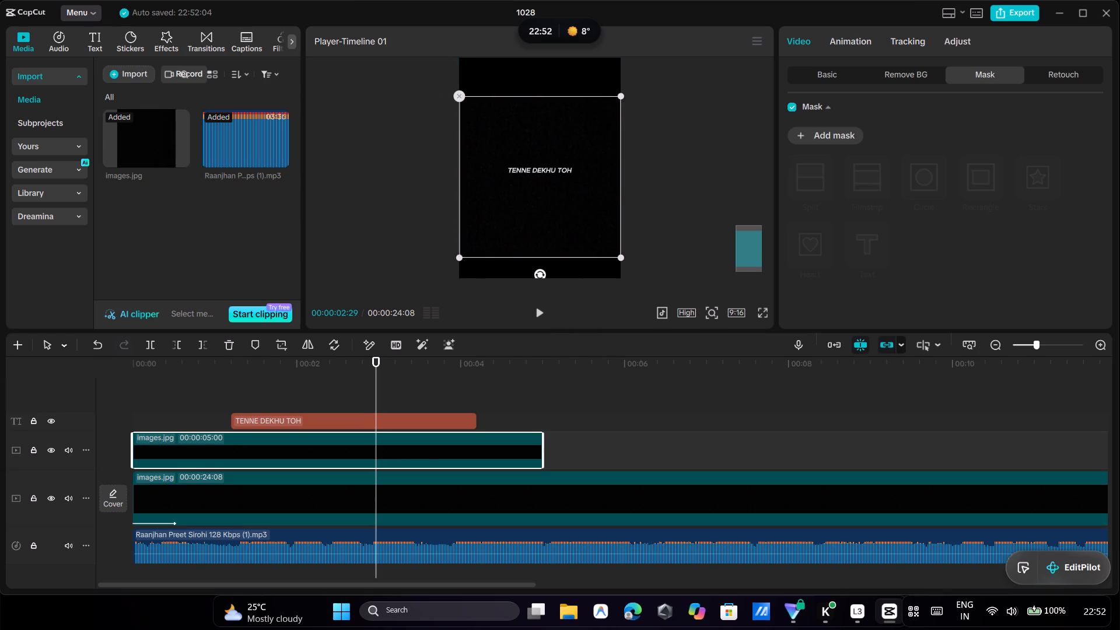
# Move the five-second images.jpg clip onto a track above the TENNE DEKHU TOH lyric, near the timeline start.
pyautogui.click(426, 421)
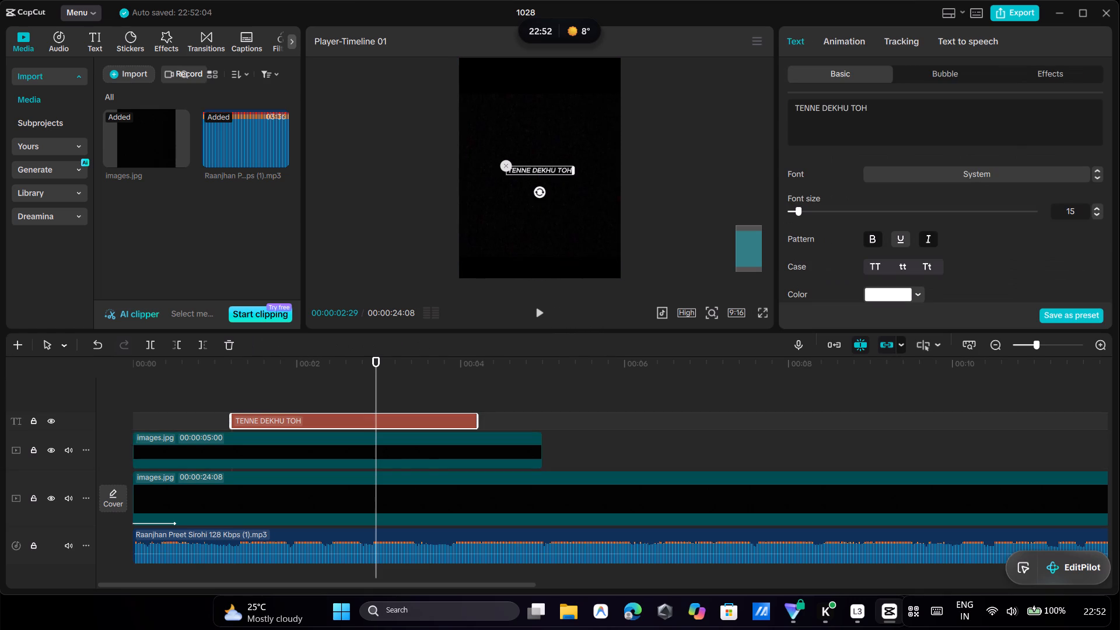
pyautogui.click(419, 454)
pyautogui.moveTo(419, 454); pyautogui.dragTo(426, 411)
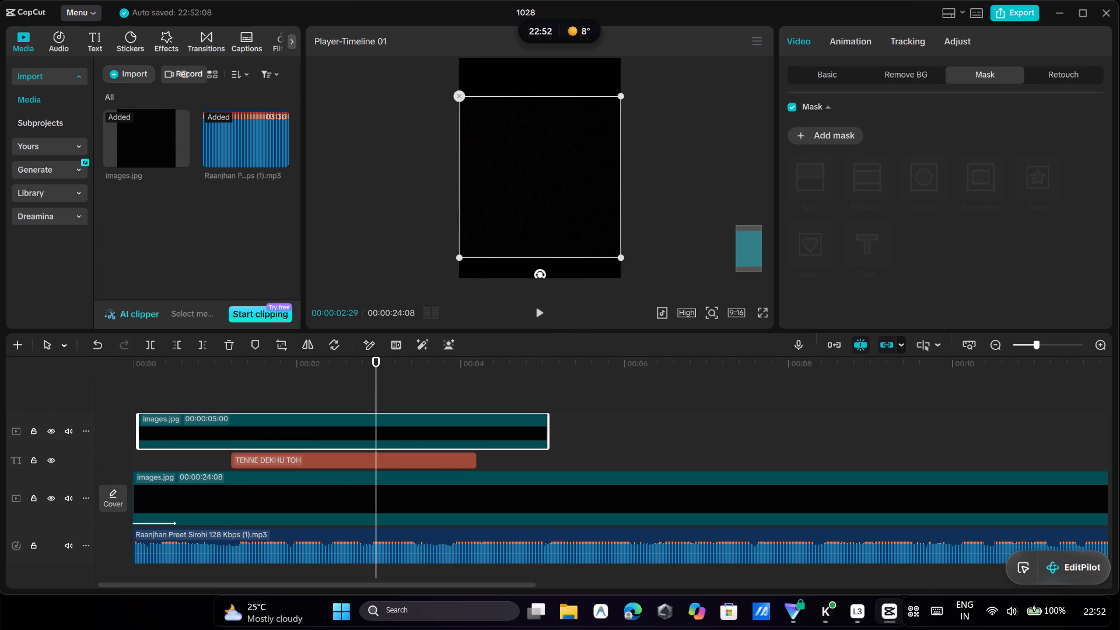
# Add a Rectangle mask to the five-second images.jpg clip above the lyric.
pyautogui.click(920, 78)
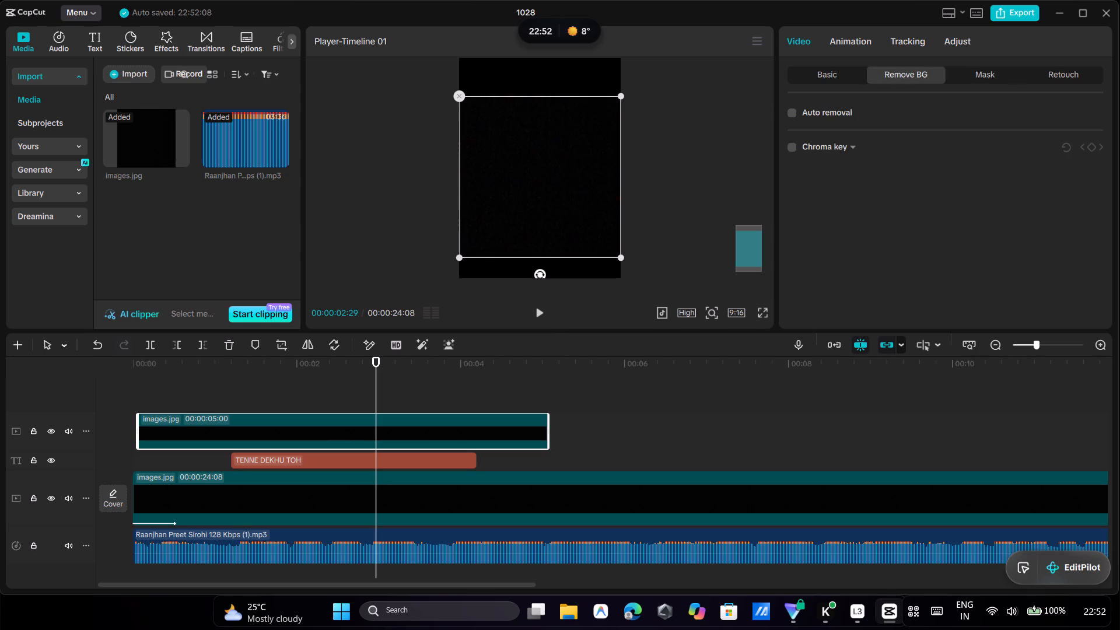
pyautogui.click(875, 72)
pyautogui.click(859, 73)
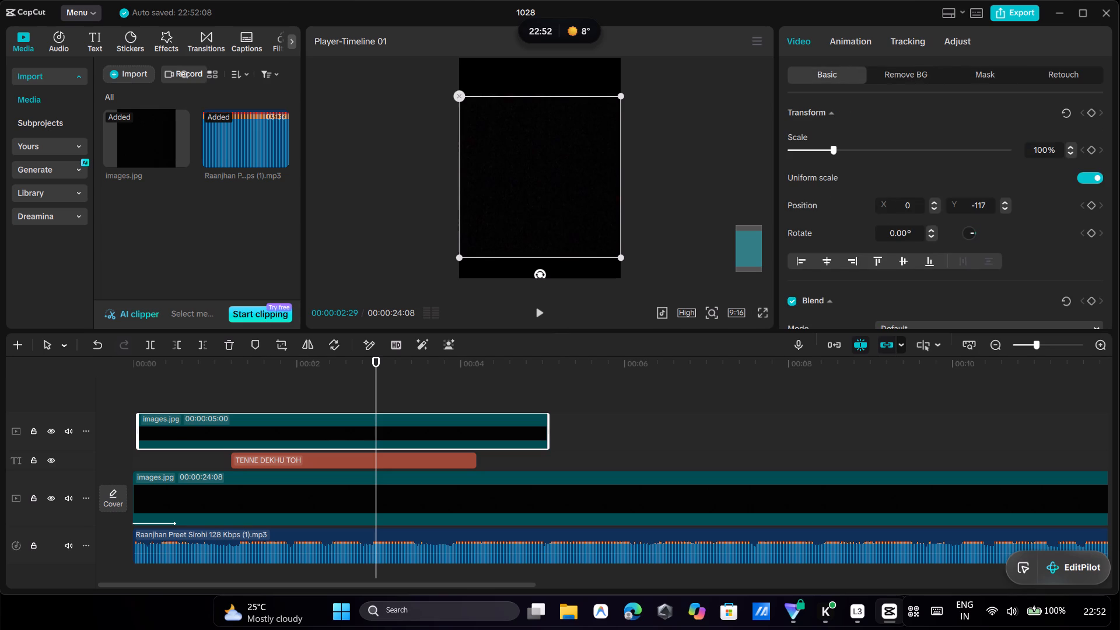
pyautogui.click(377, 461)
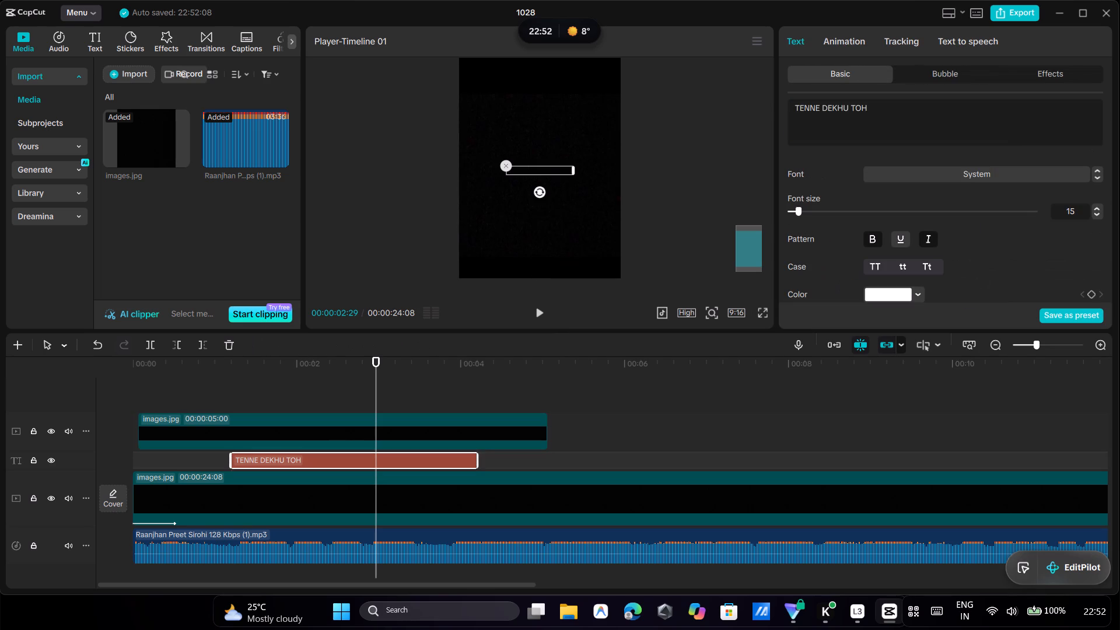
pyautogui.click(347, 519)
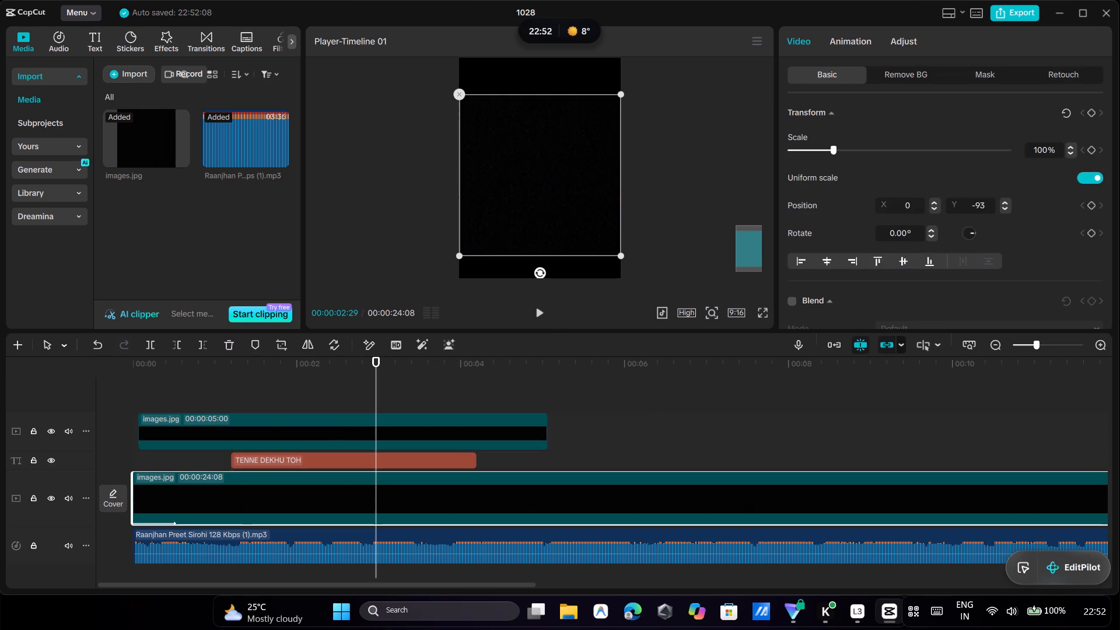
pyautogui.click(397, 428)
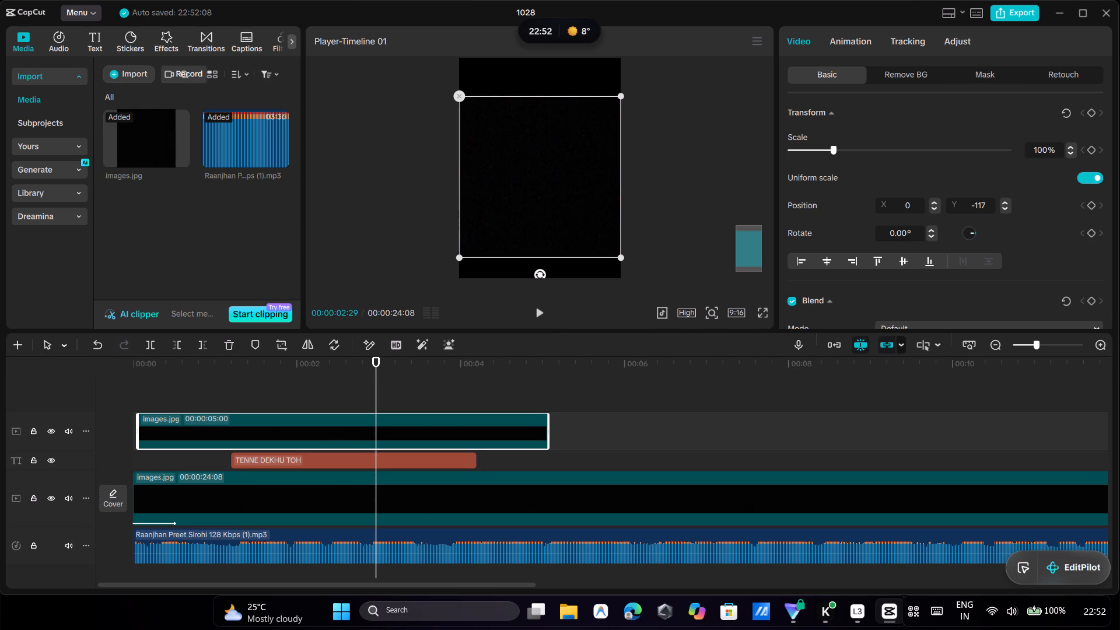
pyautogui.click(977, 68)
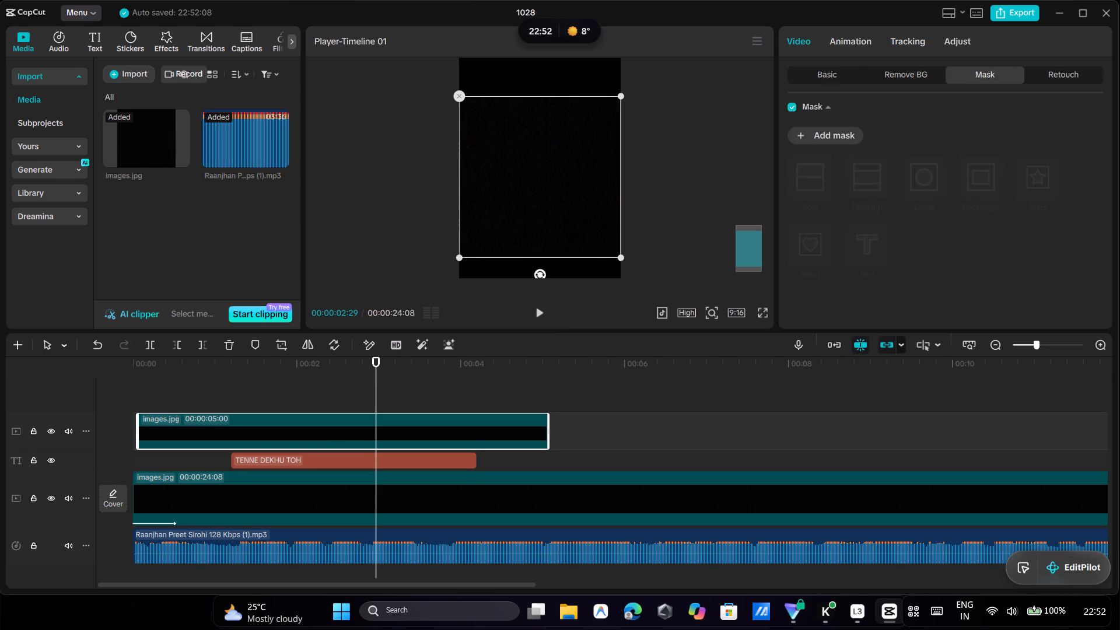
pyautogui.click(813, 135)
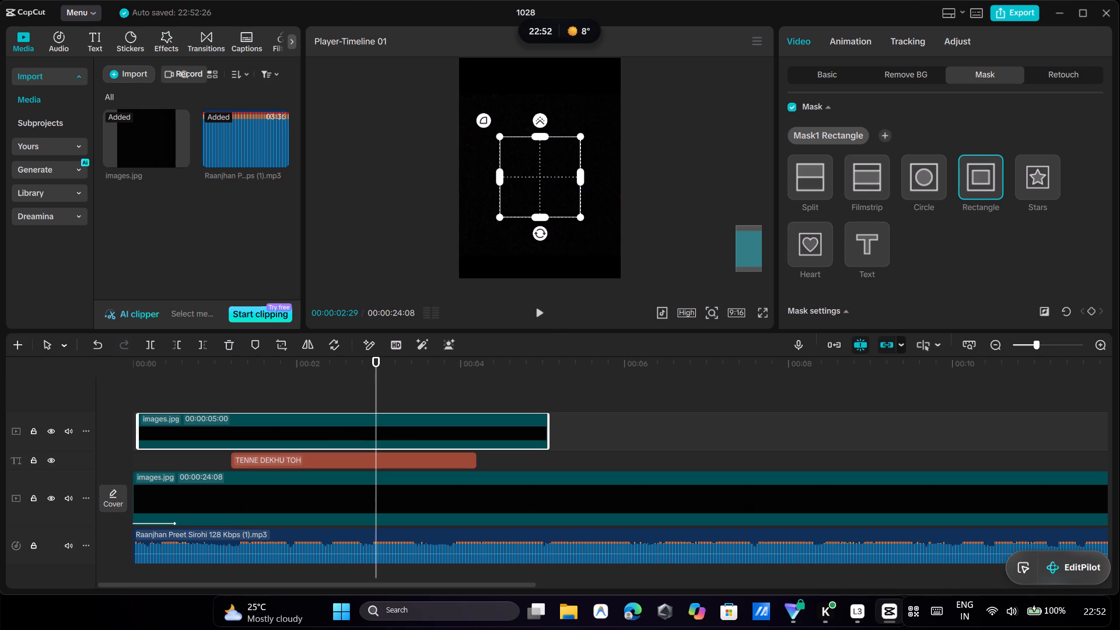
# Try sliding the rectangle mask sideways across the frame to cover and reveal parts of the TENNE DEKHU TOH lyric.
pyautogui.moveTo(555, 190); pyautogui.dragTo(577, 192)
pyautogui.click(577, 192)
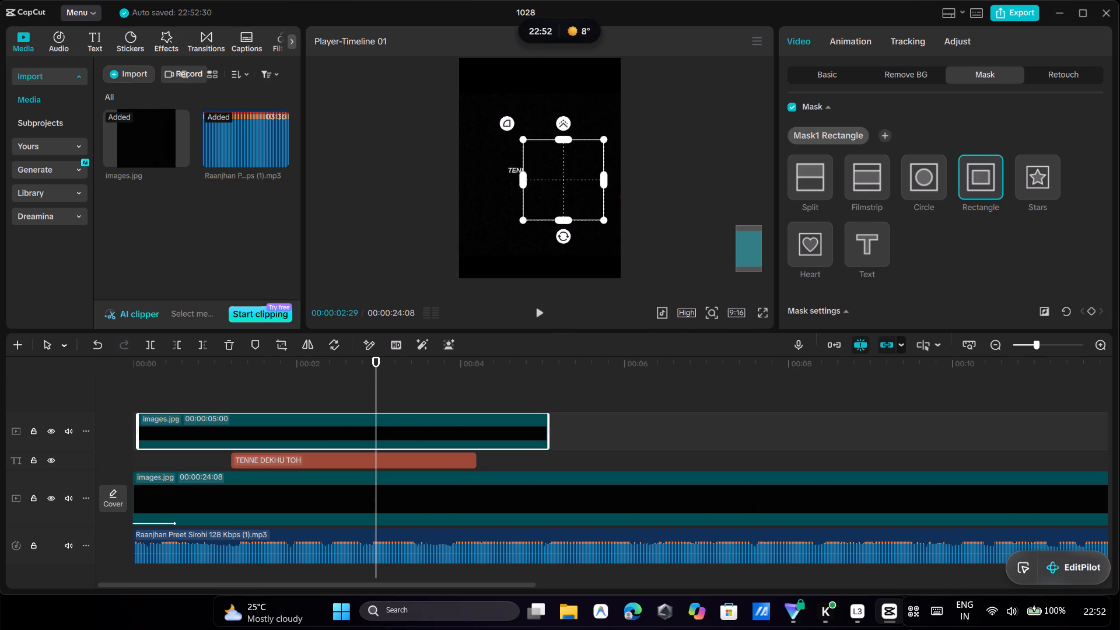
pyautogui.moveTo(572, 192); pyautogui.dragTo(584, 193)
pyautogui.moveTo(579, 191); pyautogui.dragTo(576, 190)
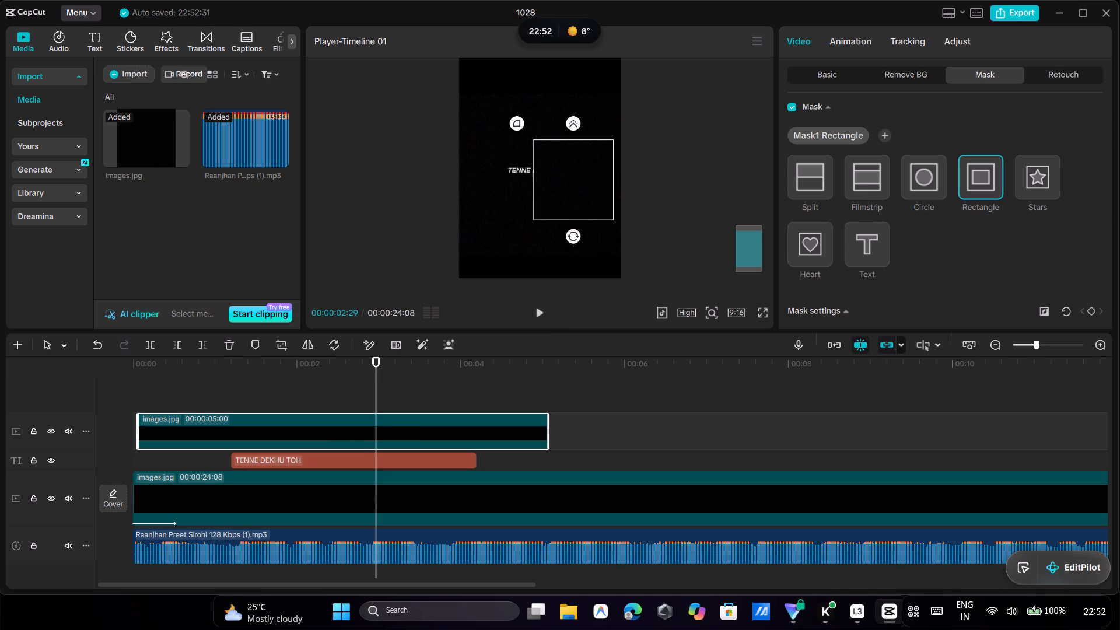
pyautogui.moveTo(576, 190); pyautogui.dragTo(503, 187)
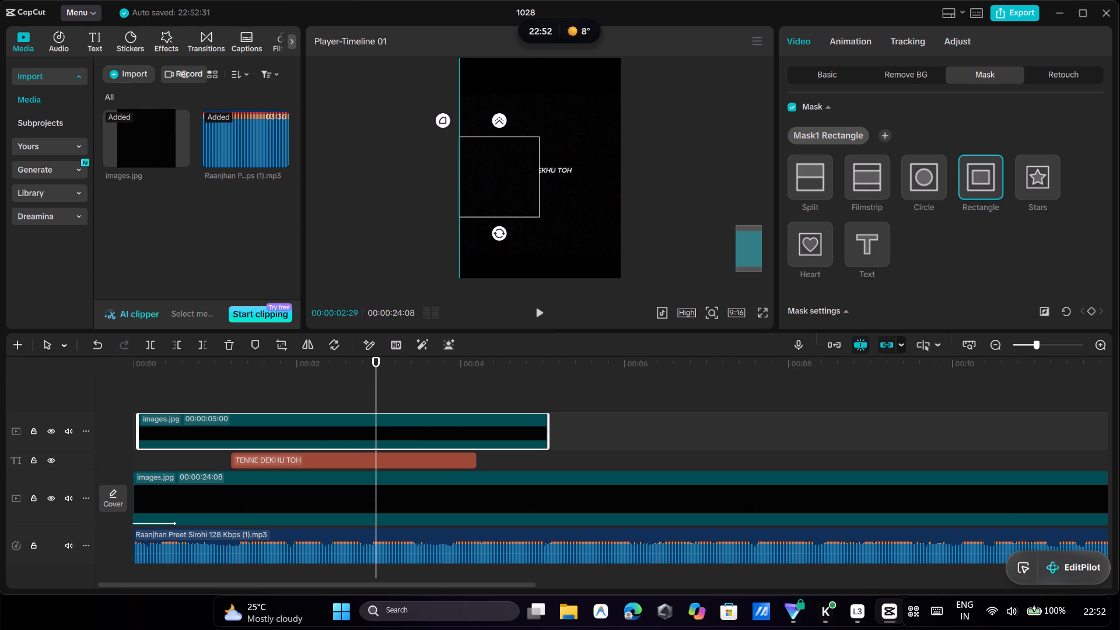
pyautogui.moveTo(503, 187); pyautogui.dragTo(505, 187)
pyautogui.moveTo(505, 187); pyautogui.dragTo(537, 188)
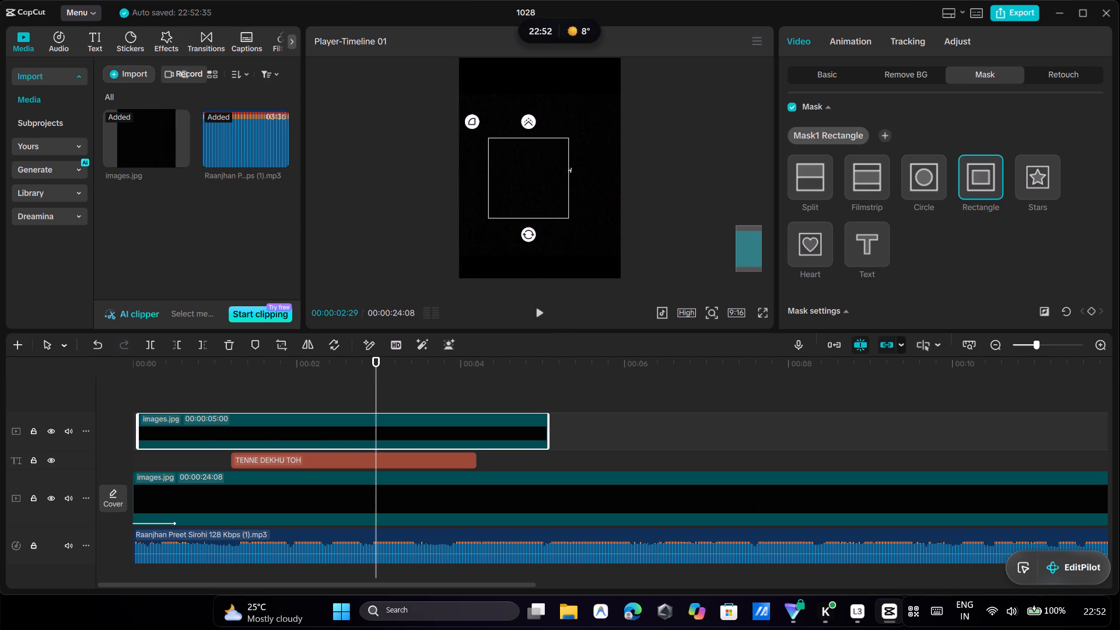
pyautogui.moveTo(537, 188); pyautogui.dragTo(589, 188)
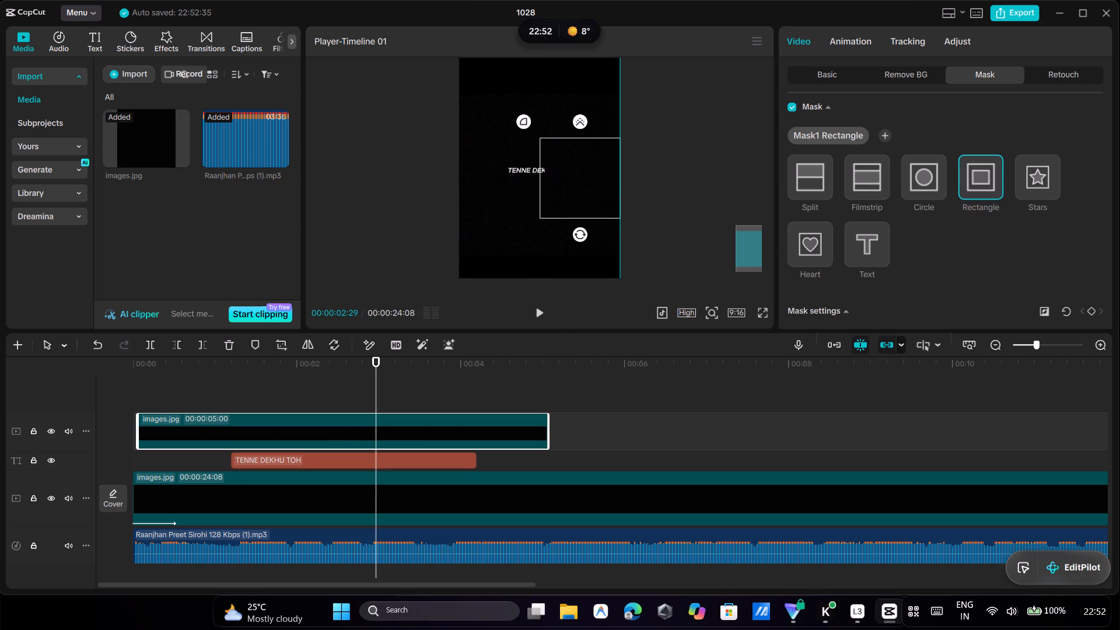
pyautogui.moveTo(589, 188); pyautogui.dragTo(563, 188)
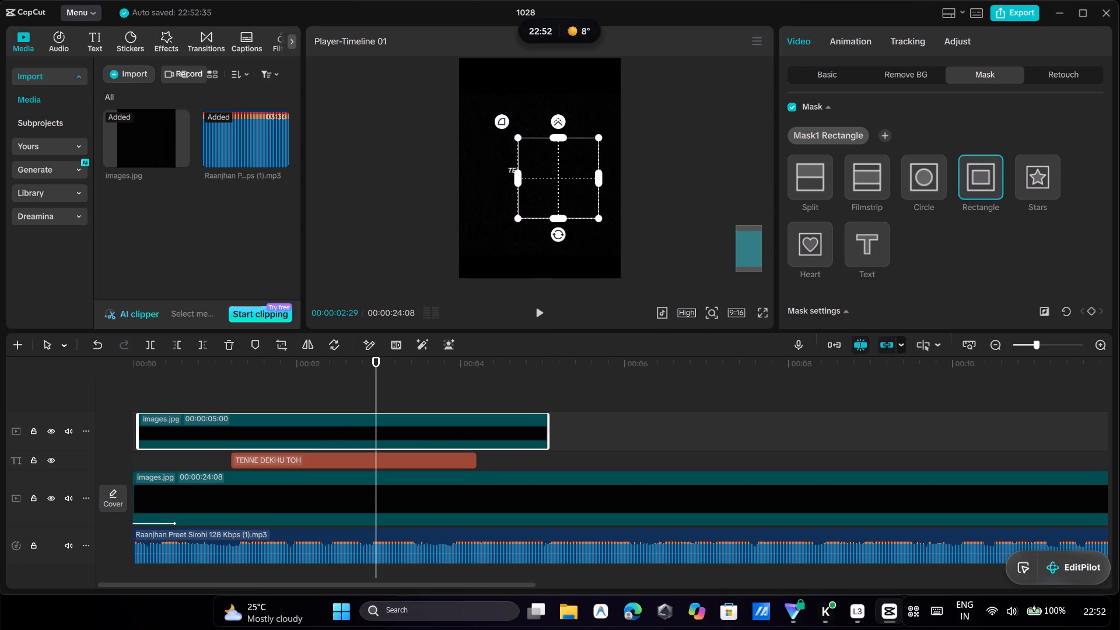
# Delete the masked five-second images.jpg clip above the lyric.
pyautogui.rightClick(460, 429)
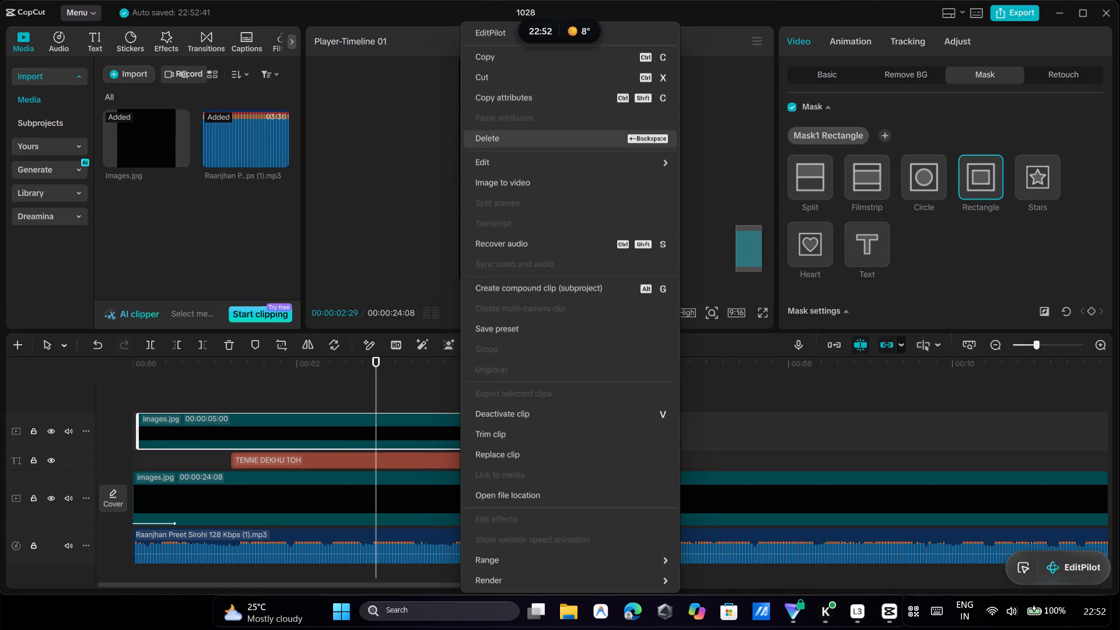
pyautogui.click(534, 139)
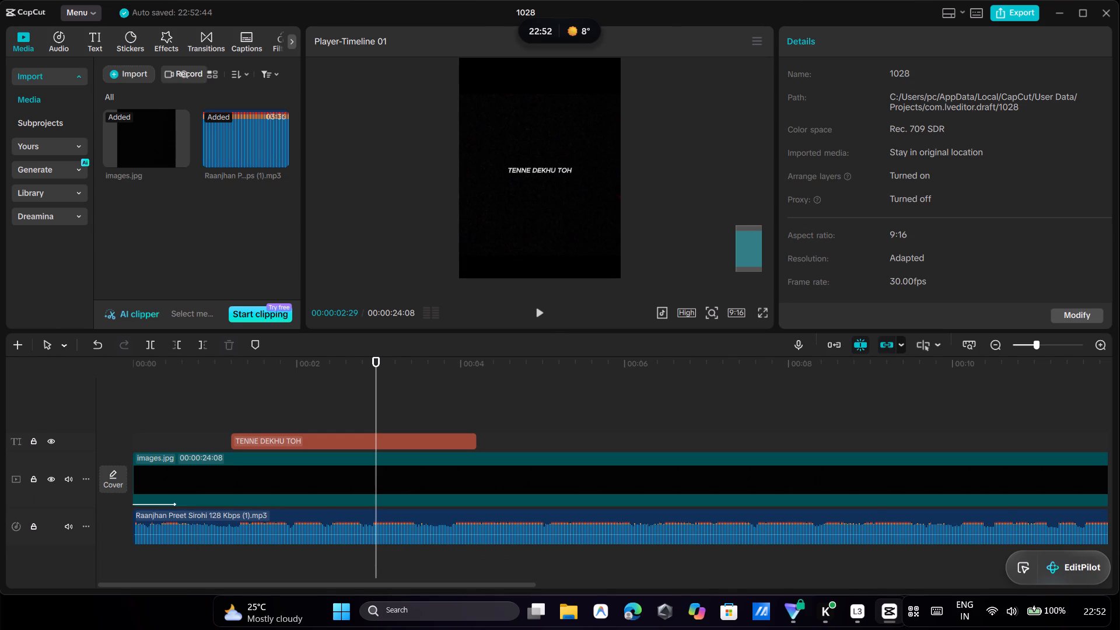
# Switch to Chrome and search Google for "light sky blue background".
pyautogui.doubleClick(42, 37)
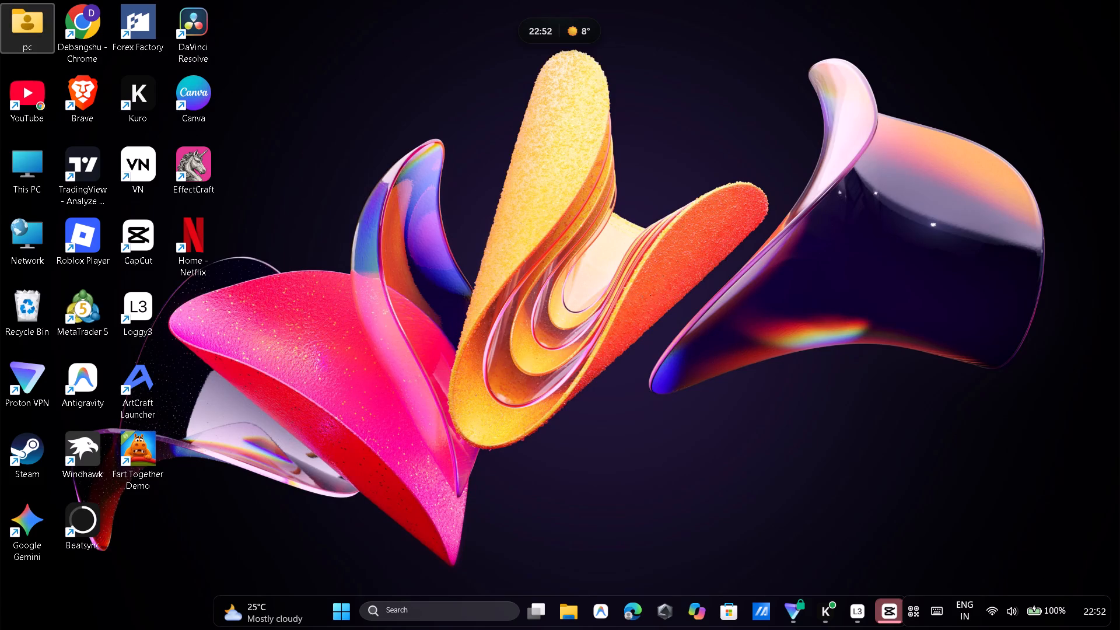
pyautogui.doubleClick(83, 51)
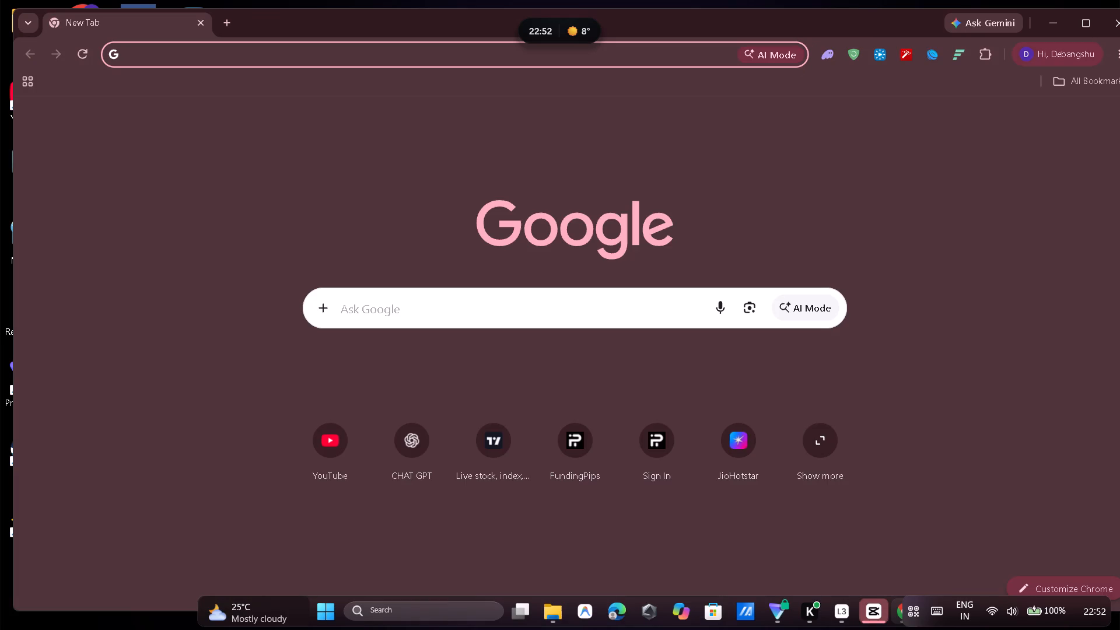
pyautogui.click(462, 286)
pyautogui.write('li')
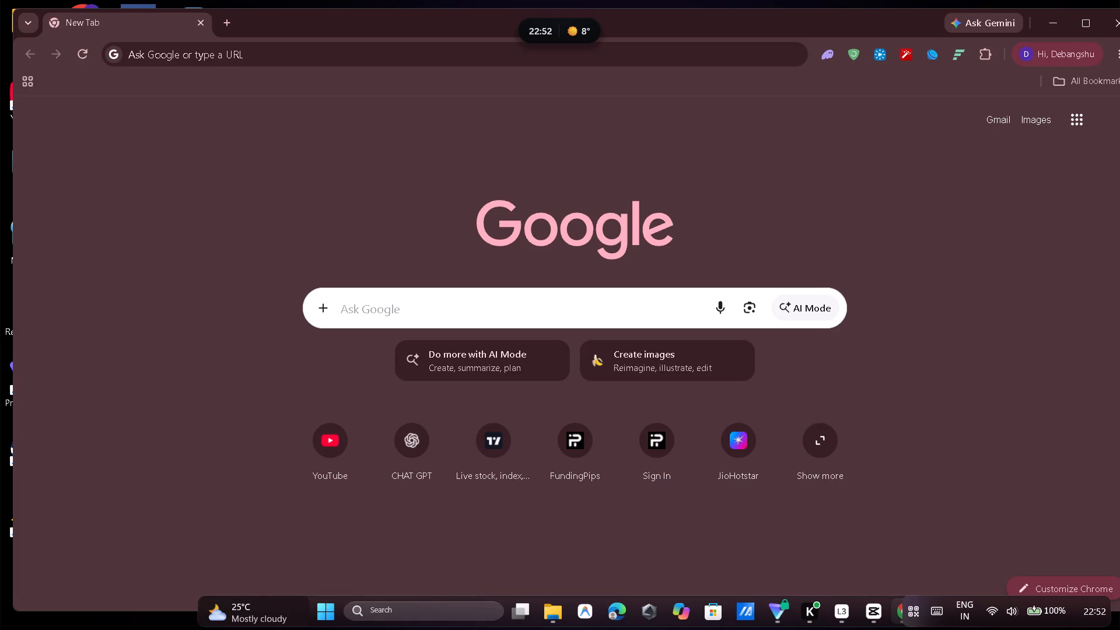
pyautogui.click(433, 309)
pyautogui.write('light sky b')
pyautogui.write('lue')
pyautogui.press('space')
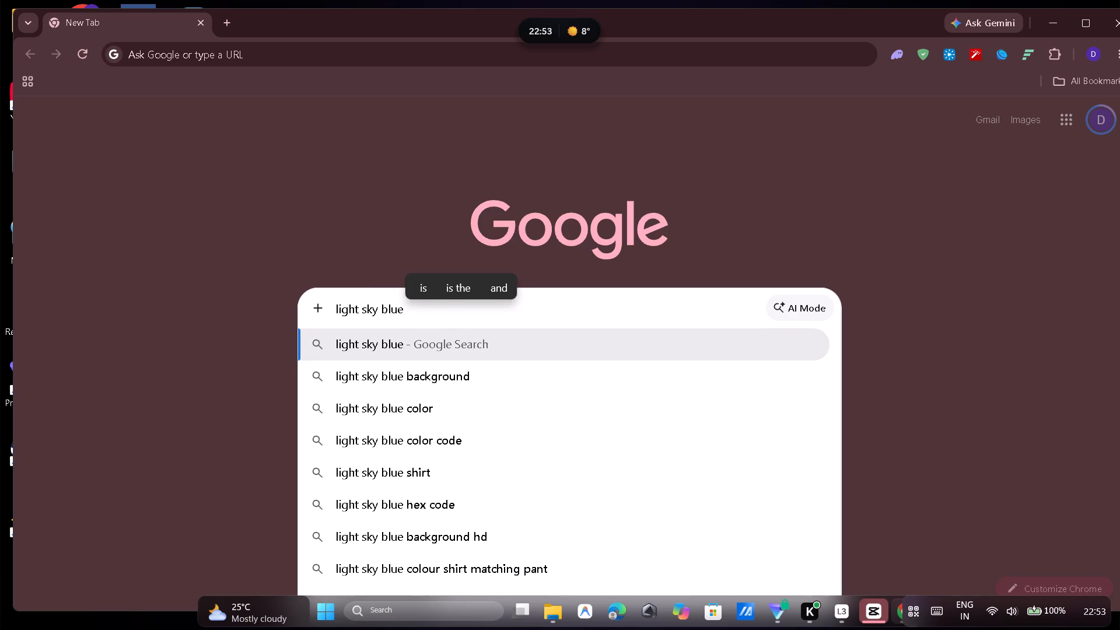
pyautogui.moveTo(465, 385); pyautogui.dragTo(504, 454)
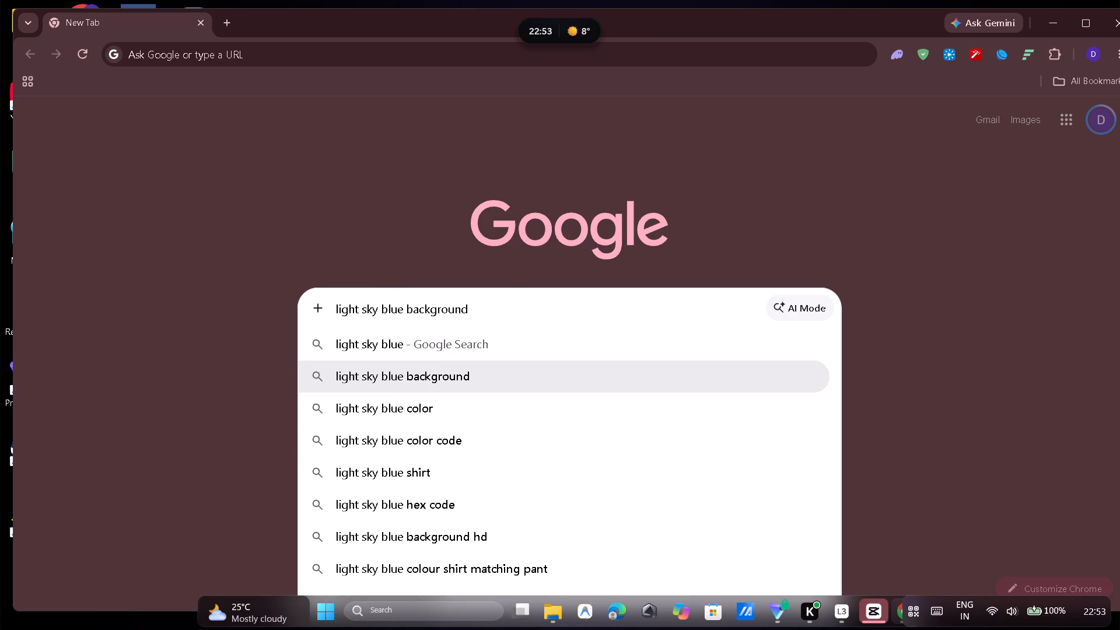
pyautogui.click(505, 367)
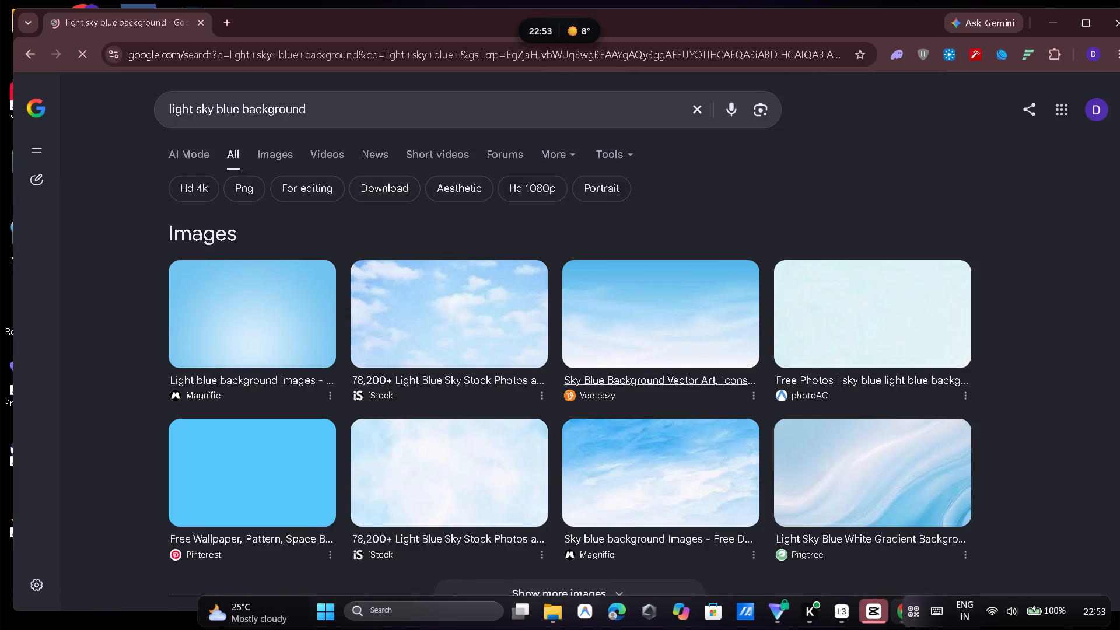
# Save the plain sky-blue Pinterest wallpaper image from the search results to the computer.
pyautogui.scroll(-1, 631, 398)
pyautogui.scroll(2, 485, 428)
pyautogui.click(201, 485)
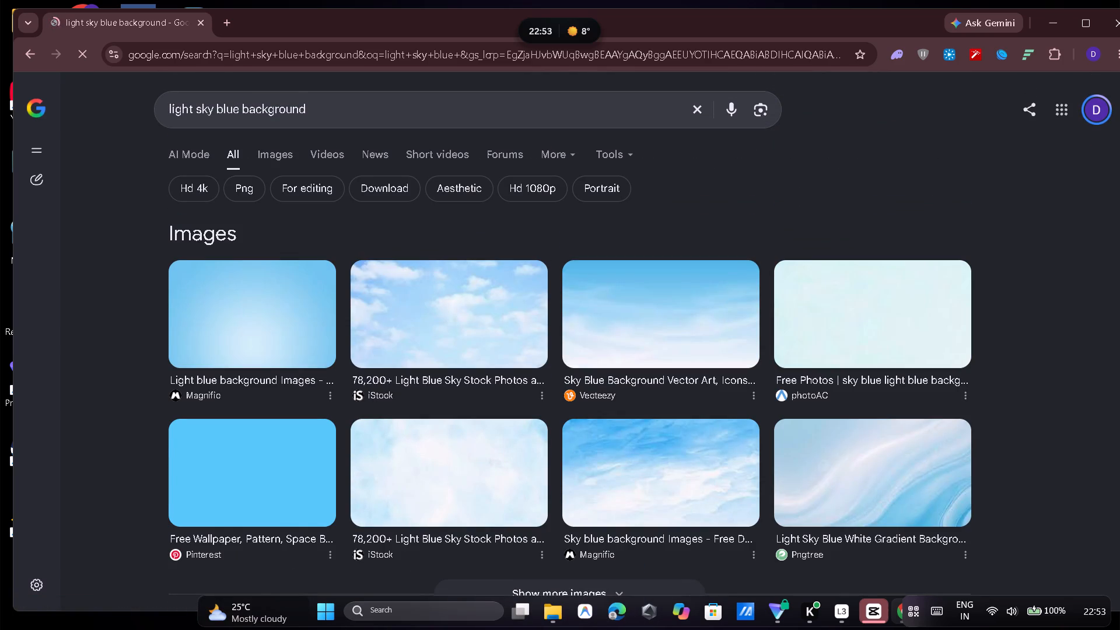
pyautogui.moveTo(921, 246); pyautogui.dragTo(896, 246, button='right')
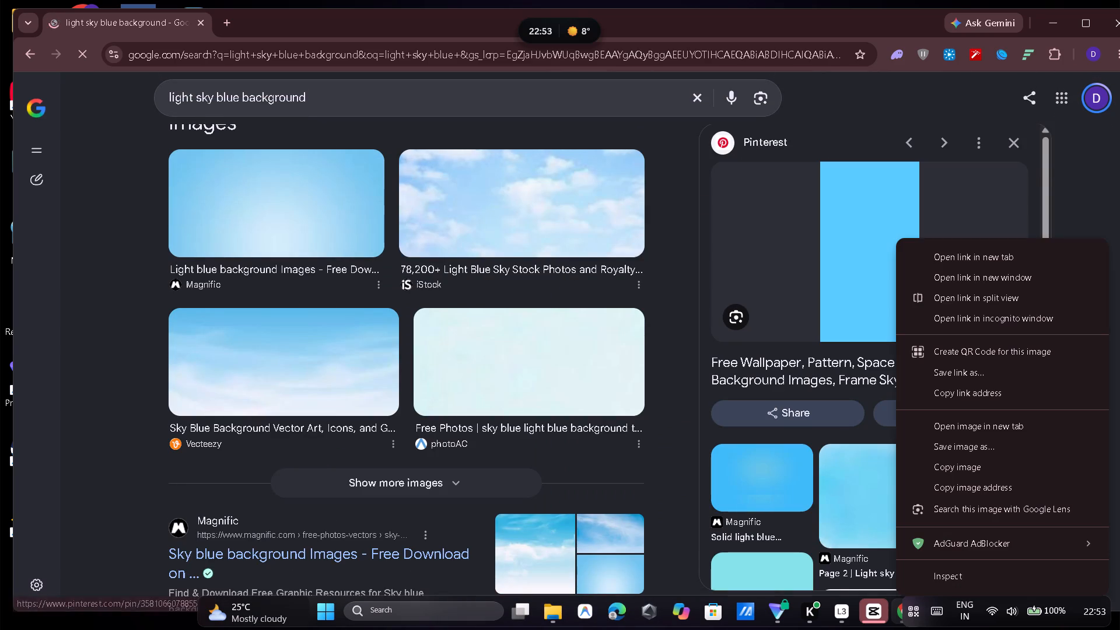
pyautogui.click(946, 446)
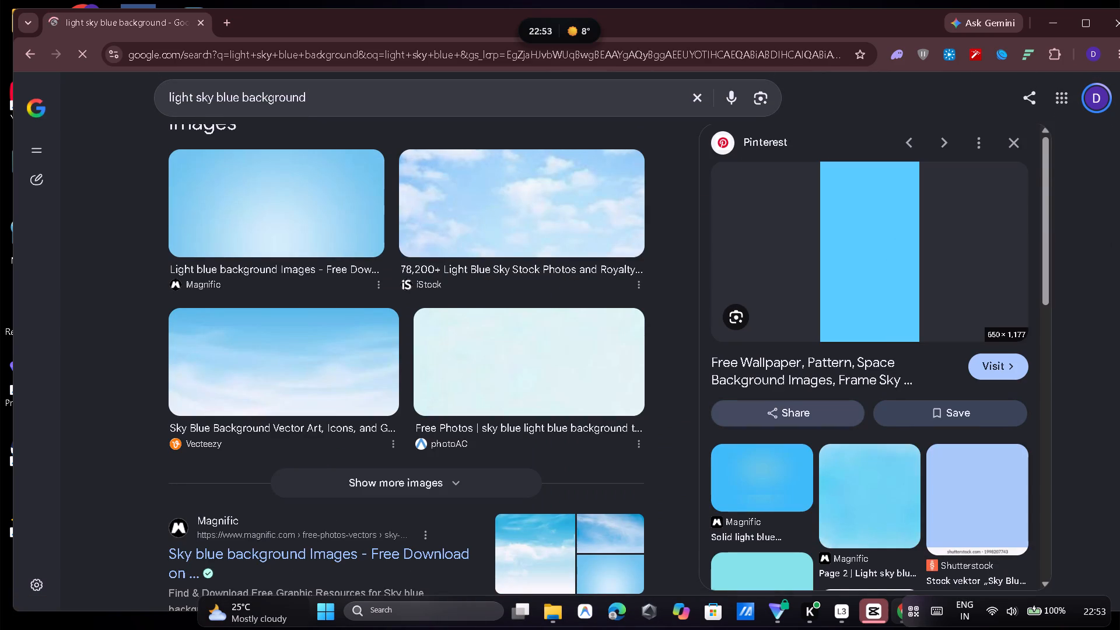
pyautogui.click(685, 557)
pyautogui.click(685, 565)
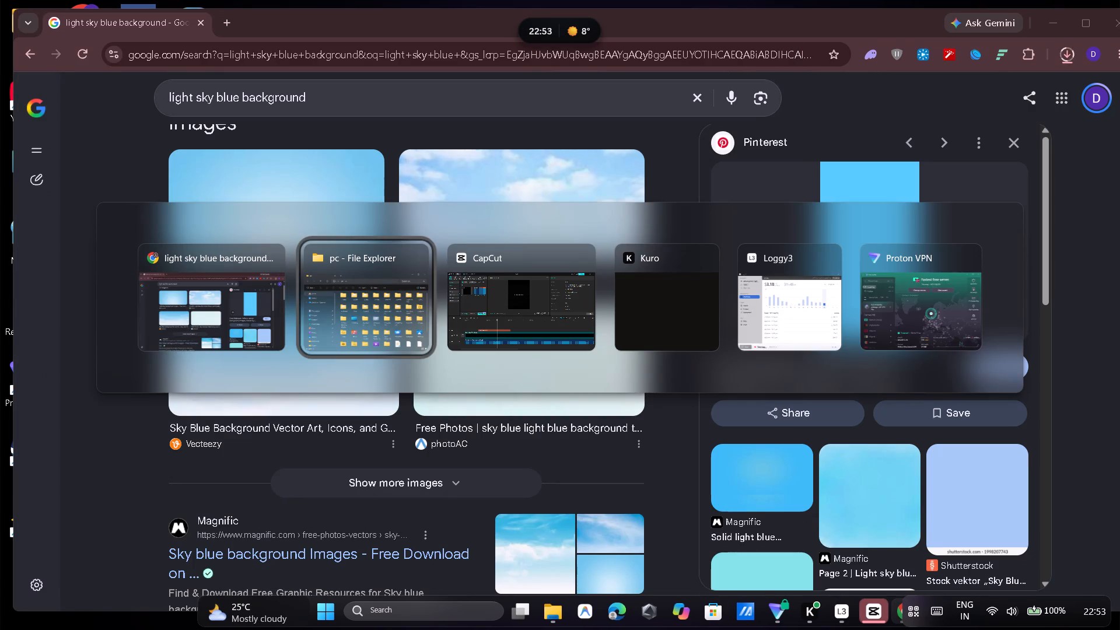
# Switch to CapCut and import the sky-blue images.png from the Downloads folder into the project media.
pyautogui.click(138, 65)
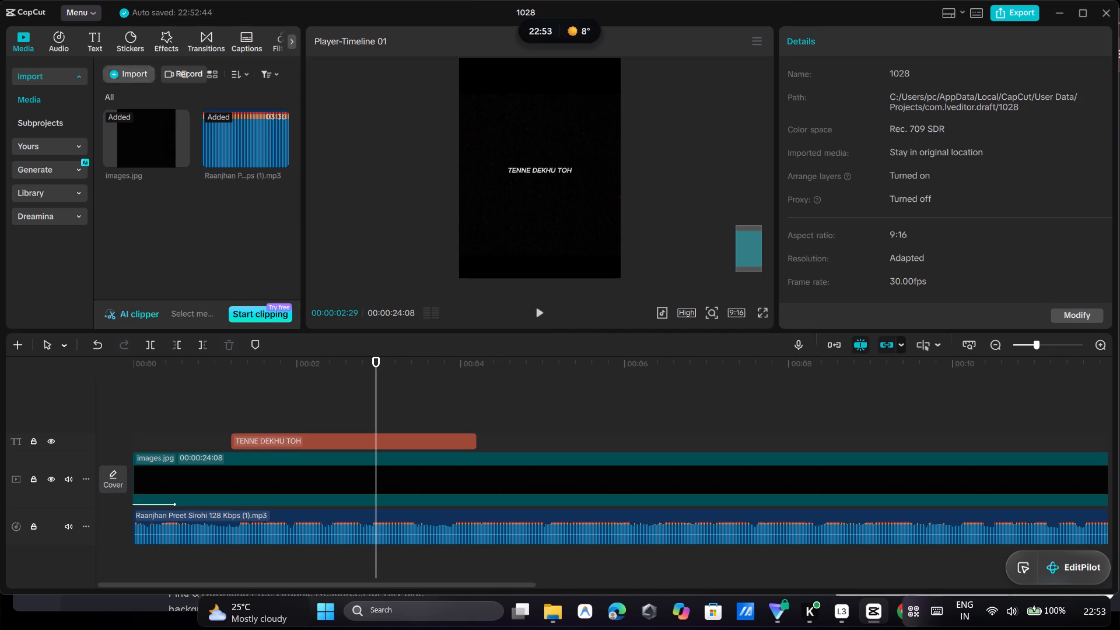
pyautogui.click(139, 70)
pyautogui.click(181, 92)
pyautogui.click(176, 107)
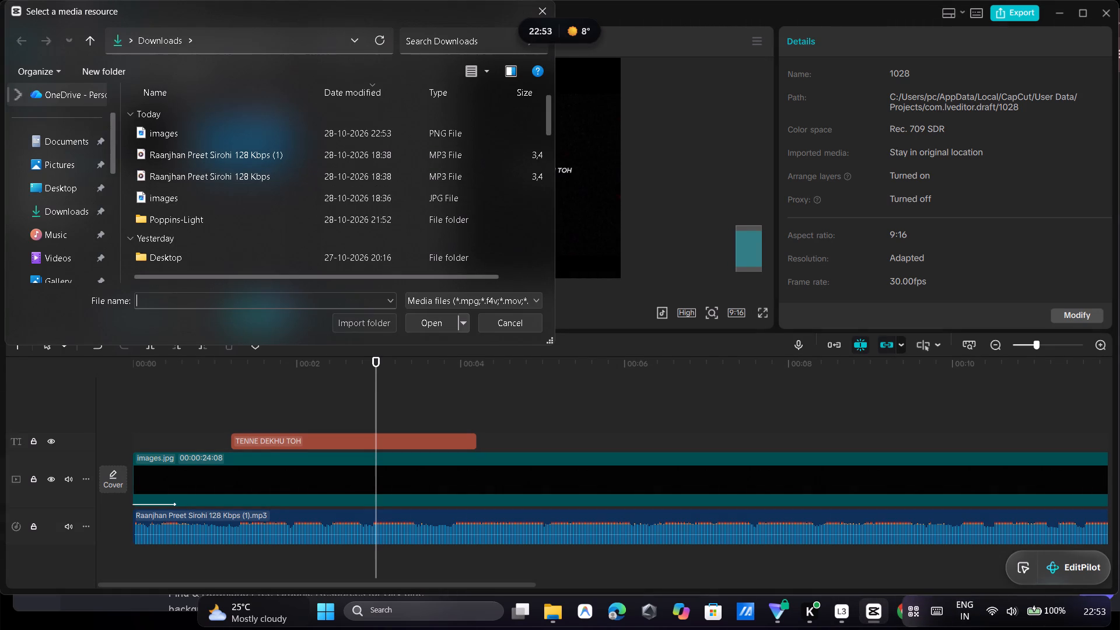
pyautogui.doubleClick(295, 124)
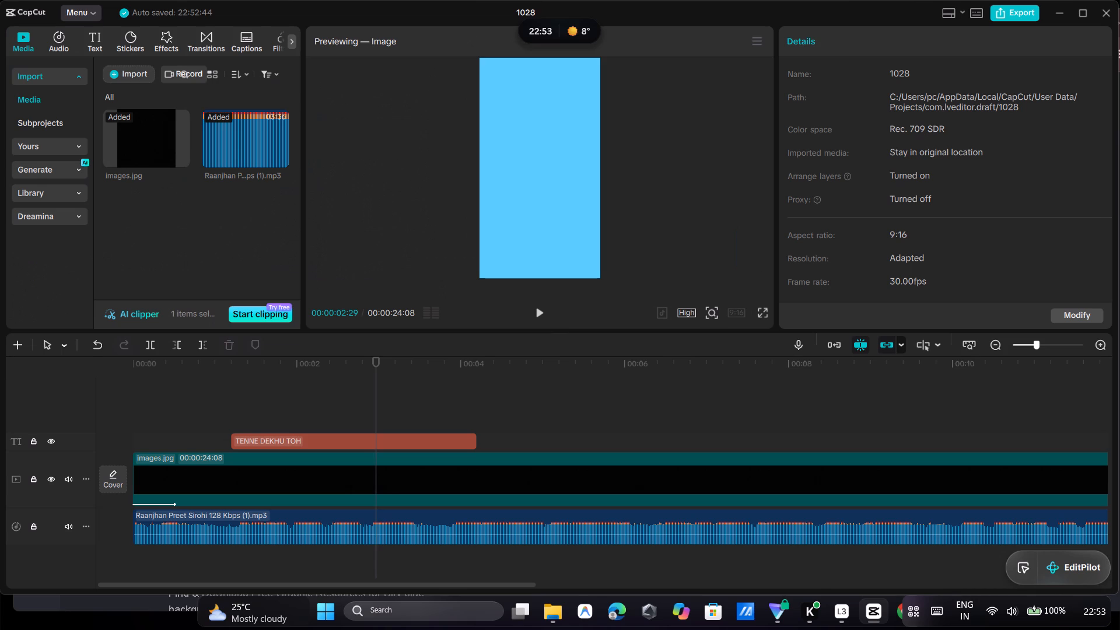
# Place images.png on a new track above the lyric and move it to the very start of the timeline.
pyautogui.click(183, 240)
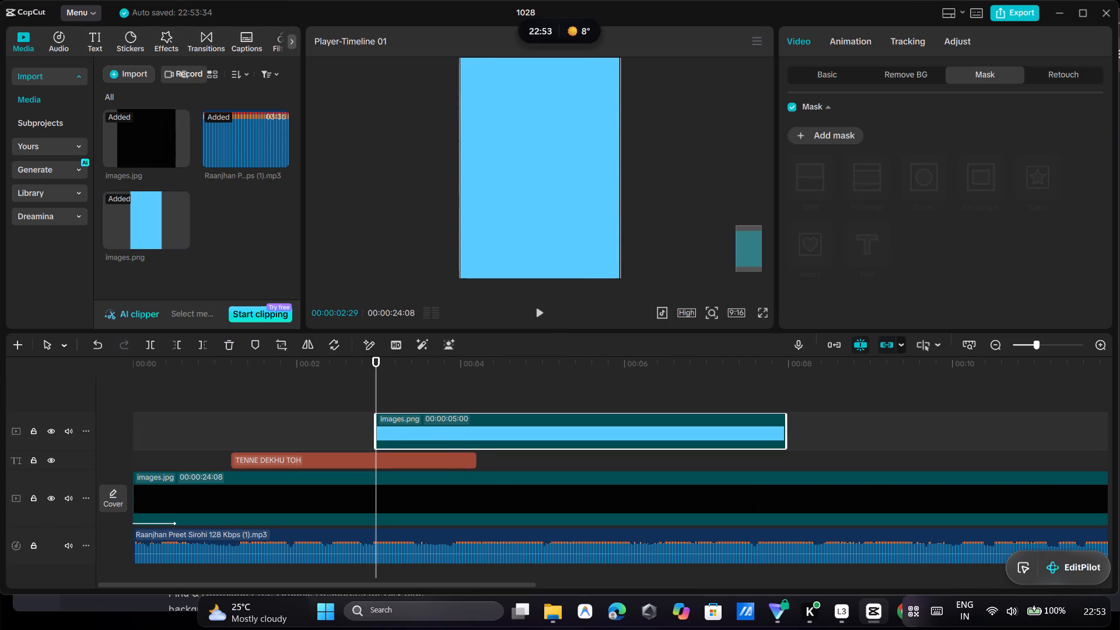
pyautogui.moveTo(514, 426); pyautogui.dragTo(259, 428)
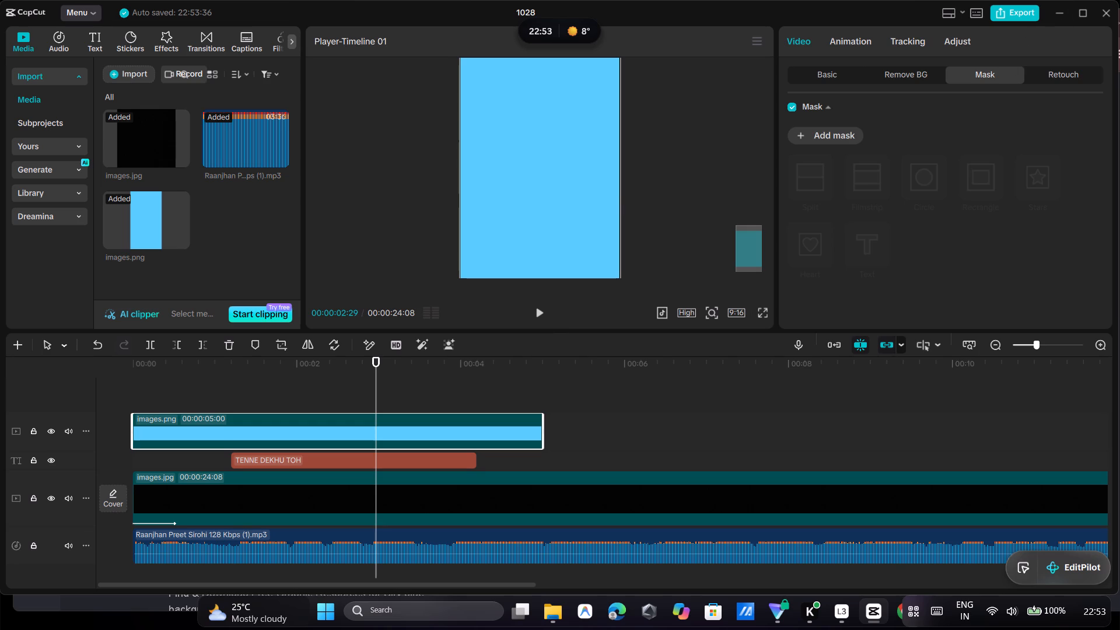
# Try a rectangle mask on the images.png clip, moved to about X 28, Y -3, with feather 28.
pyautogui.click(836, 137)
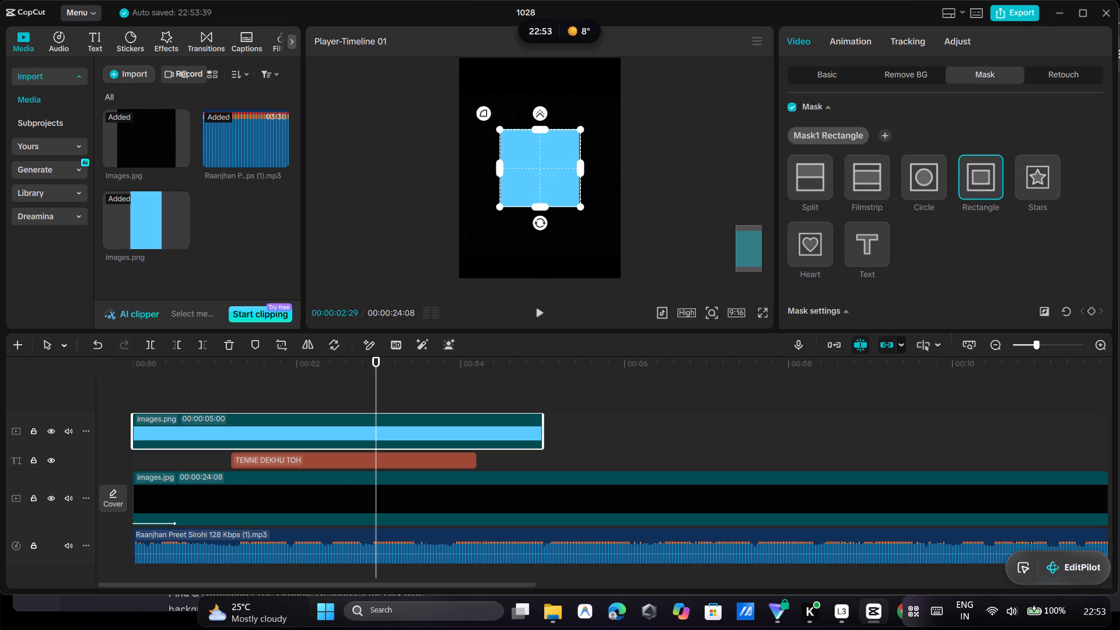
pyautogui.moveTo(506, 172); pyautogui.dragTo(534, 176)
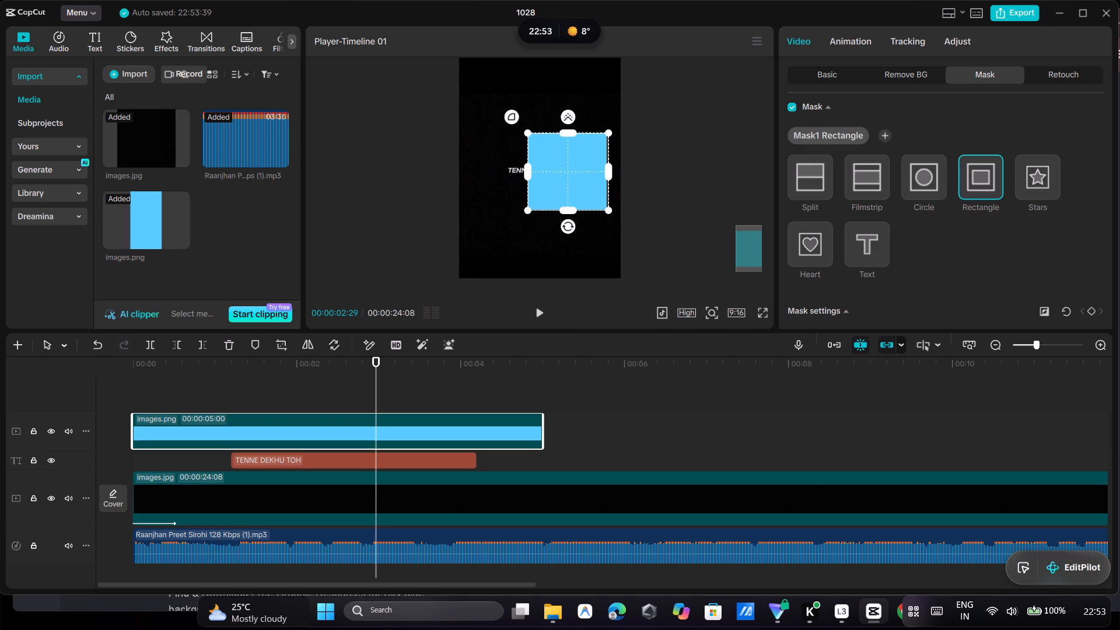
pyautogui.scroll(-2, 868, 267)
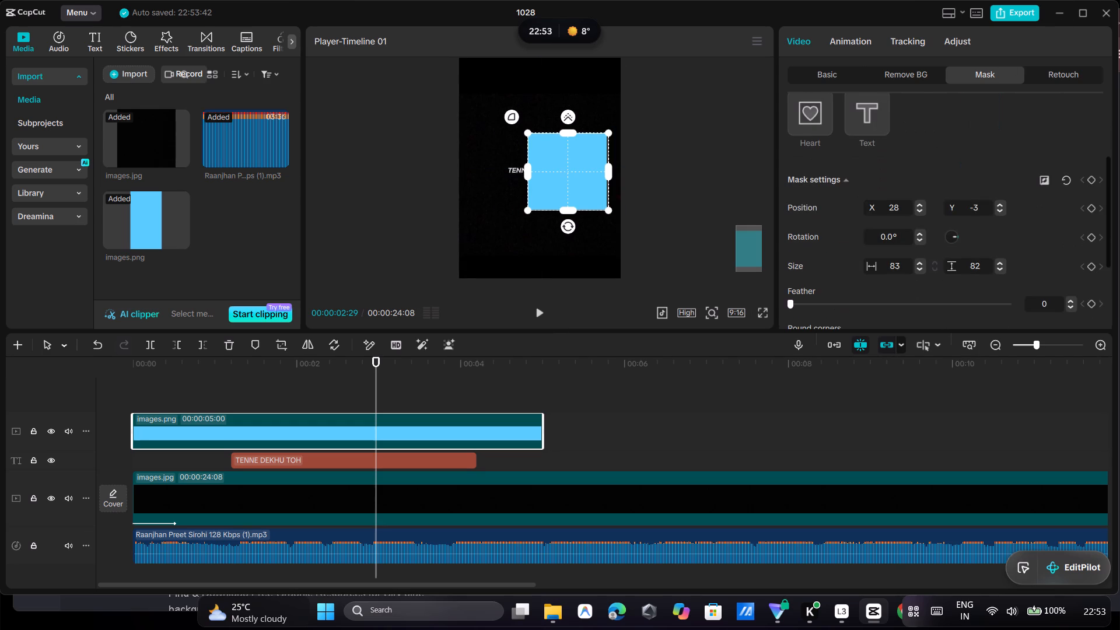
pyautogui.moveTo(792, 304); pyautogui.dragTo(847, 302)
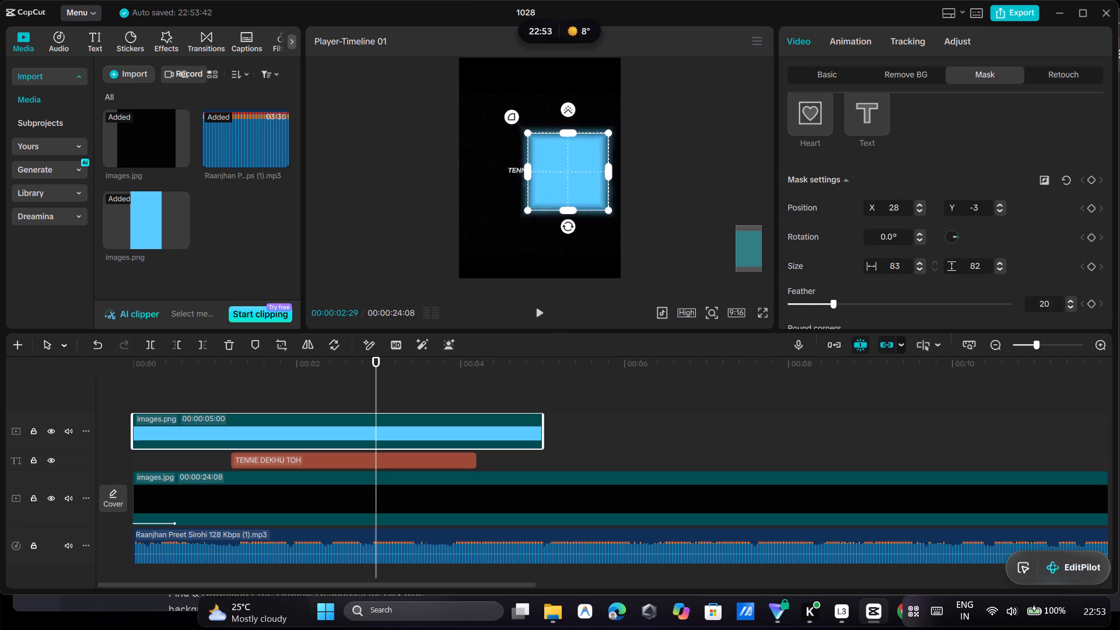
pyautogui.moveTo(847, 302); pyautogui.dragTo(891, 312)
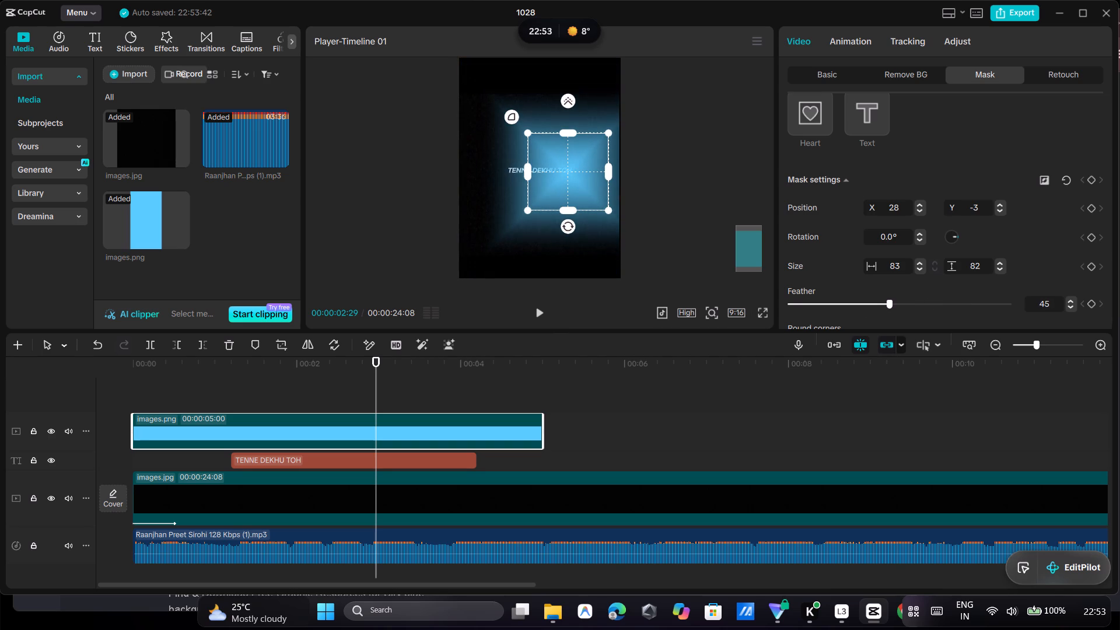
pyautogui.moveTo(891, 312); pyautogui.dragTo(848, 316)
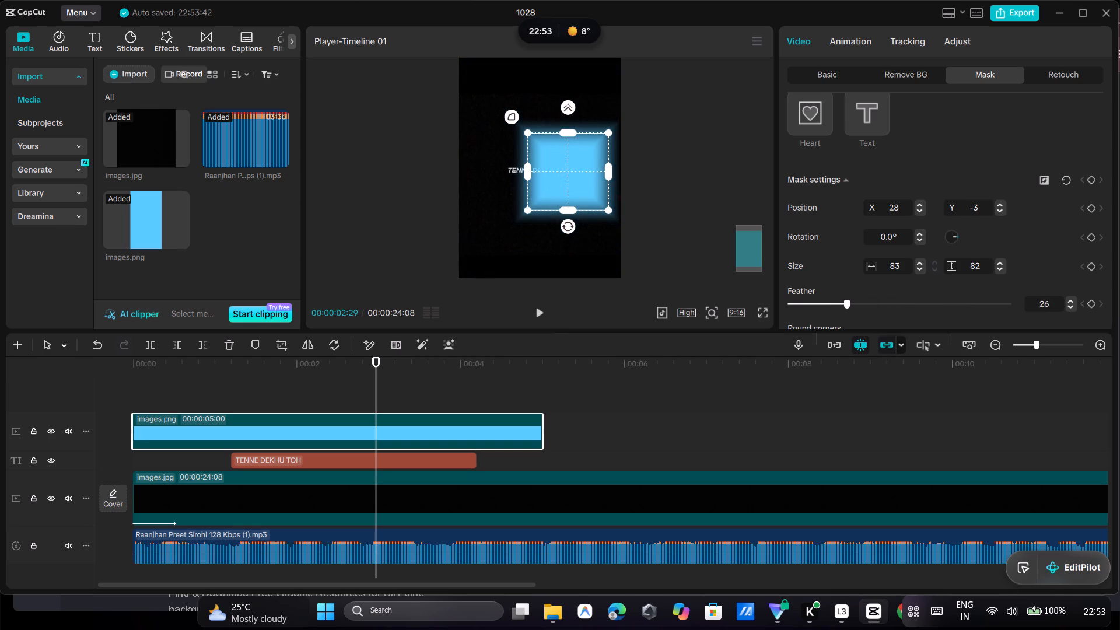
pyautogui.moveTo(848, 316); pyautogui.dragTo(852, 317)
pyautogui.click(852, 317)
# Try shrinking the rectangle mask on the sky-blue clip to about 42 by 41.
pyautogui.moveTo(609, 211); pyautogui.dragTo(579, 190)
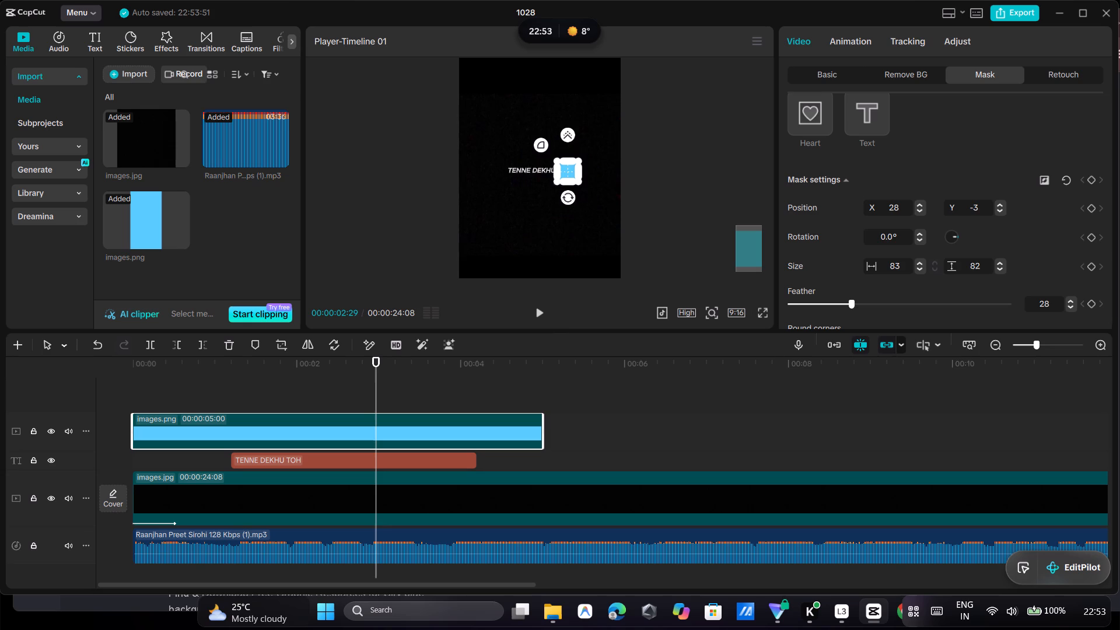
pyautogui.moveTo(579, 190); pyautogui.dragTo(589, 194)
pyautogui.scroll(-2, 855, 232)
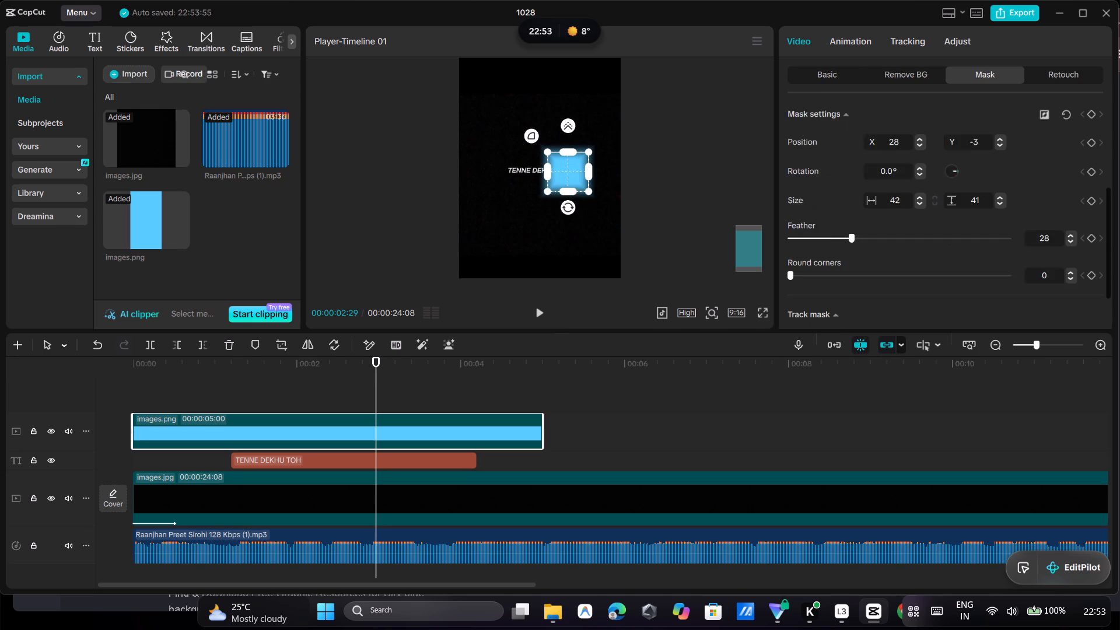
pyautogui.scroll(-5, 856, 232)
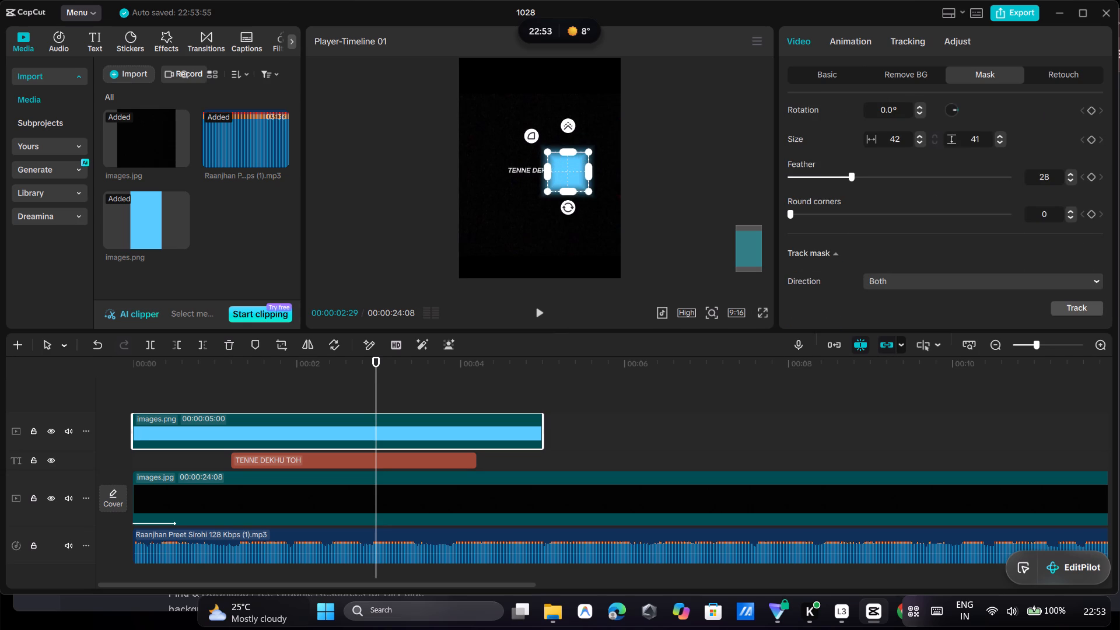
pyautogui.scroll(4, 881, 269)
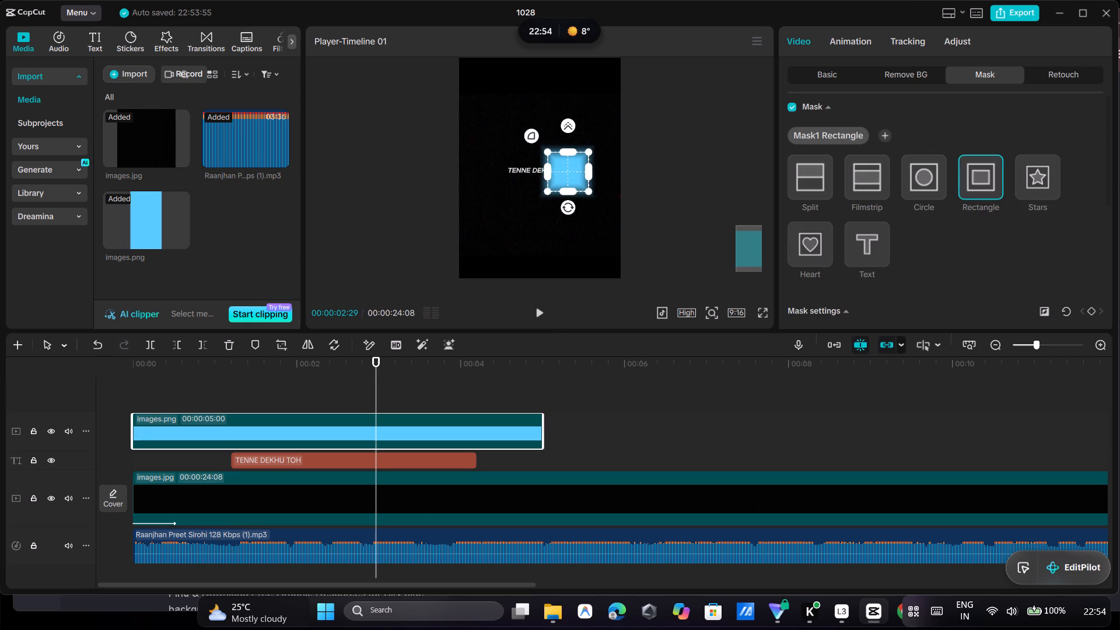
# Replace the mask with a fresh rectangle about 41 by 40 at about X 19, Y 0, with feather 25.
pyautogui.click(867, 240)
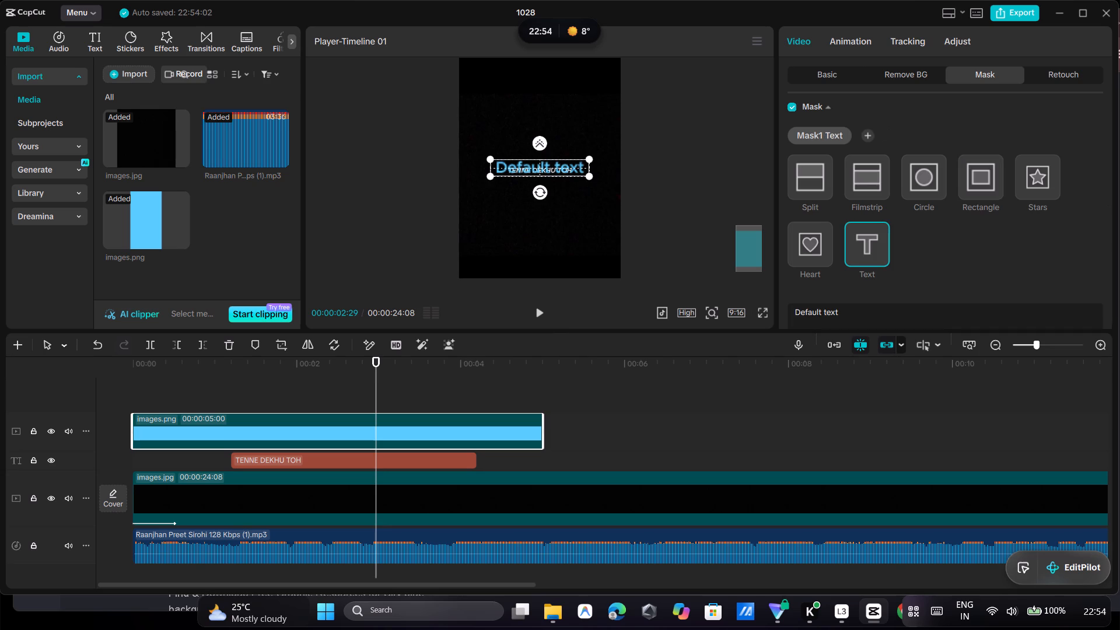
pyautogui.click(974, 184)
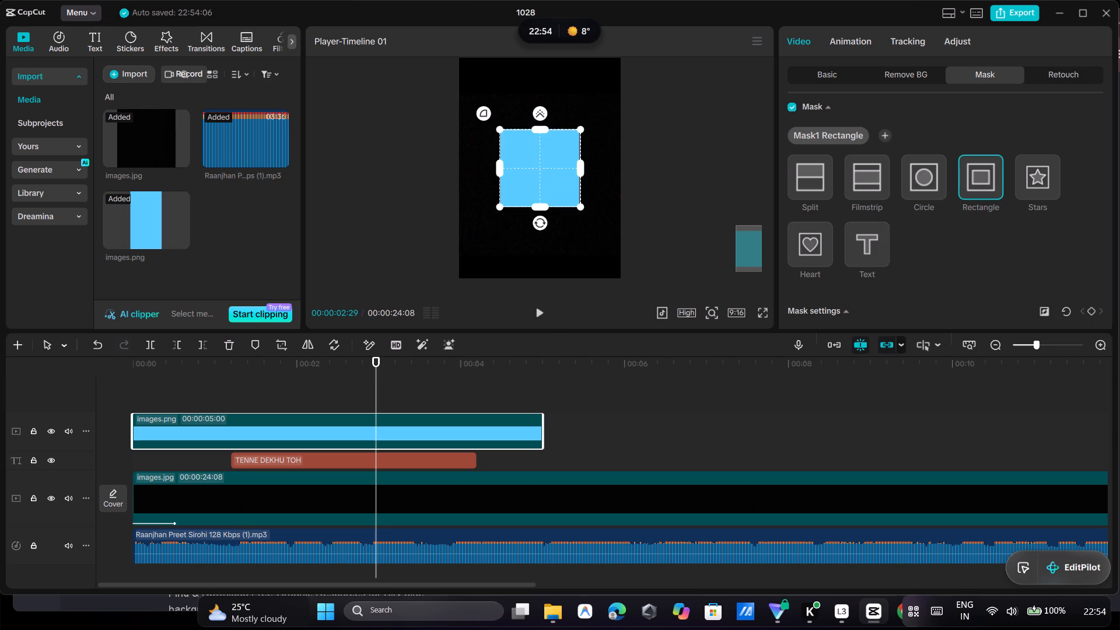
pyautogui.moveTo(576, 206); pyautogui.dragTo(585, 205)
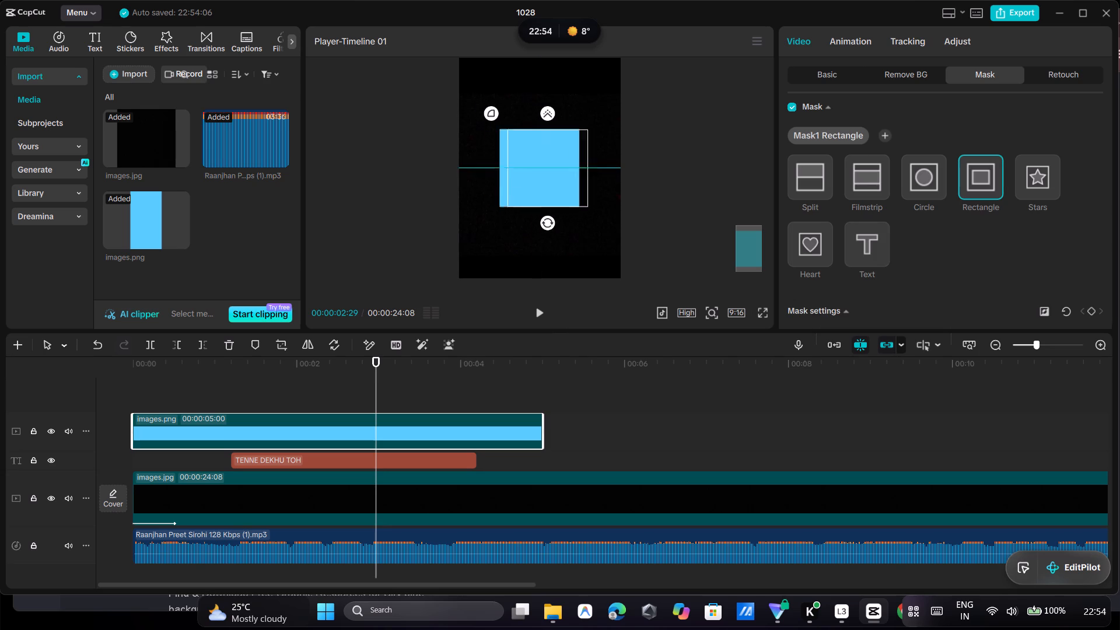
pyautogui.moveTo(585, 205); pyautogui.dragTo(600, 211)
pyautogui.moveTo(603, 208); pyautogui.dragTo(597, 201)
pyautogui.moveTo(599, 206); pyautogui.dragTo(579, 178)
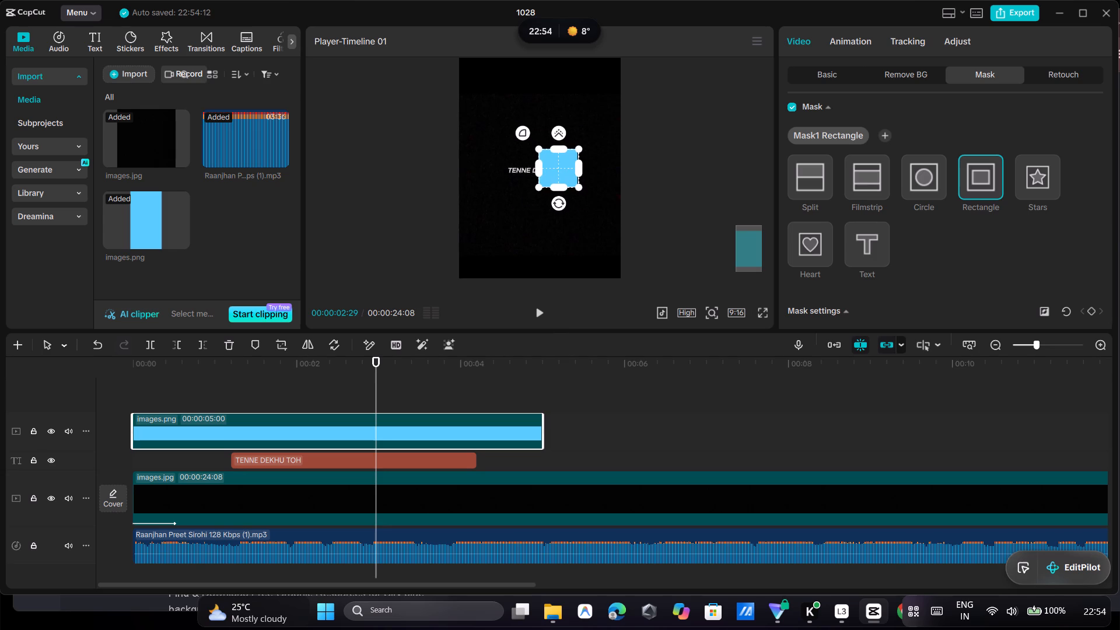
pyautogui.scroll(-2, 908, 219)
pyautogui.click(846, 298)
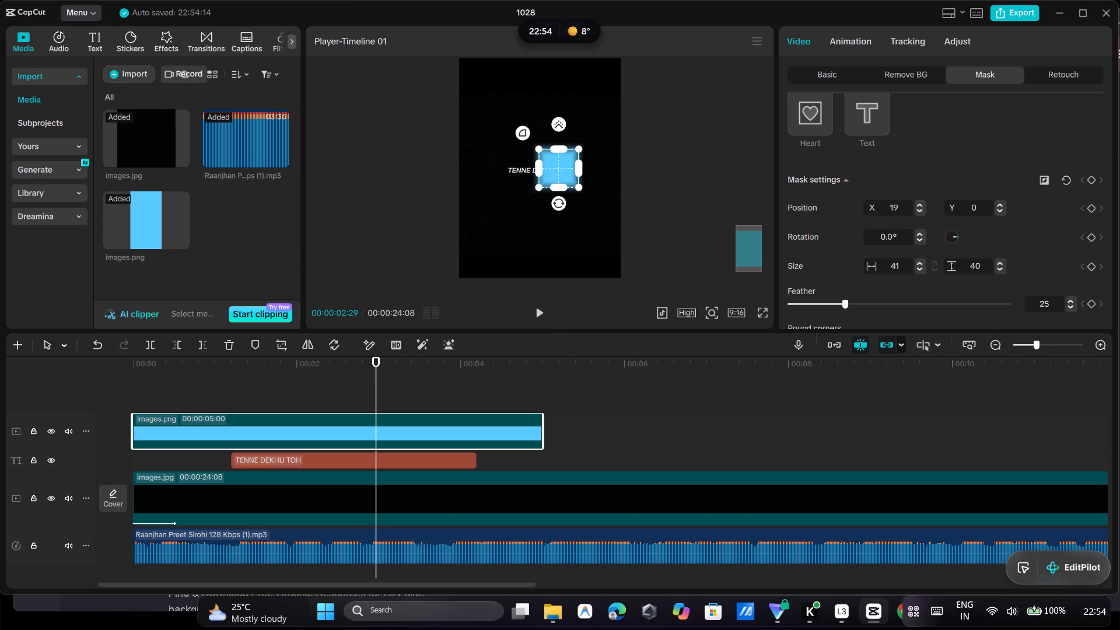
# Lower the opacity of the masked images.png clip to 80%.
pyautogui.scroll(-2, 946, 246)
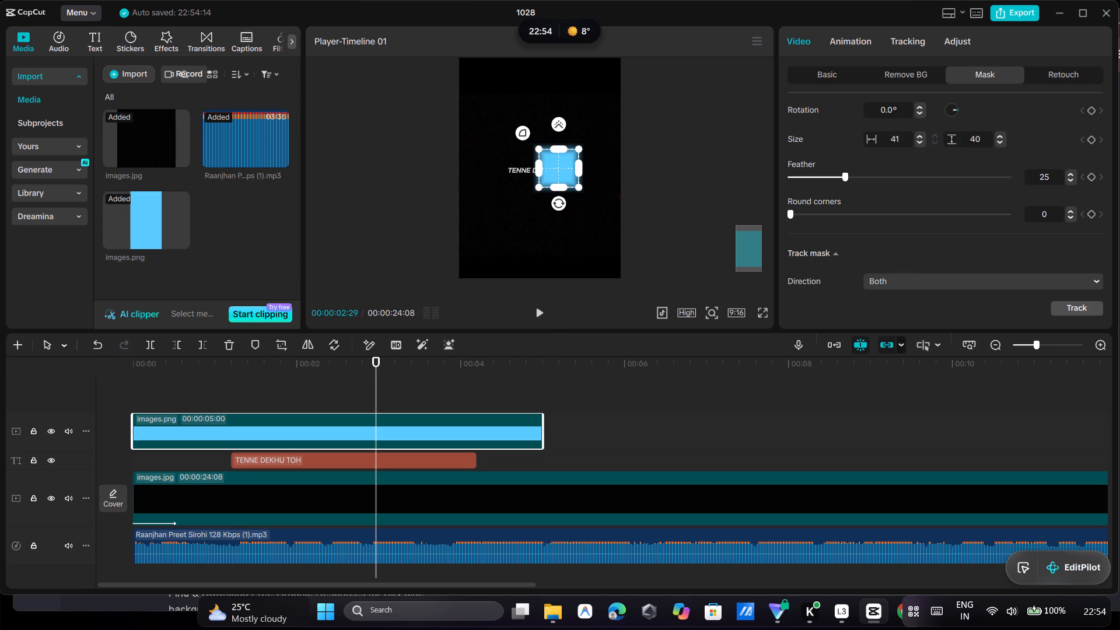
pyautogui.click(836, 79)
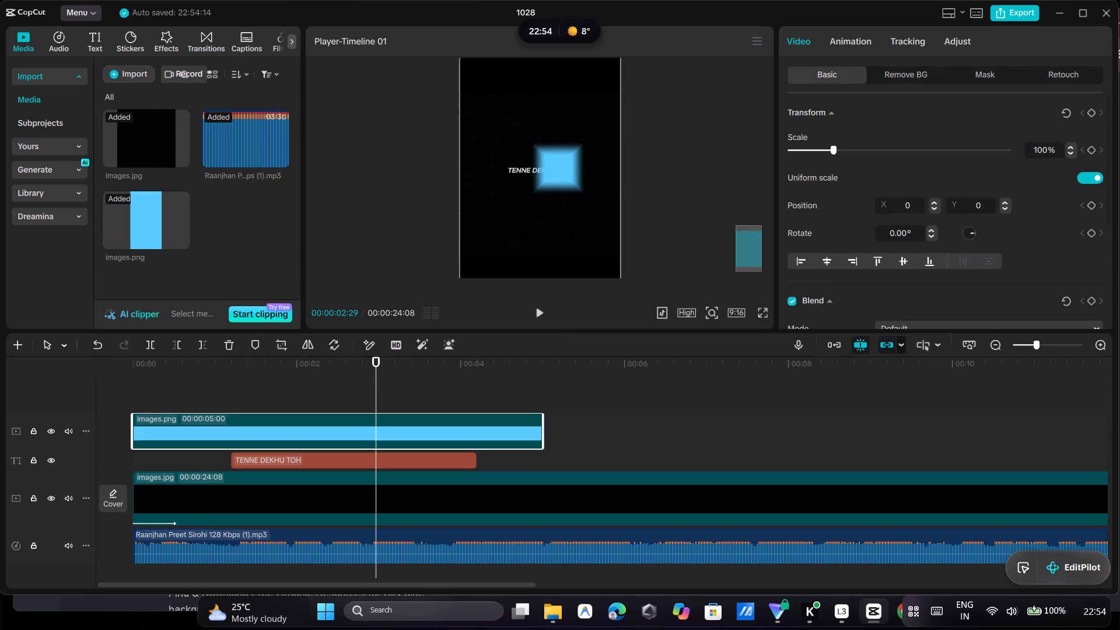
pyautogui.scroll(-5, 953, 259)
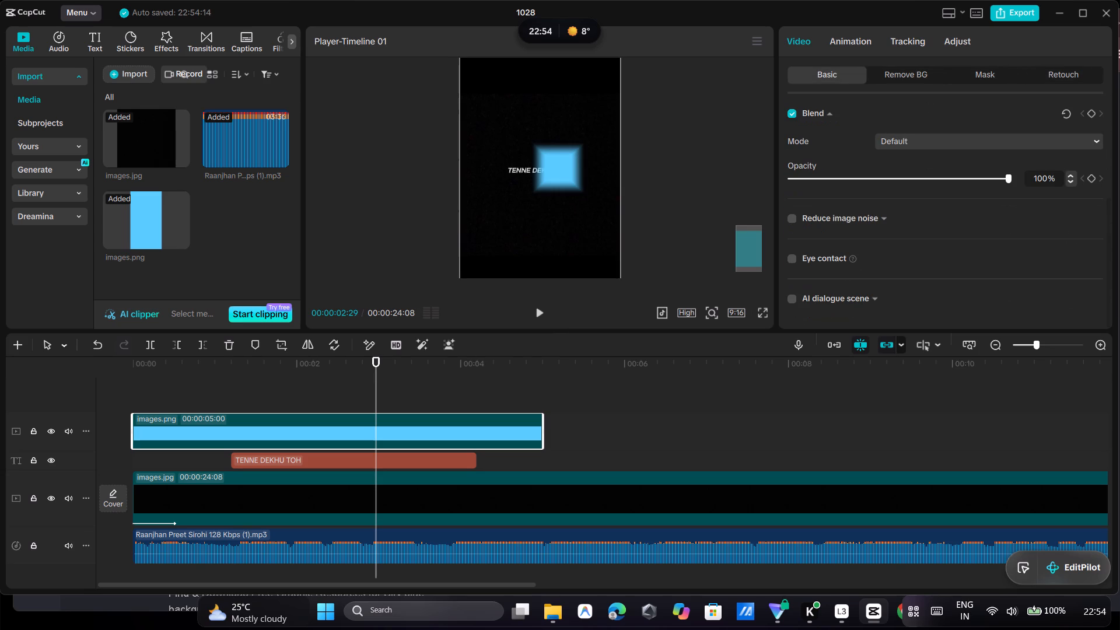
pyautogui.click(574, 166)
pyautogui.doubleClick(568, 170)
pyautogui.click(476, 430)
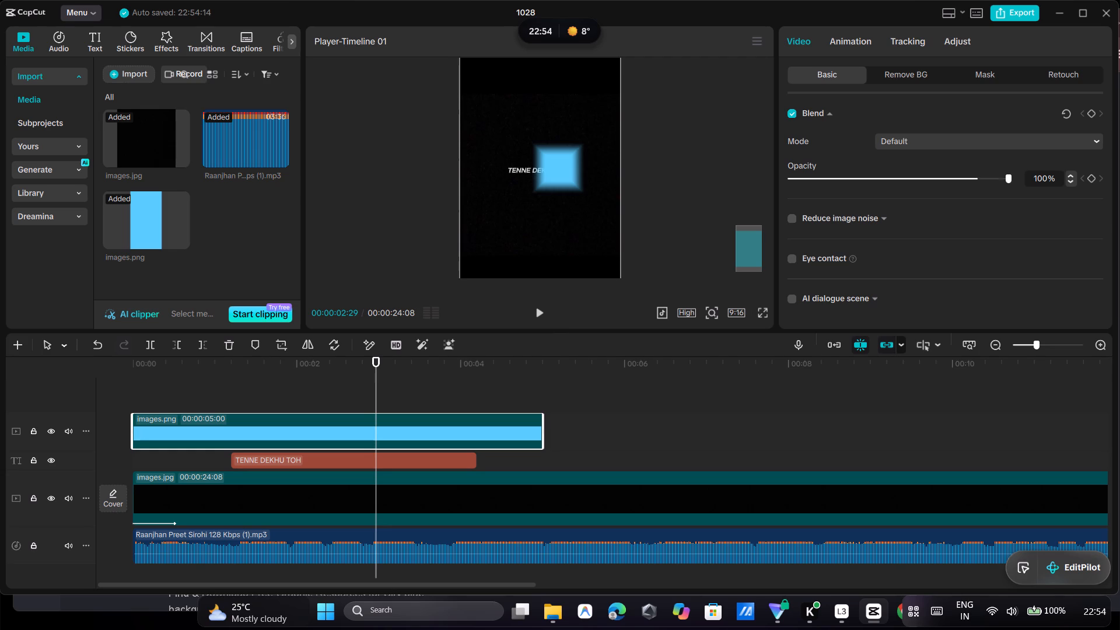
pyautogui.click(978, 176)
pyautogui.click(935, 177)
pyautogui.click(911, 174)
pyautogui.moveTo(912, 171); pyautogui.dragTo(919, 171)
pyautogui.click(935, 171)
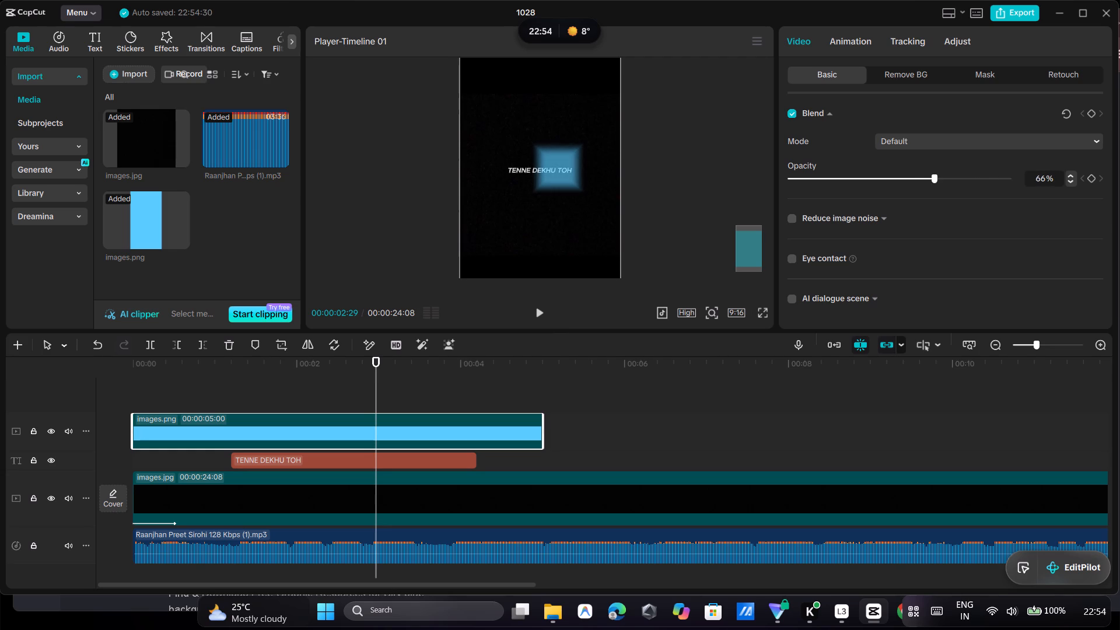
pyautogui.click(940, 173)
pyautogui.click(944, 173)
pyautogui.click(946, 173)
pyautogui.click(950, 174)
pyautogui.tripleClick(956, 174)
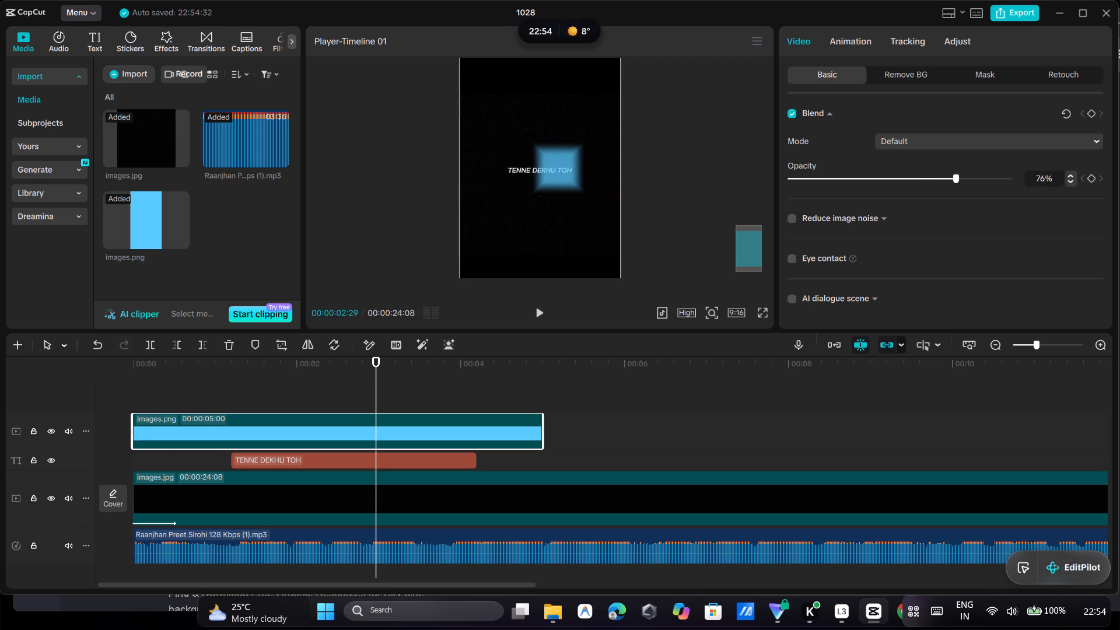
pyautogui.click(961, 176)
pyautogui.click(967, 176)
pyautogui.click(967, 176)
# Reduce the height of the sky-blue clip's rectangle mask to about 10.
pyautogui.click(567, 162)
pyautogui.click(558, 170)
pyautogui.click(547, 178)
pyautogui.click(1002, 74)
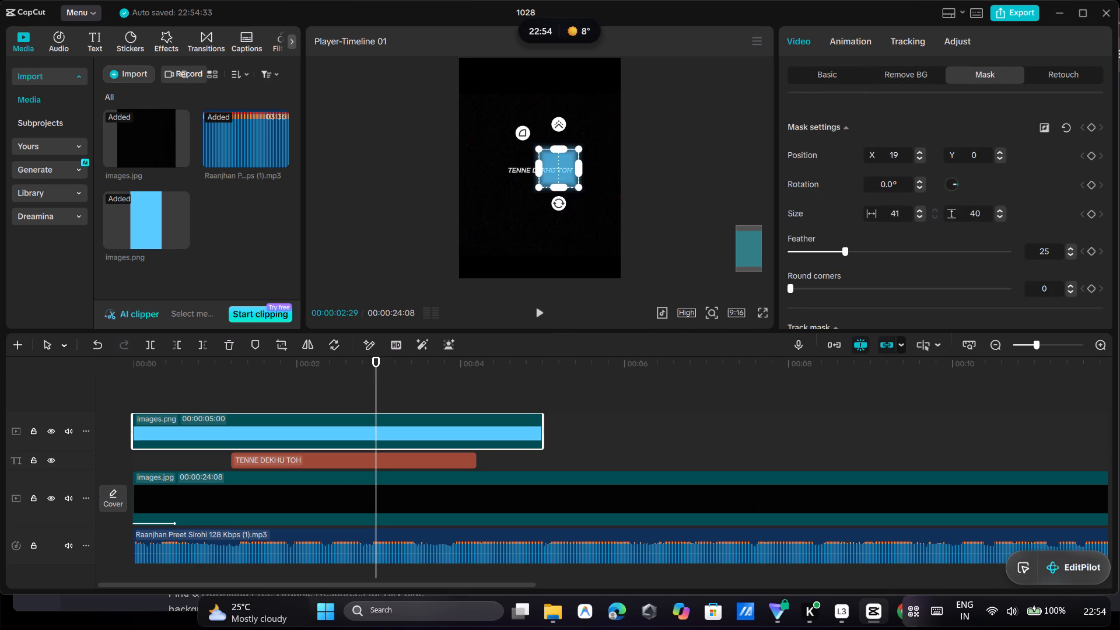
pyautogui.moveTo(562, 188); pyautogui.dragTo(563, 178)
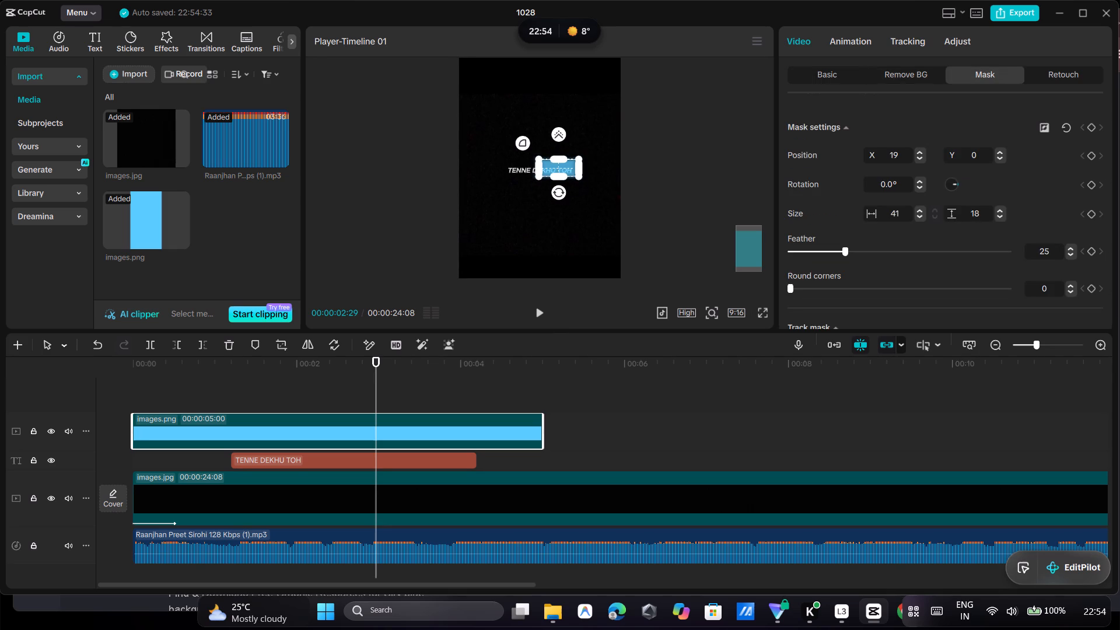
pyautogui.keyDown('ctrl'); pyautogui.scroll(10, 572, 197); pyautogui.keyUp('ctrl')
pyautogui.scroll(1, 572, 197)
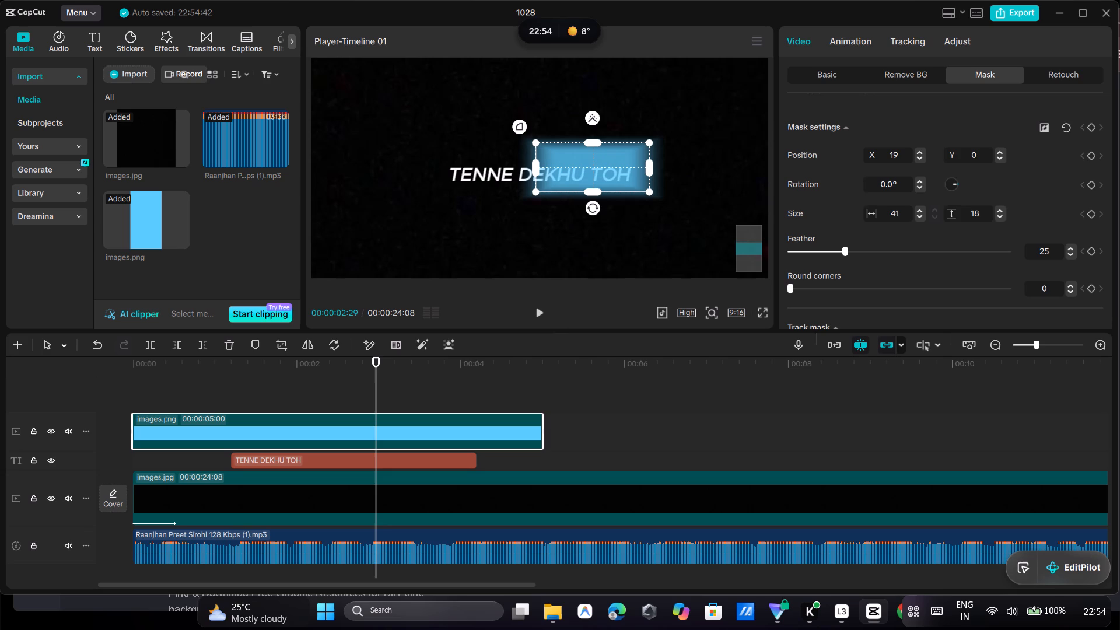
pyautogui.moveTo(589, 190); pyautogui.dragTo(590, 186)
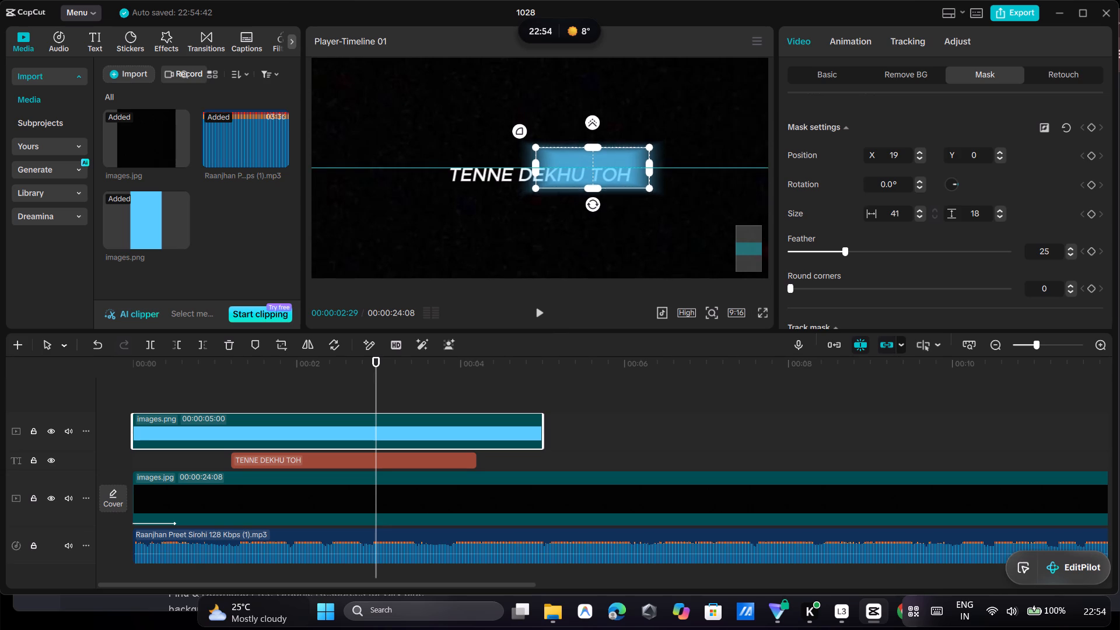
pyautogui.moveTo(590, 186); pyautogui.dragTo(591, 184)
pyautogui.moveTo(599, 149); pyautogui.dragTo(599, 155)
# Move the rectangle mask over the end of the lyric, to about X 23, Y -2.
pyautogui.moveTo(585, 166); pyautogui.dragTo(585, 172)
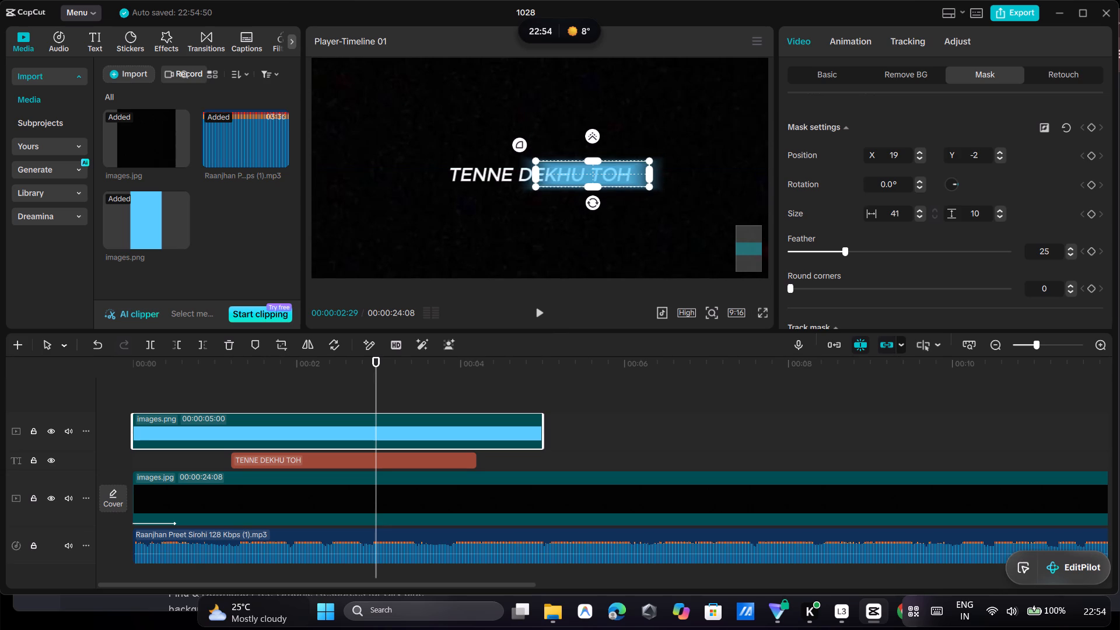
pyautogui.moveTo(596, 169); pyautogui.dragTo(605, 170)
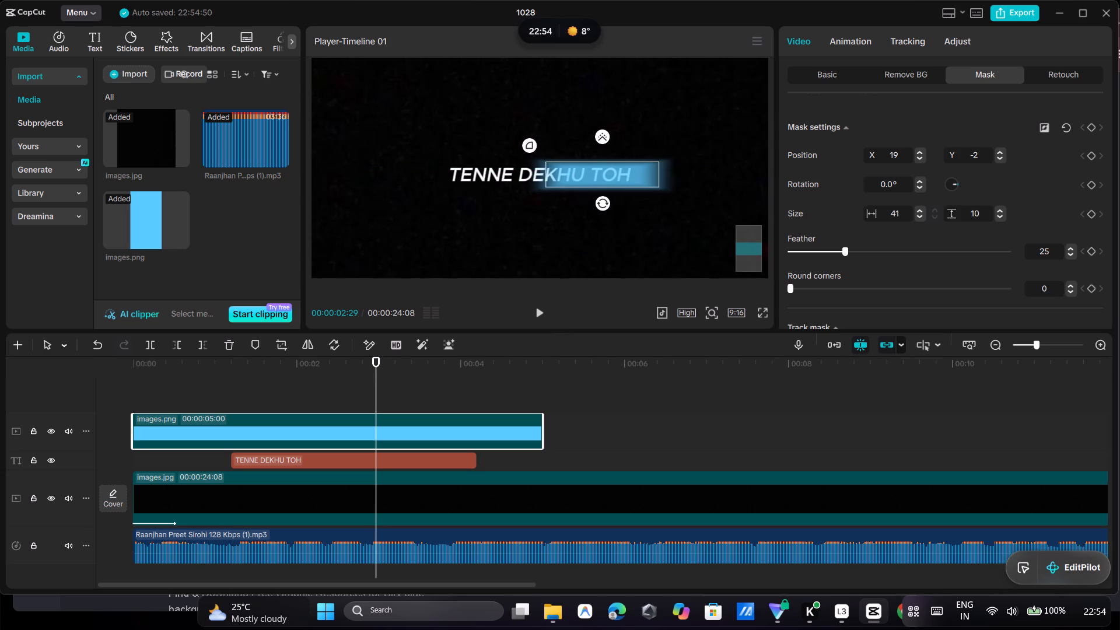
pyautogui.moveTo(605, 170); pyautogui.dragTo(607, 170)
pyautogui.click(607, 170)
pyautogui.click(719, 154)
pyautogui.click(678, 223)
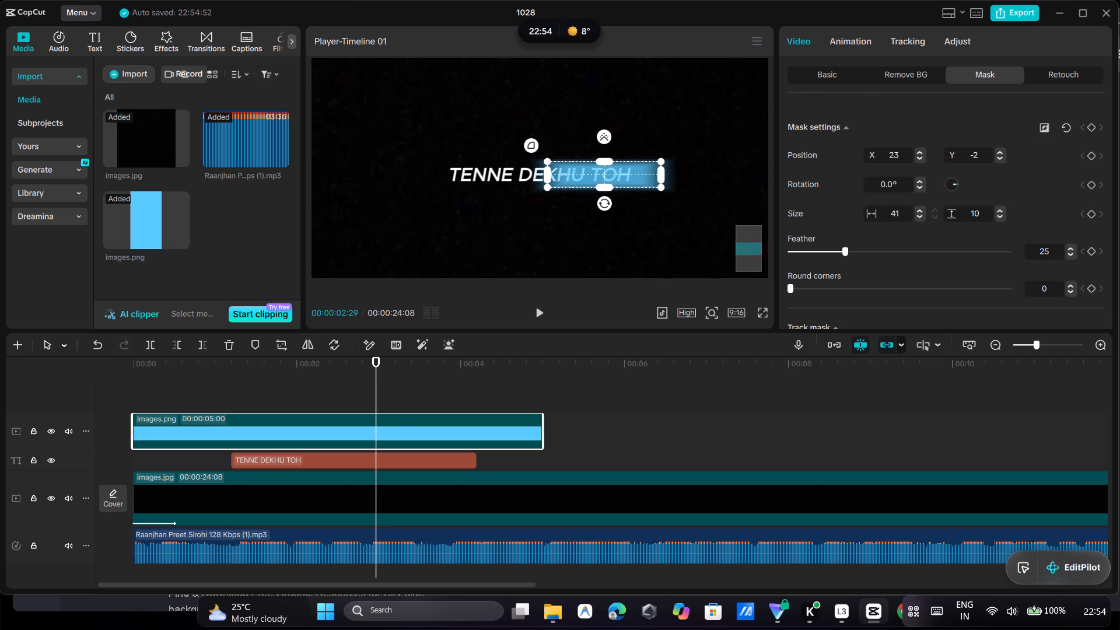
# Nudge the sky-blue images.png clip slightly upward over the lyric in the preview.
pyautogui.click(456, 423)
pyautogui.click(413, 492)
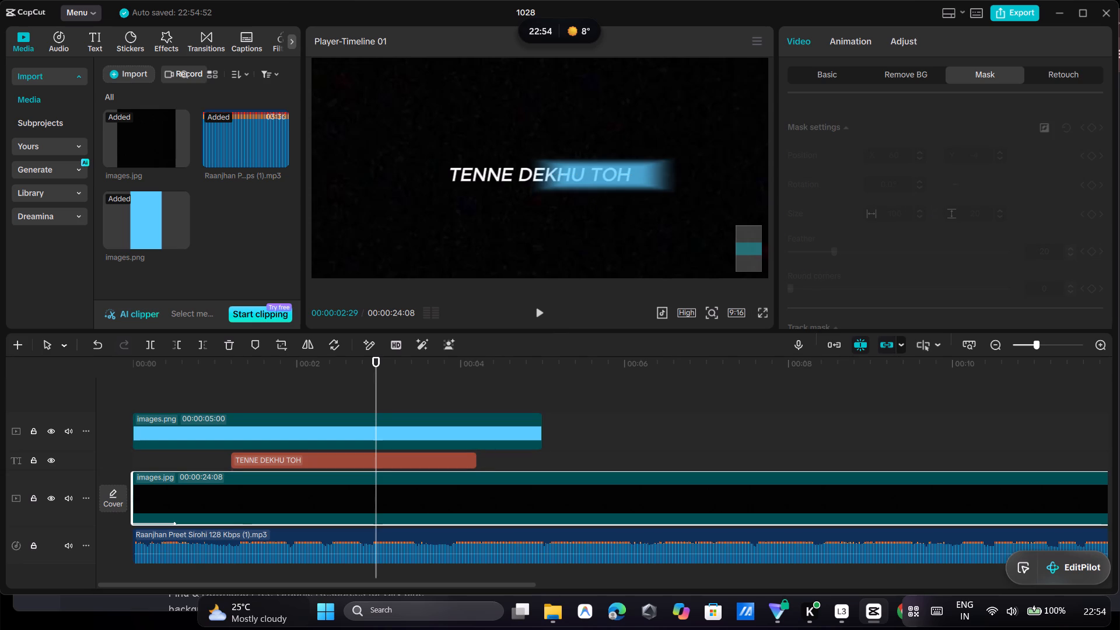
pyautogui.click(642, 176)
pyautogui.click(632, 178)
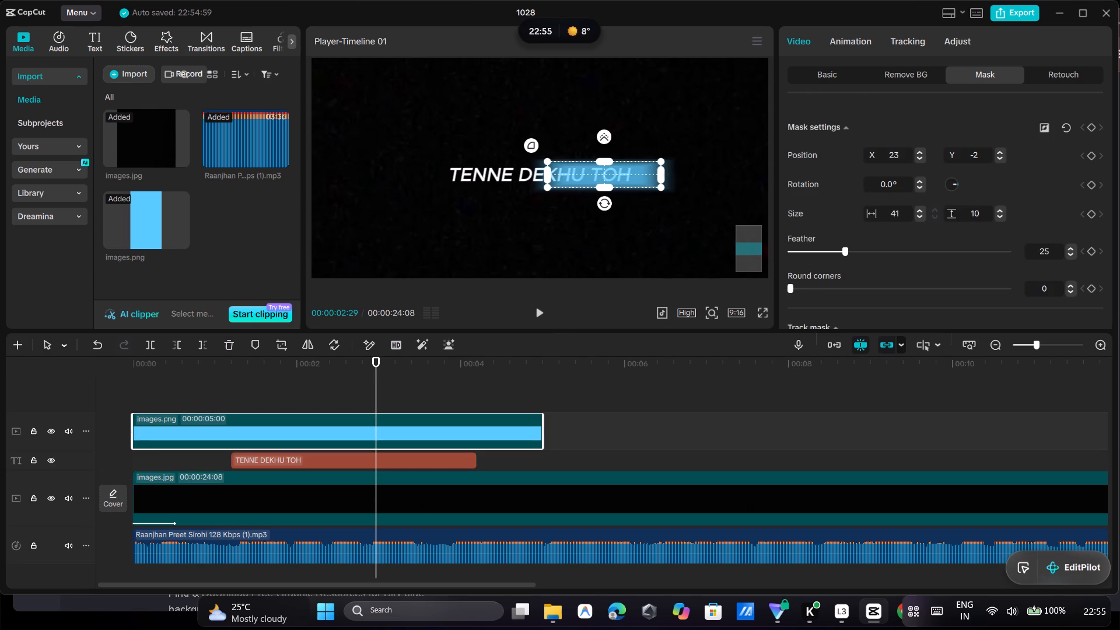
pyautogui.click(902, 77)
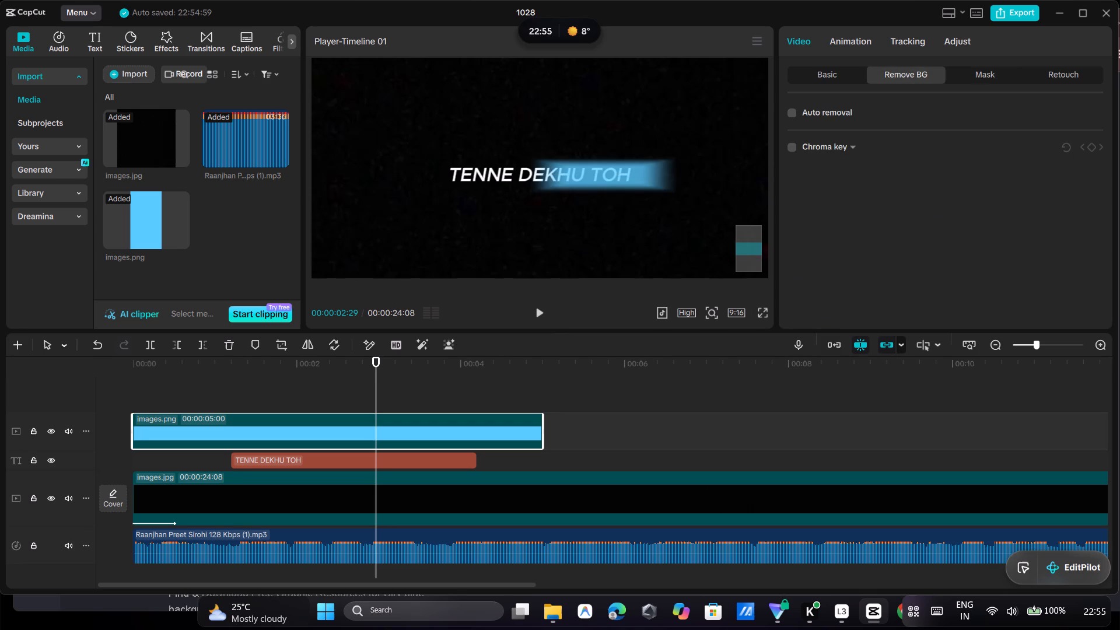
pyautogui.click(614, 185)
pyautogui.click(612, 173)
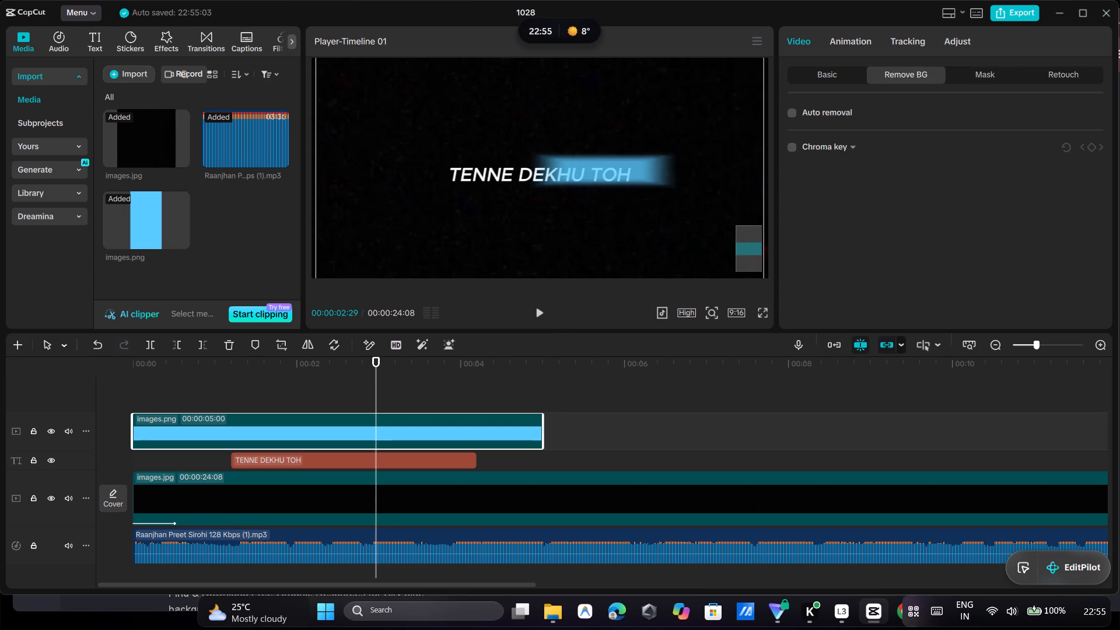
pyautogui.click(615, 166)
# Disable the rectangle mask on the sky-blue images.png clip.
pyautogui.click(985, 80)
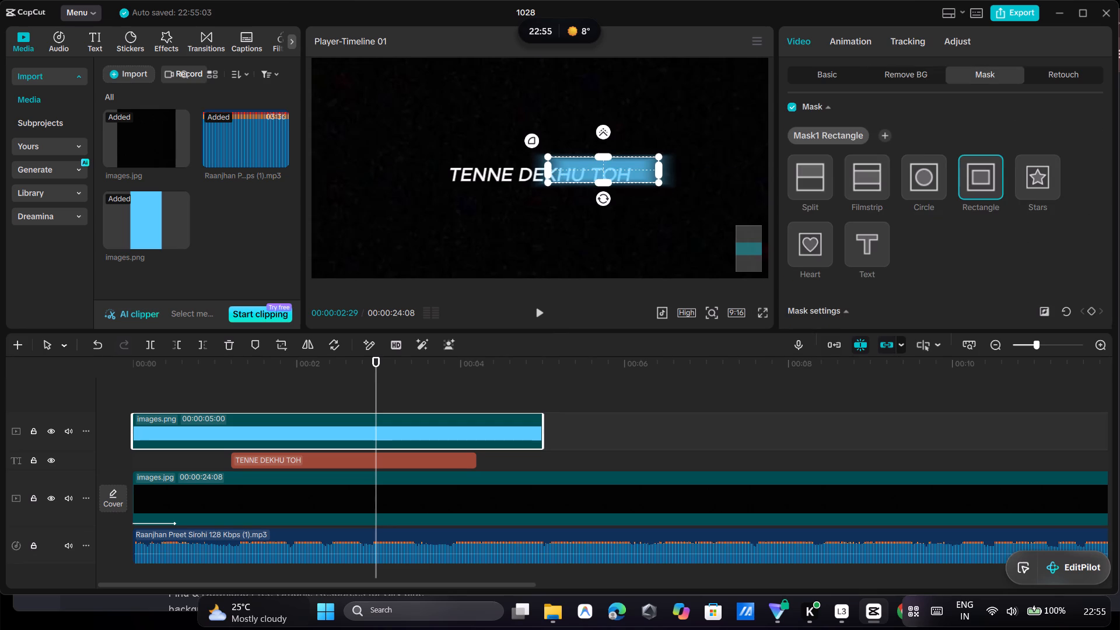
pyautogui.click(786, 108)
pyautogui.click(793, 103)
pyautogui.click(790, 108)
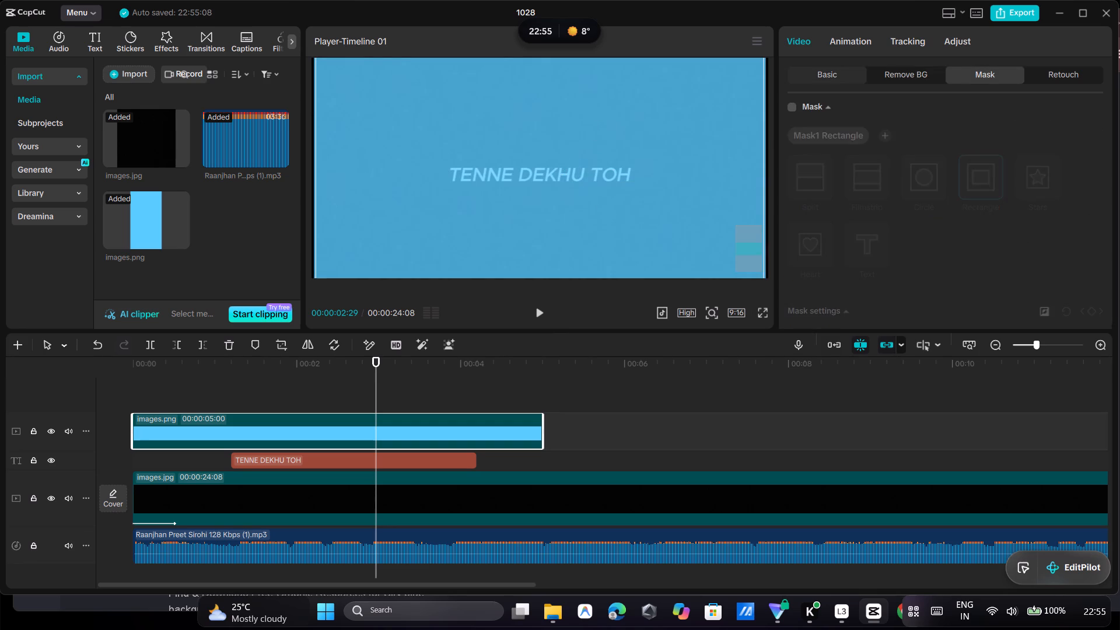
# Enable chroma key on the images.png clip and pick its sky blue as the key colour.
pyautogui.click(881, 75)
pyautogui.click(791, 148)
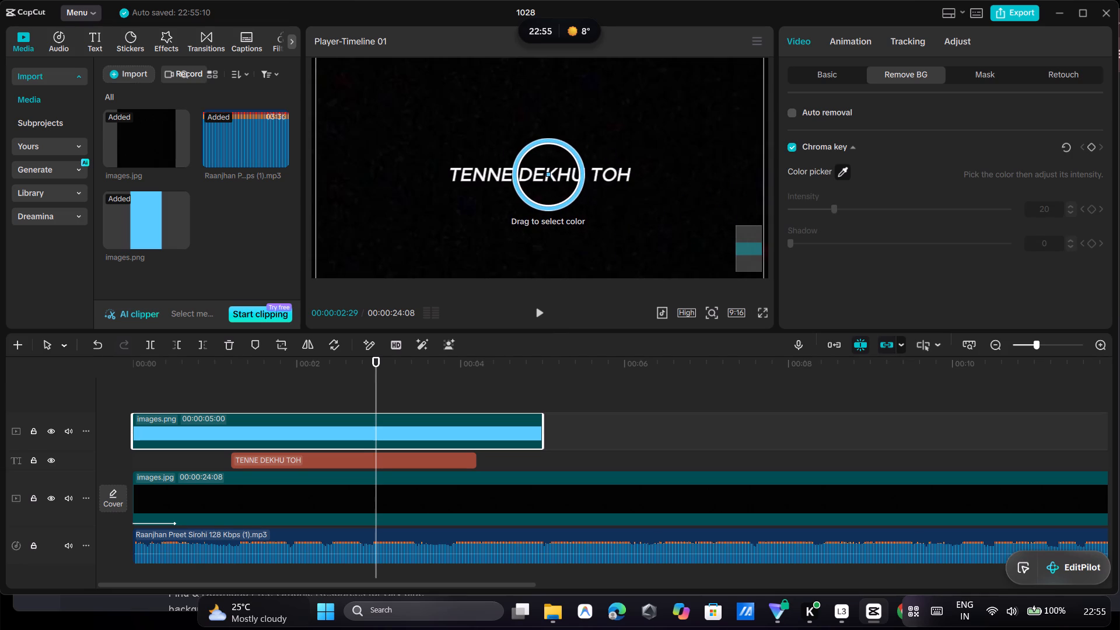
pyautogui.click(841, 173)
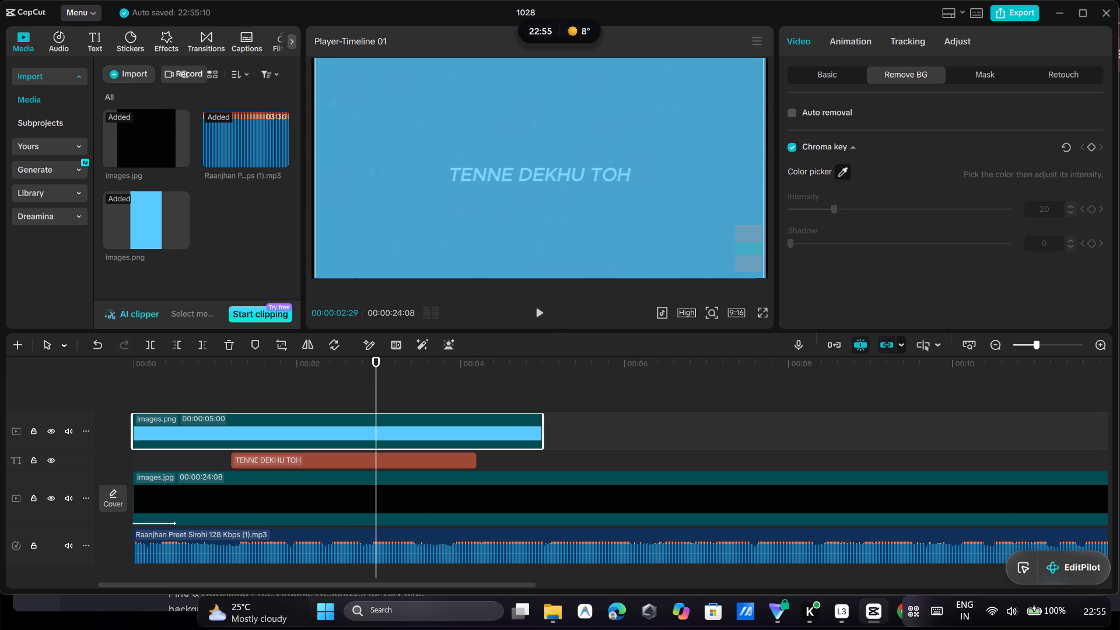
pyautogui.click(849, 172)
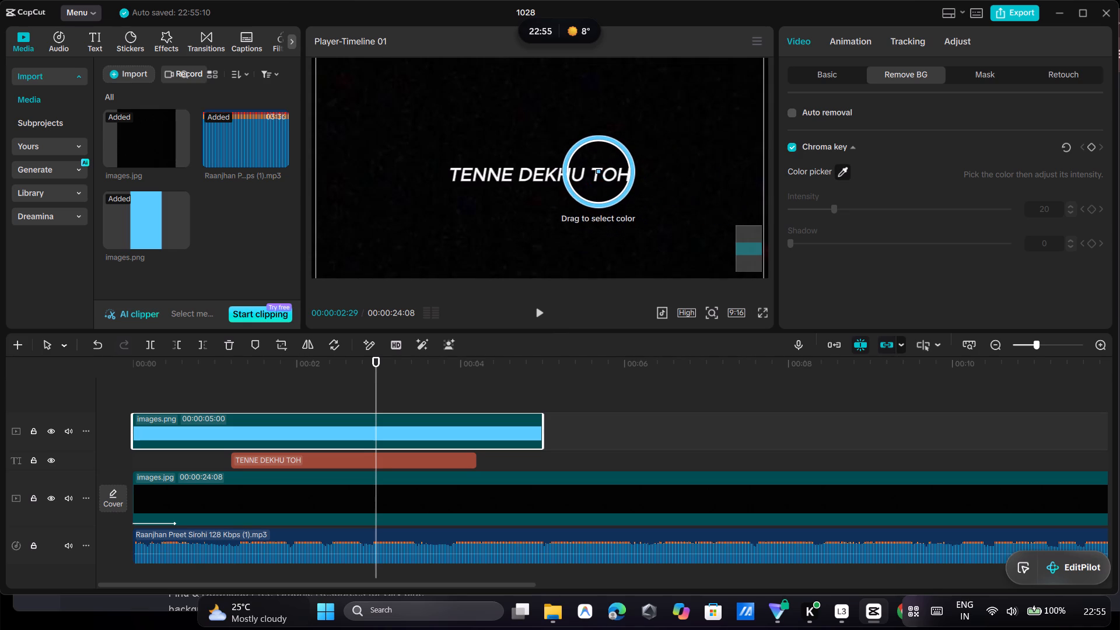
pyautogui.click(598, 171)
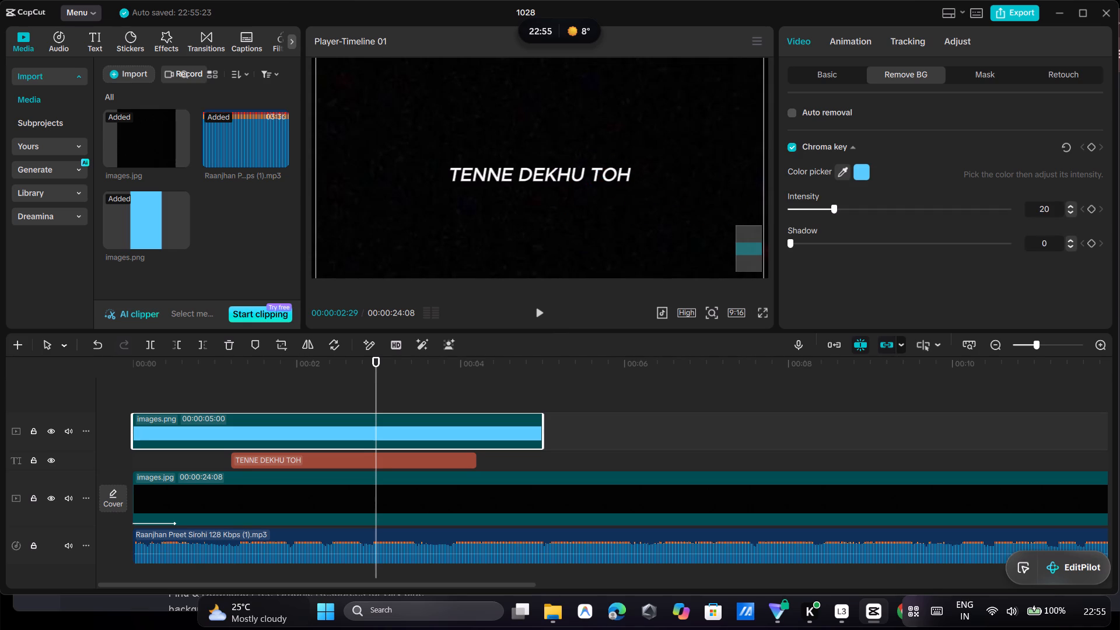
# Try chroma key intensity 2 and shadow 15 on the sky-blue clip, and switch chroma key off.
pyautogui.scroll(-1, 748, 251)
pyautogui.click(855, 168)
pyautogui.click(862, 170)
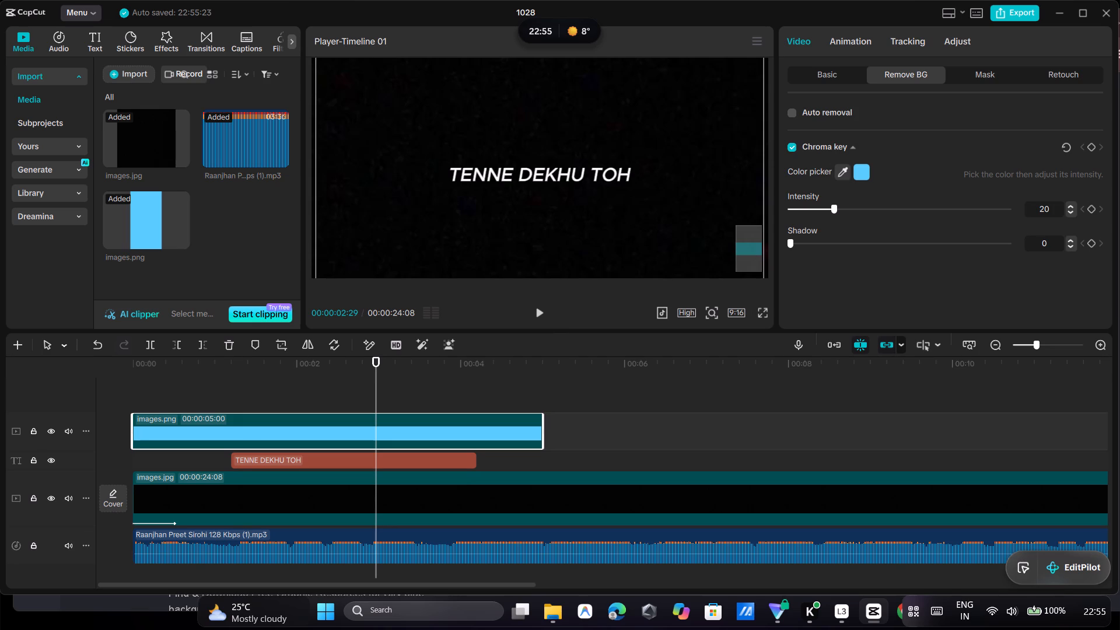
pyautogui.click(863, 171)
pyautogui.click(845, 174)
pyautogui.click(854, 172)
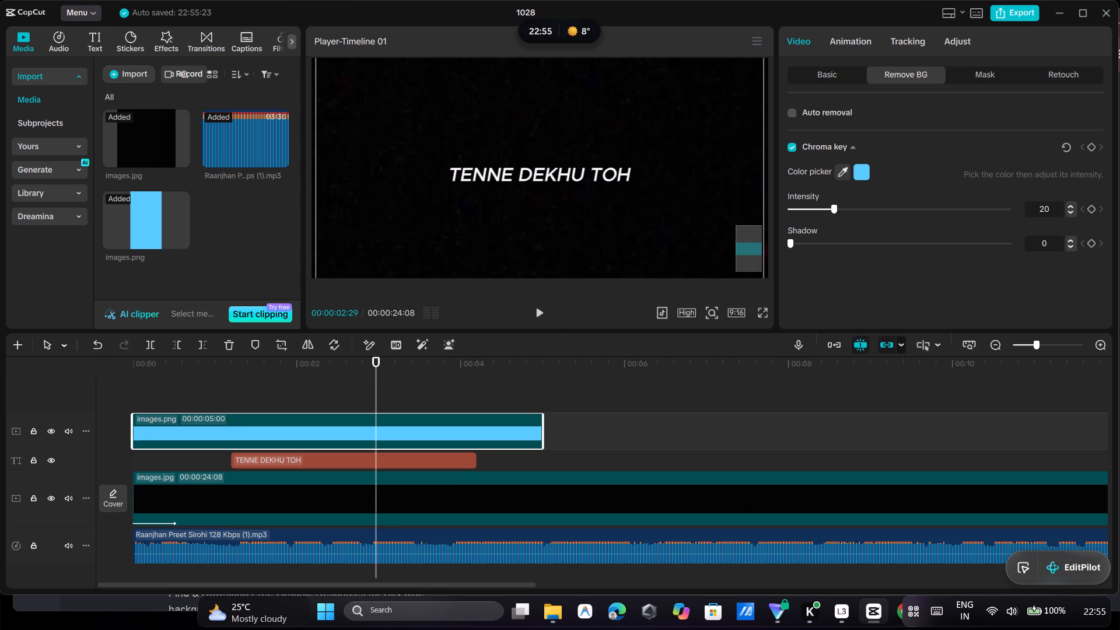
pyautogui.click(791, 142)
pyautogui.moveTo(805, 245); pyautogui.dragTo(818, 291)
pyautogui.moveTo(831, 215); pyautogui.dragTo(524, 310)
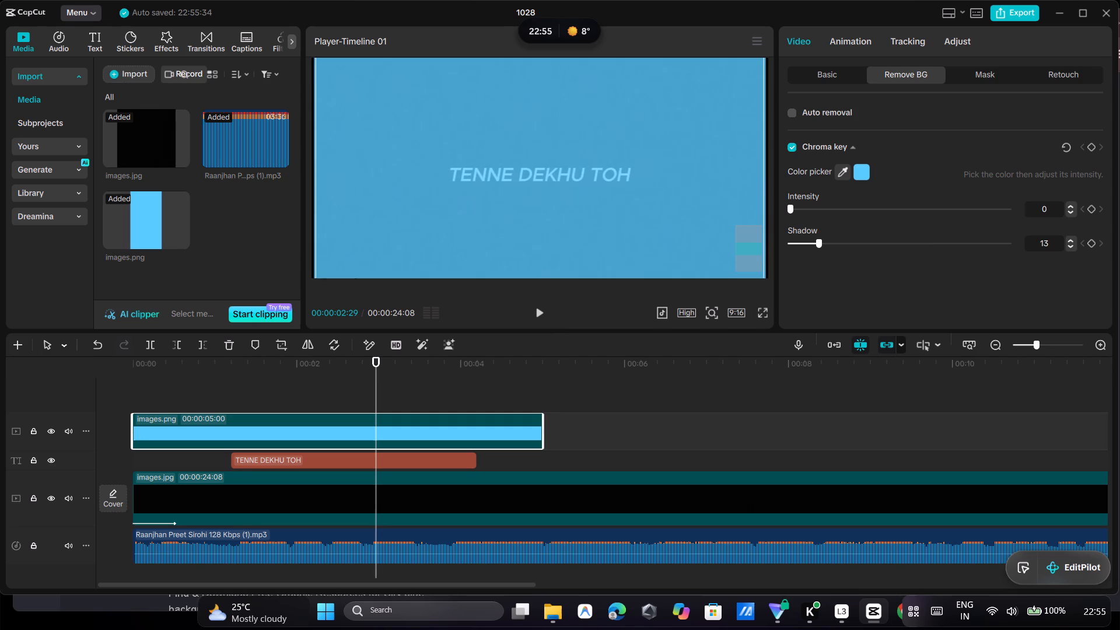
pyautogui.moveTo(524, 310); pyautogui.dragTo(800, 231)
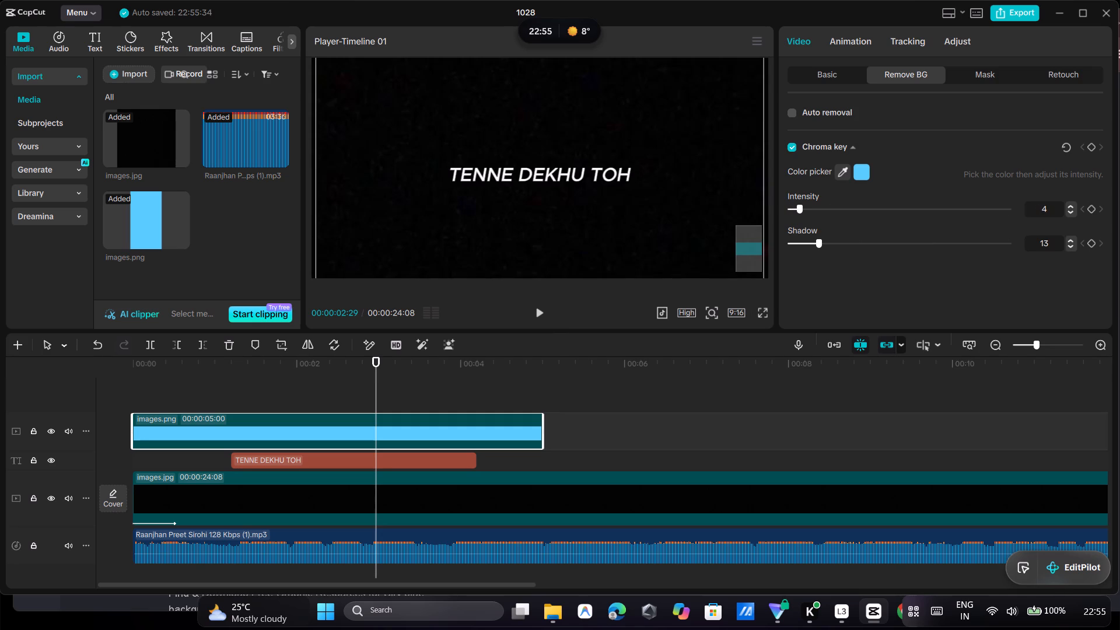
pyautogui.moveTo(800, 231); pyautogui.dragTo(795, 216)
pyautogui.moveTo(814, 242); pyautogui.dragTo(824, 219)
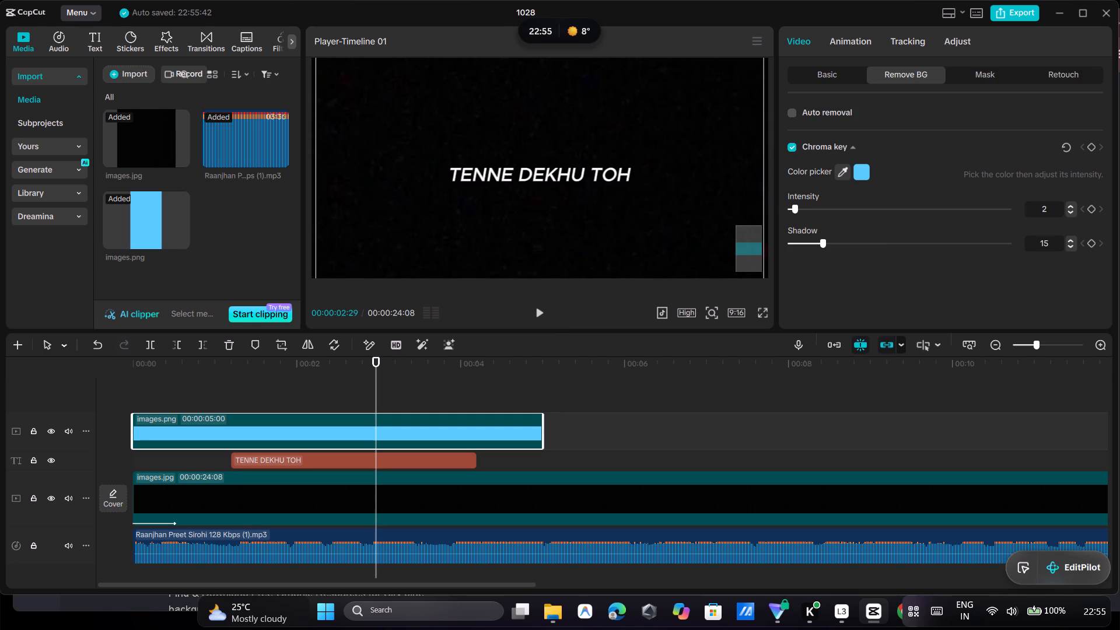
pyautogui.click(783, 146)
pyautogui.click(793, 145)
# Apply Auto removal of the background to the sky-blue images.png clip and check the whole frame.
pyautogui.click(795, 117)
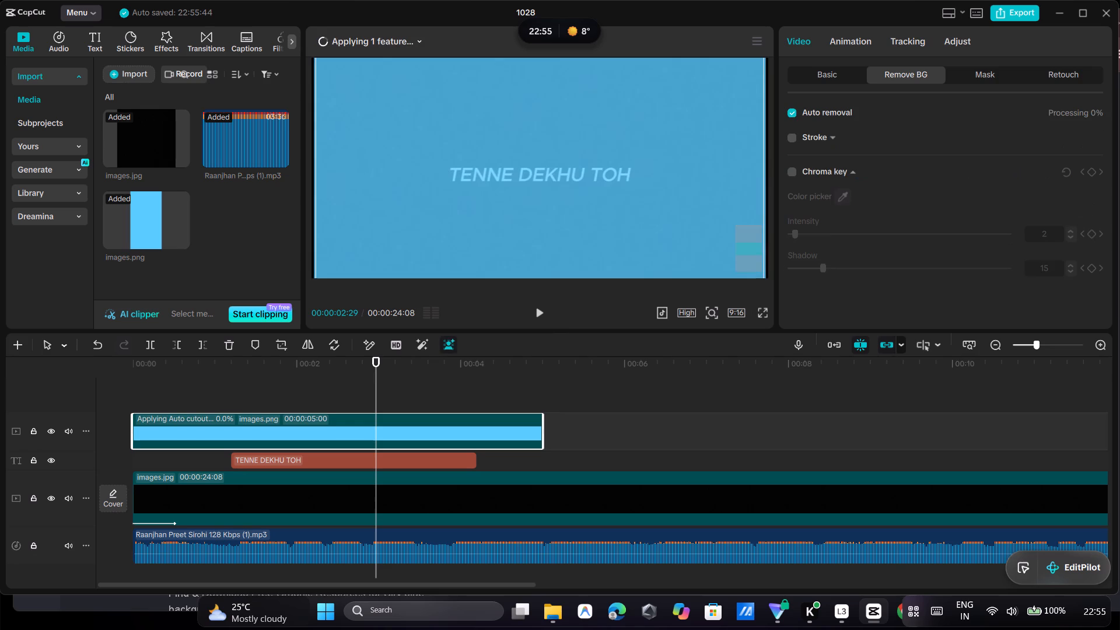
pyautogui.scroll(-1, 450, 334)
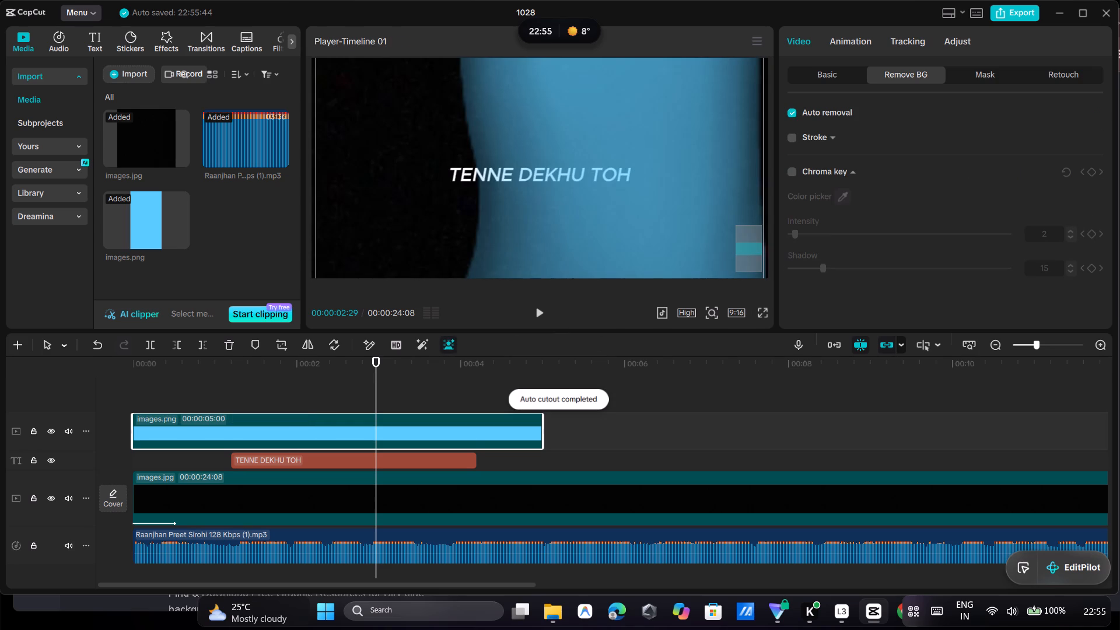
pyautogui.scroll(-1, 615, 401)
pyautogui.scroll(2, 615, 412)
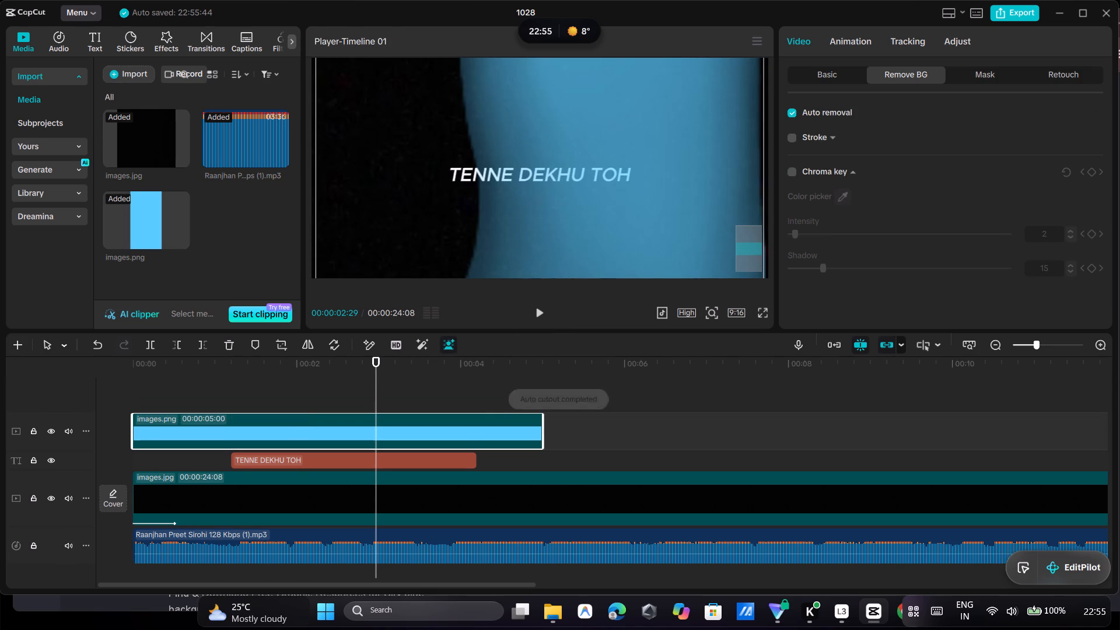
pyautogui.keyDown('ctrl'); pyautogui.scroll(-12, 599, 204); pyautogui.keyUp('ctrl')
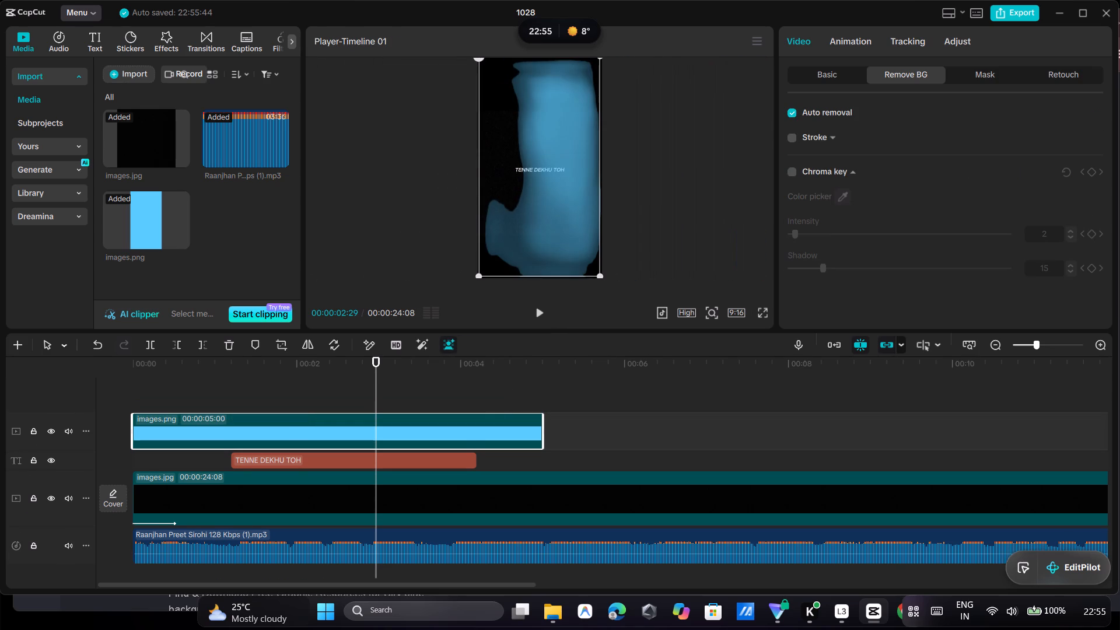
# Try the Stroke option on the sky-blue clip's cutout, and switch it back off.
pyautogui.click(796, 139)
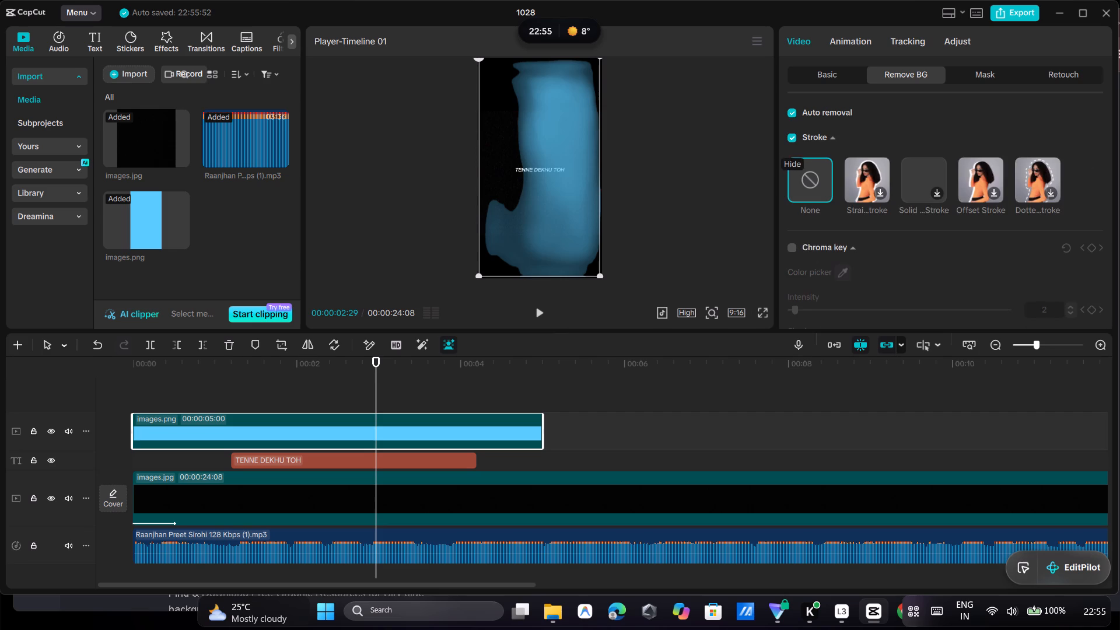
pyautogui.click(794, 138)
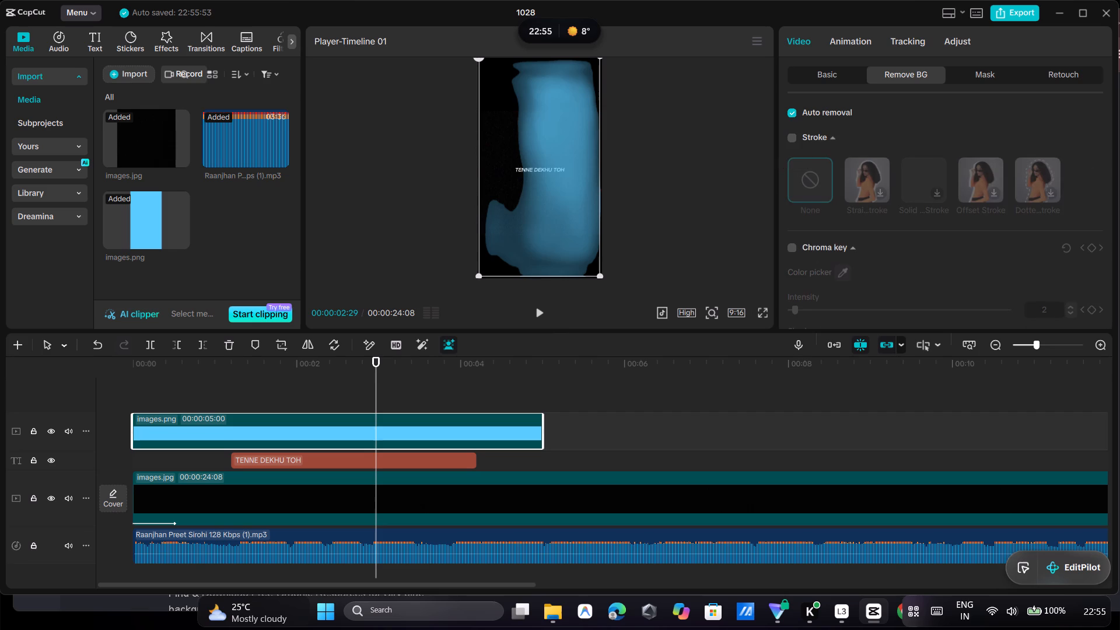
# Switch off Auto removal on the sky-blue images.png clip and delete the clip from the timeline.
pyautogui.click(794, 117)
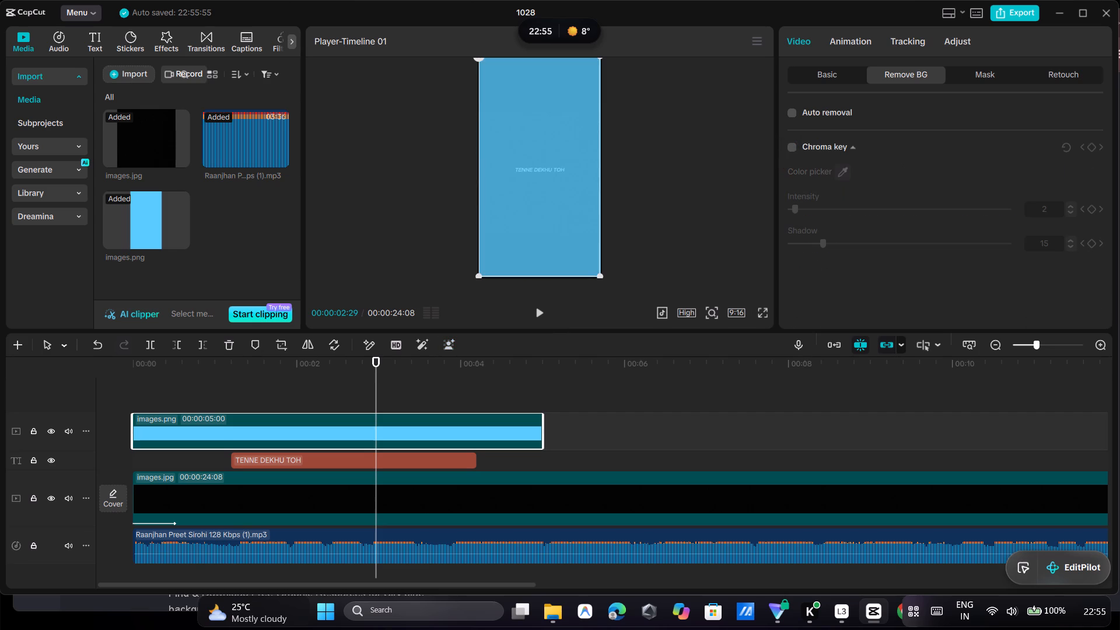
pyautogui.rightClick(250, 419)
pyautogui.click(382, 144)
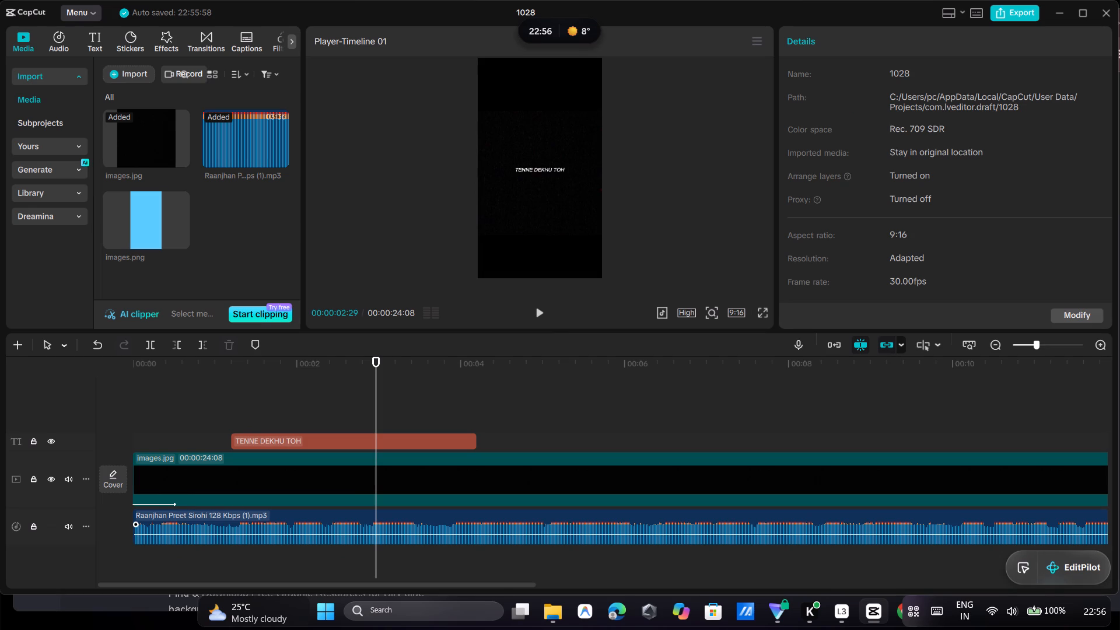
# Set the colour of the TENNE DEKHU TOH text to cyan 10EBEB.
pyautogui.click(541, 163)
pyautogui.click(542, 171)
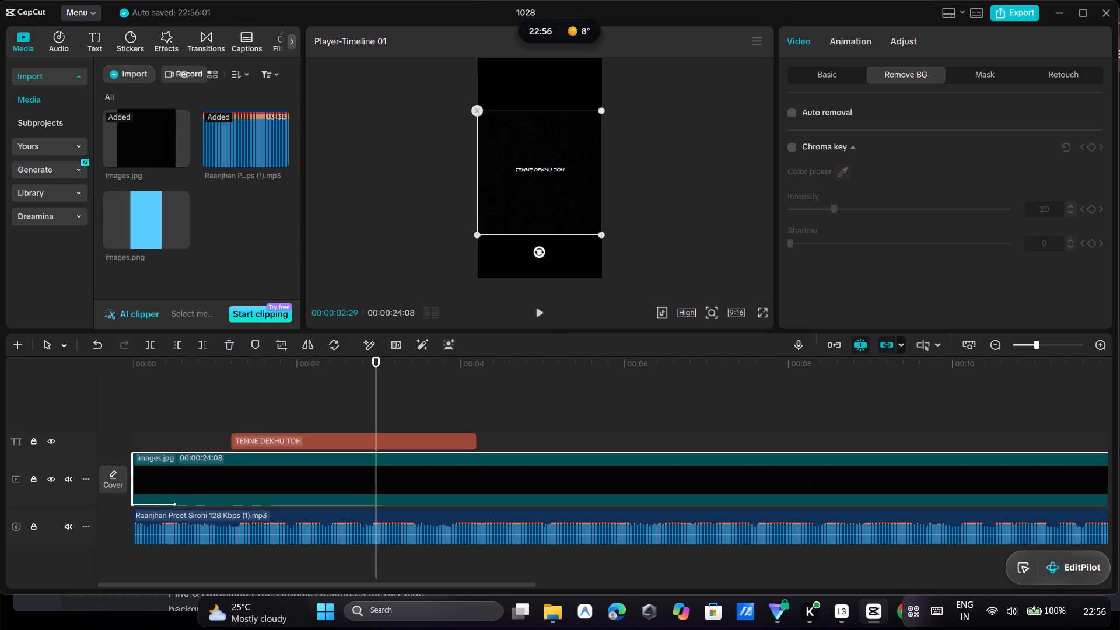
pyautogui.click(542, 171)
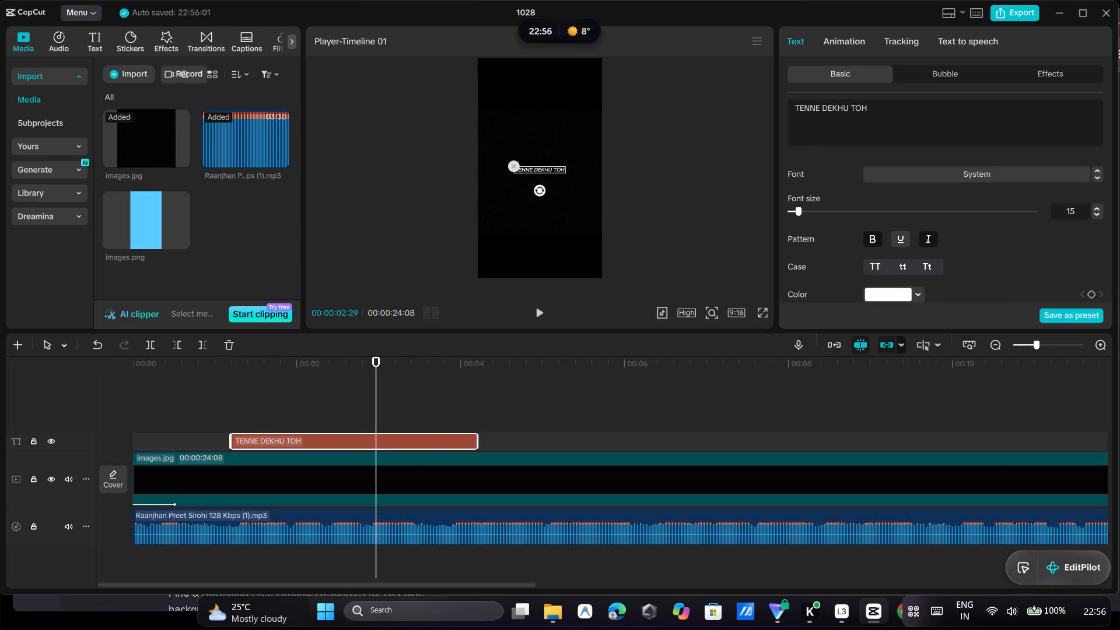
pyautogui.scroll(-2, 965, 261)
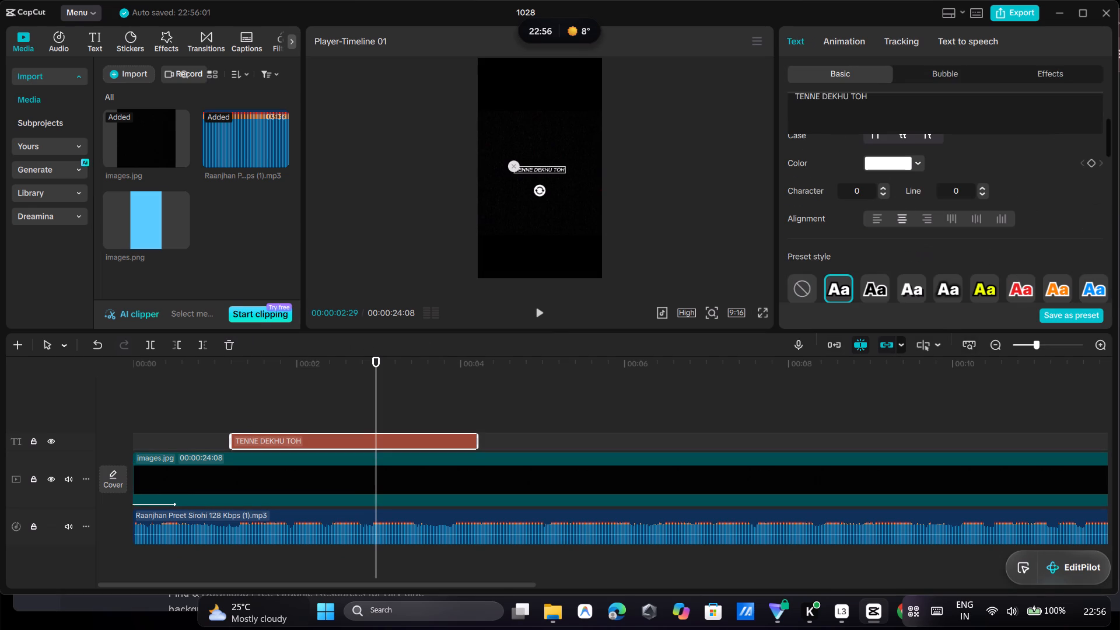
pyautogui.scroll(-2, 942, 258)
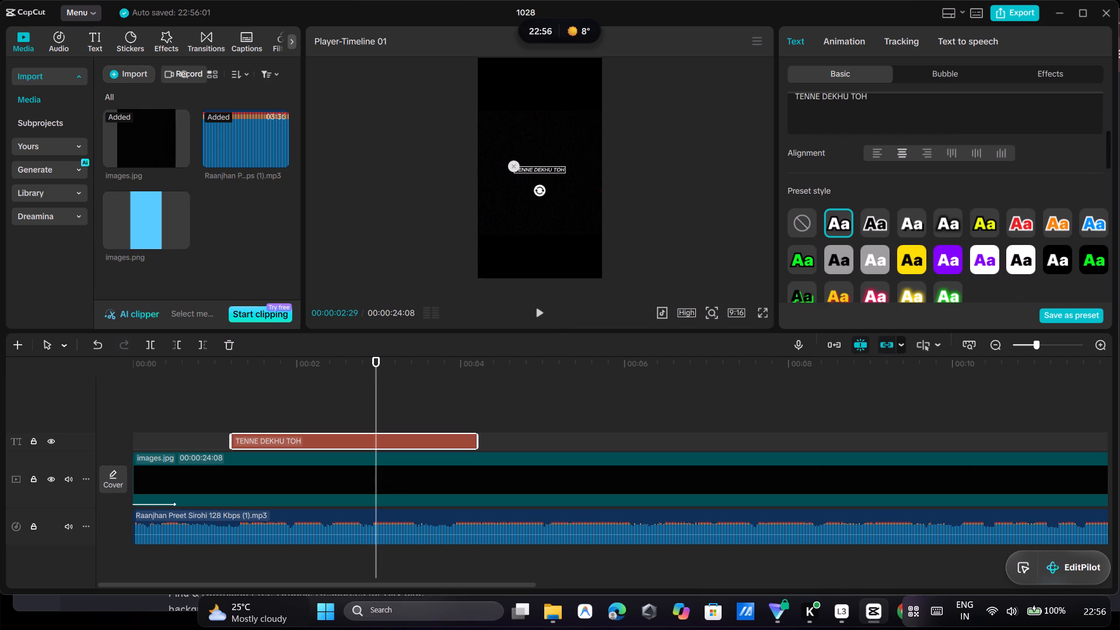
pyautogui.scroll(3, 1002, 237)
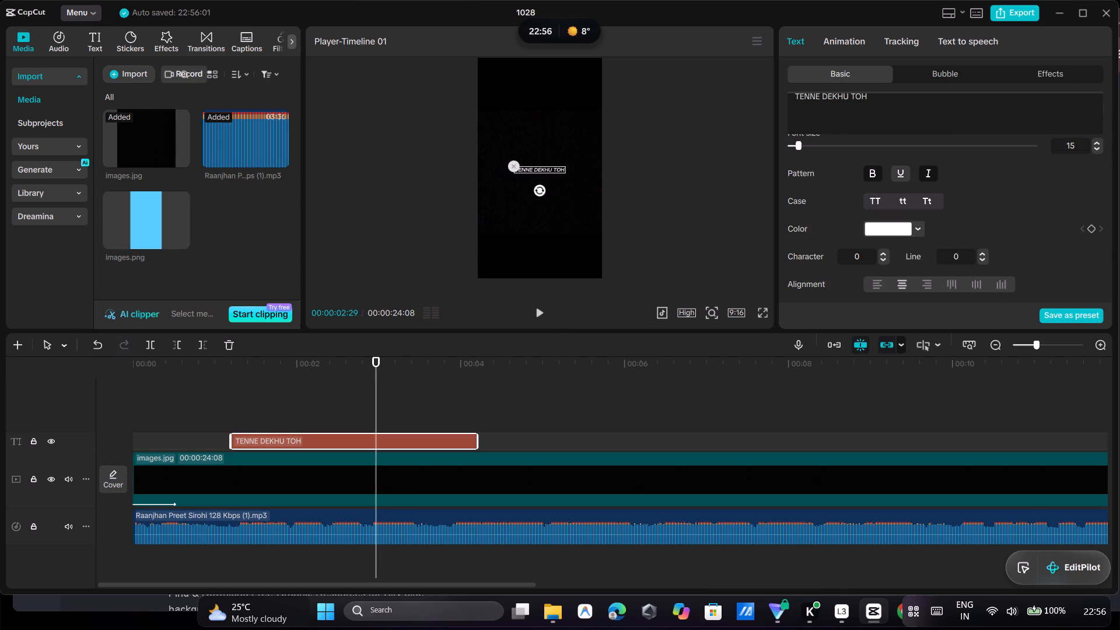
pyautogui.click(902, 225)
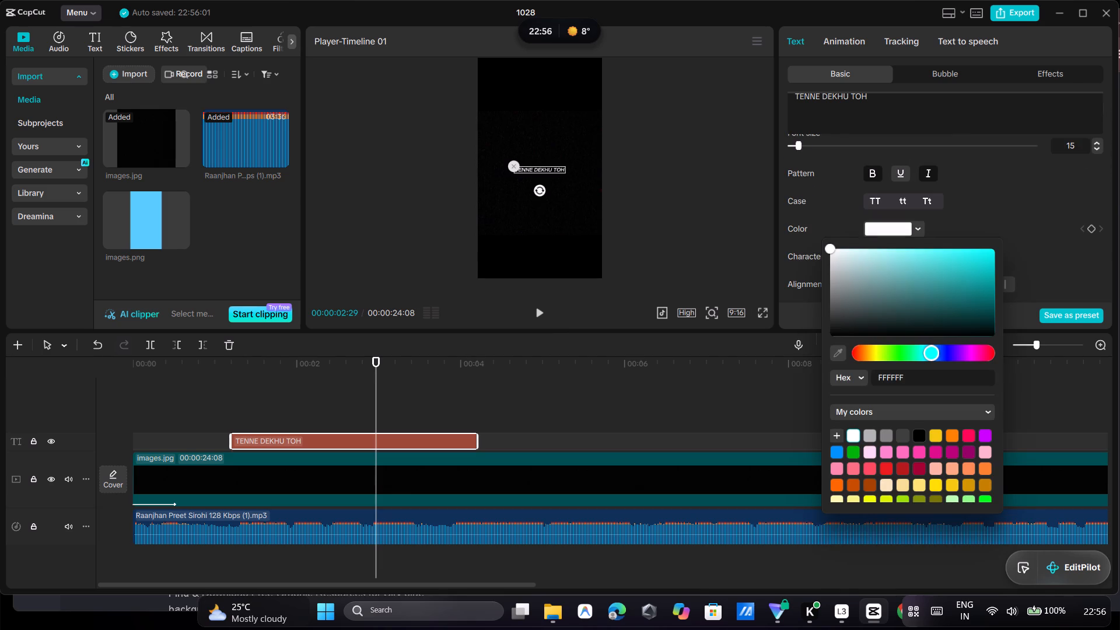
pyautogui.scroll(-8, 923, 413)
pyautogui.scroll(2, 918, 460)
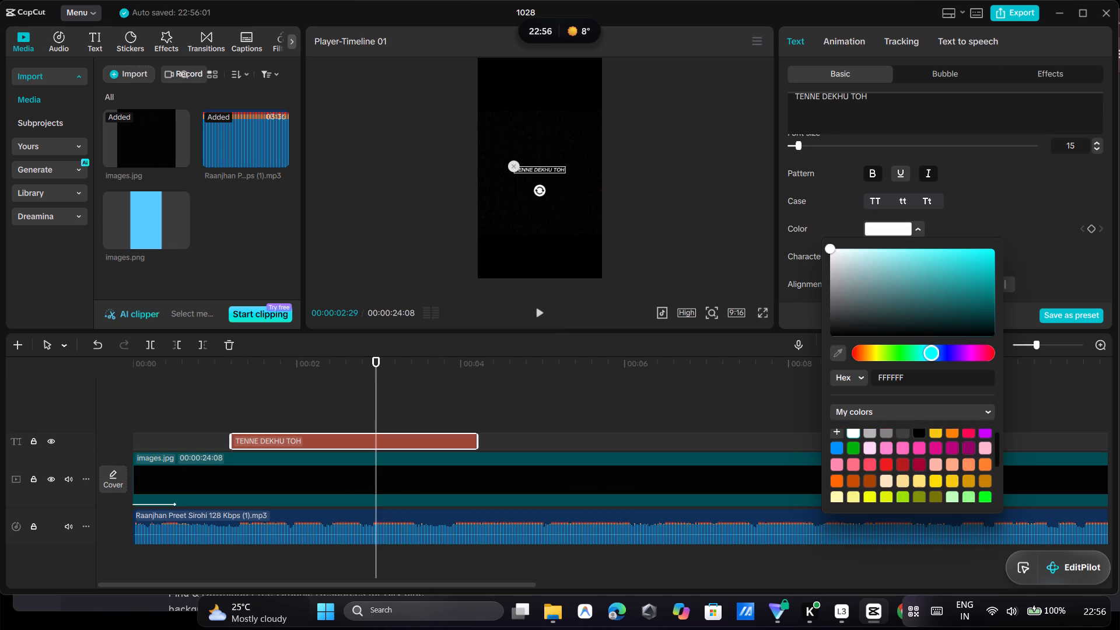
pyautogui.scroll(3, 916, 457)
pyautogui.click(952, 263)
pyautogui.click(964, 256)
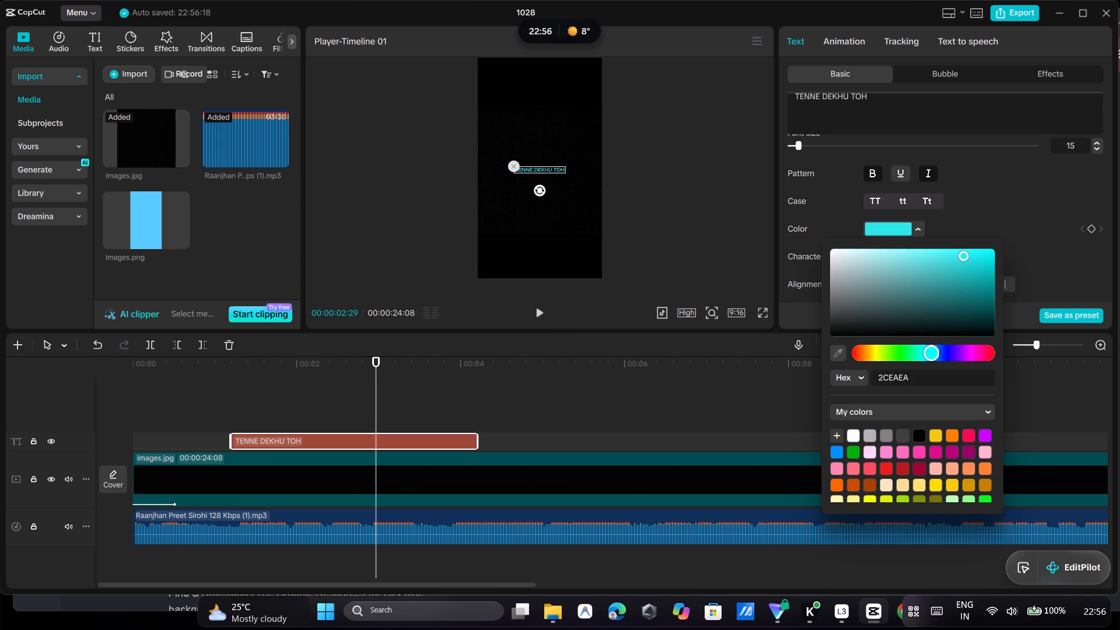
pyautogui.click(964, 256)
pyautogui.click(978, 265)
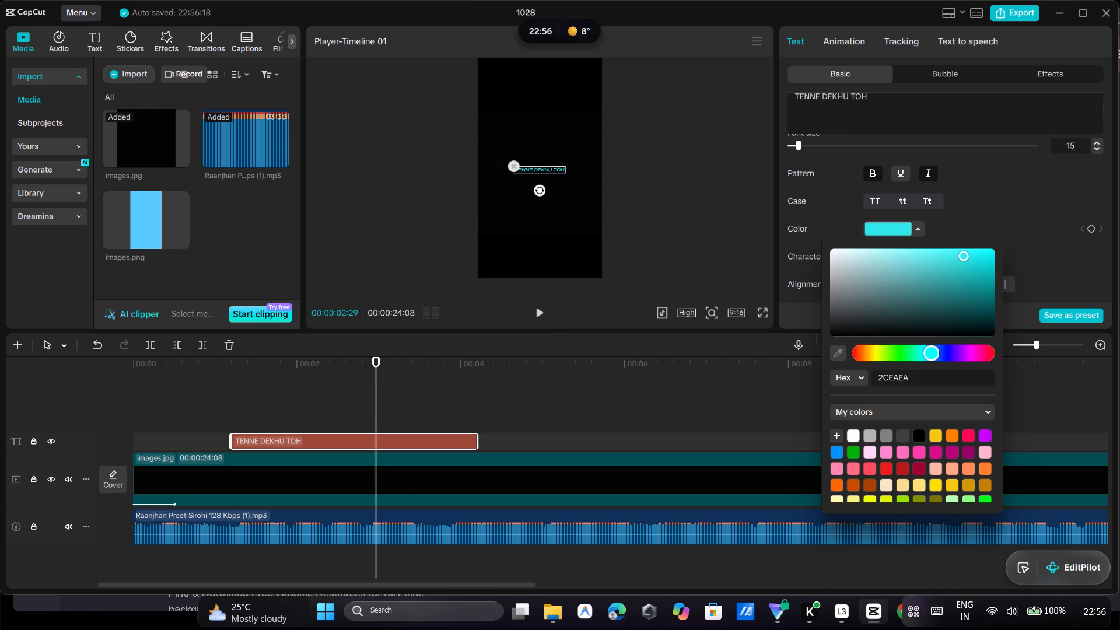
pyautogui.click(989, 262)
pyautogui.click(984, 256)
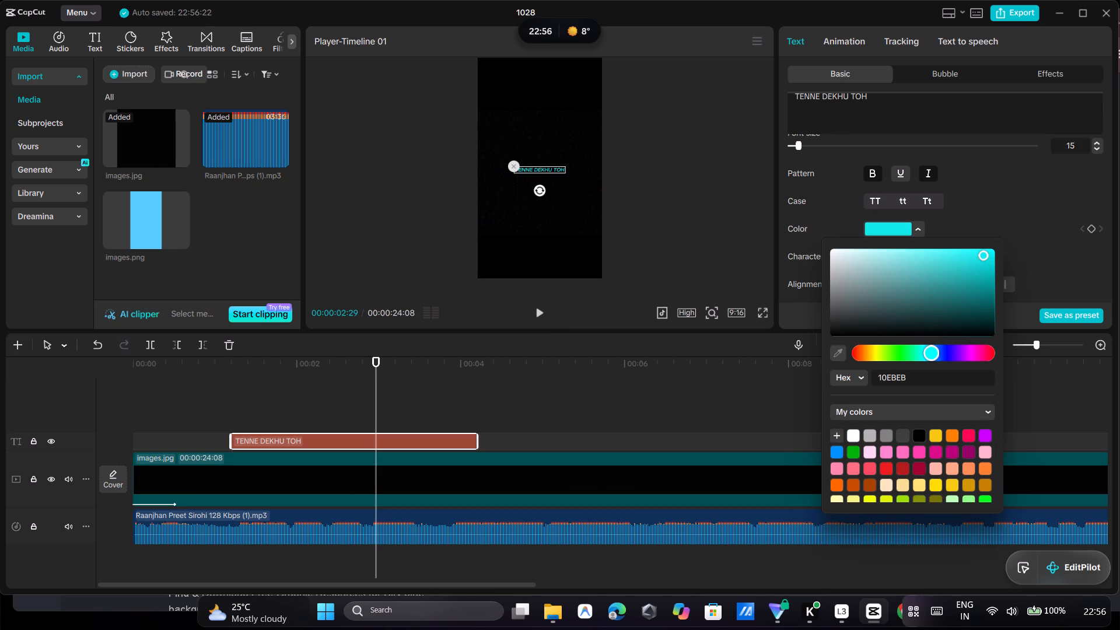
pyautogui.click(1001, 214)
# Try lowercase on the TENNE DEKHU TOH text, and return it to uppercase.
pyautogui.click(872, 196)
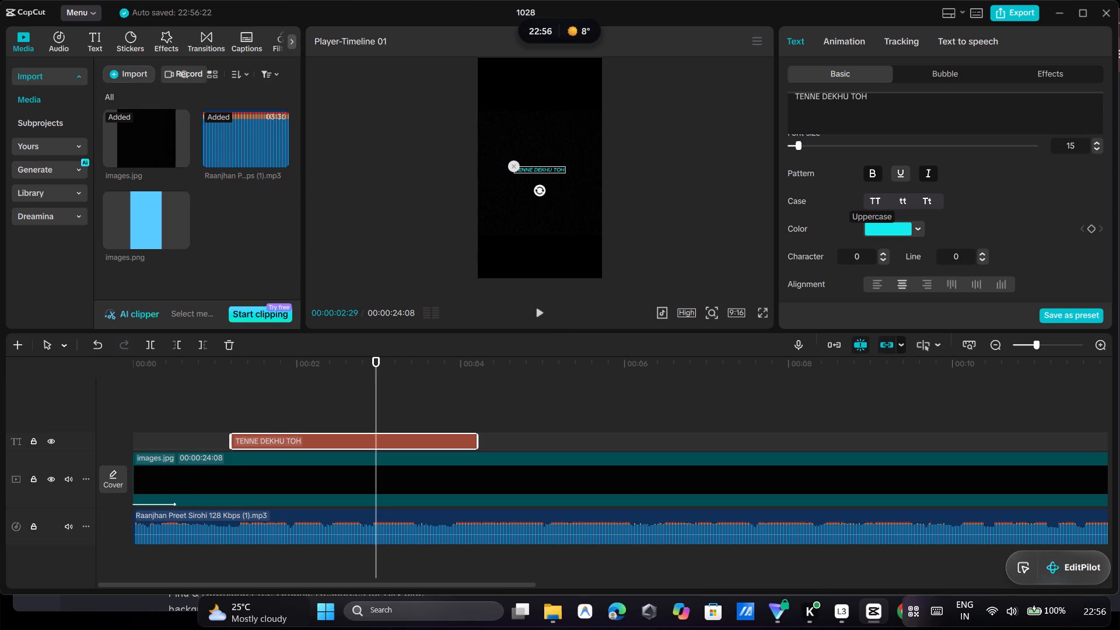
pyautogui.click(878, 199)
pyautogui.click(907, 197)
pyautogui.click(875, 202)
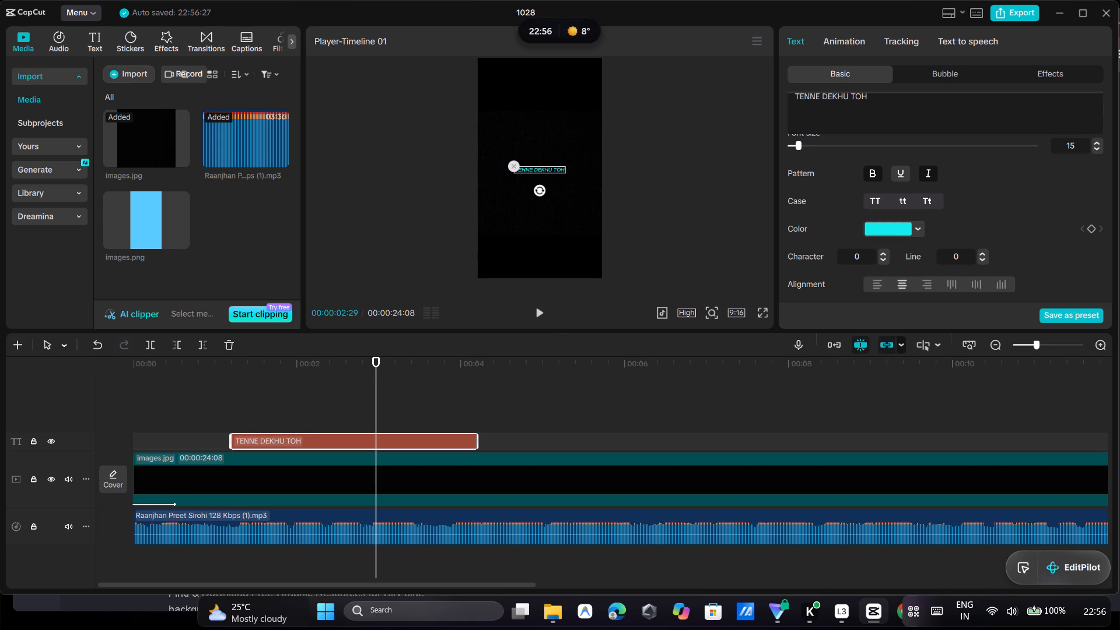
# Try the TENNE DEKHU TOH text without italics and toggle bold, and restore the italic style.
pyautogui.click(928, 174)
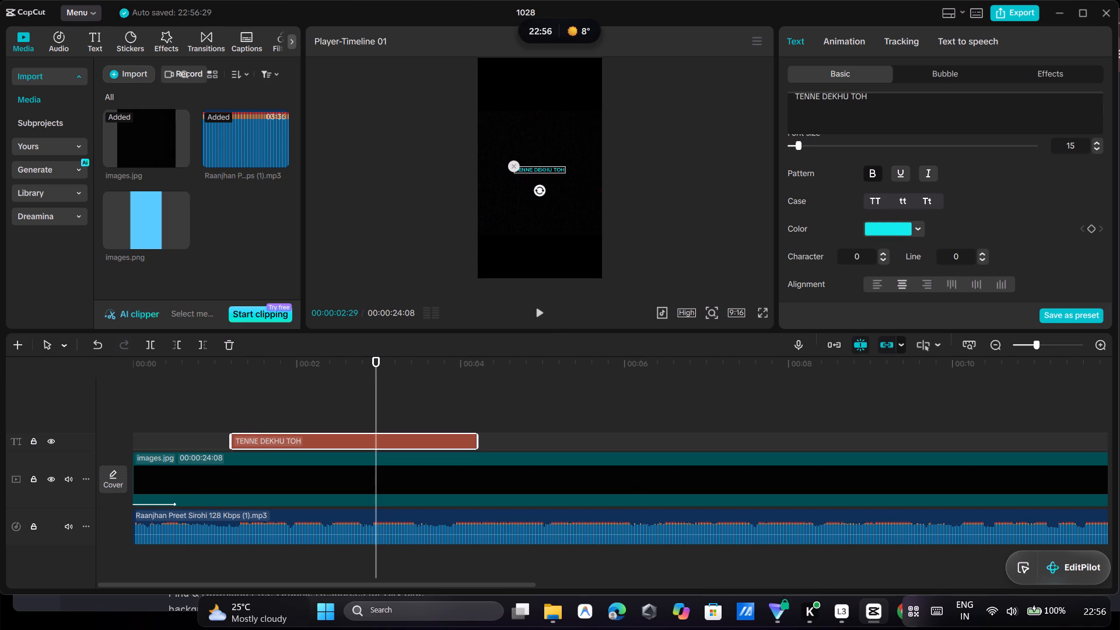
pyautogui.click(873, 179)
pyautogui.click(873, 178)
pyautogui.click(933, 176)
# Try white, green and blue preset styles on the TENNE DEKHU TOH text, and apply the white preset just before the yellow one.
pyautogui.scroll(-1, 980, 251)
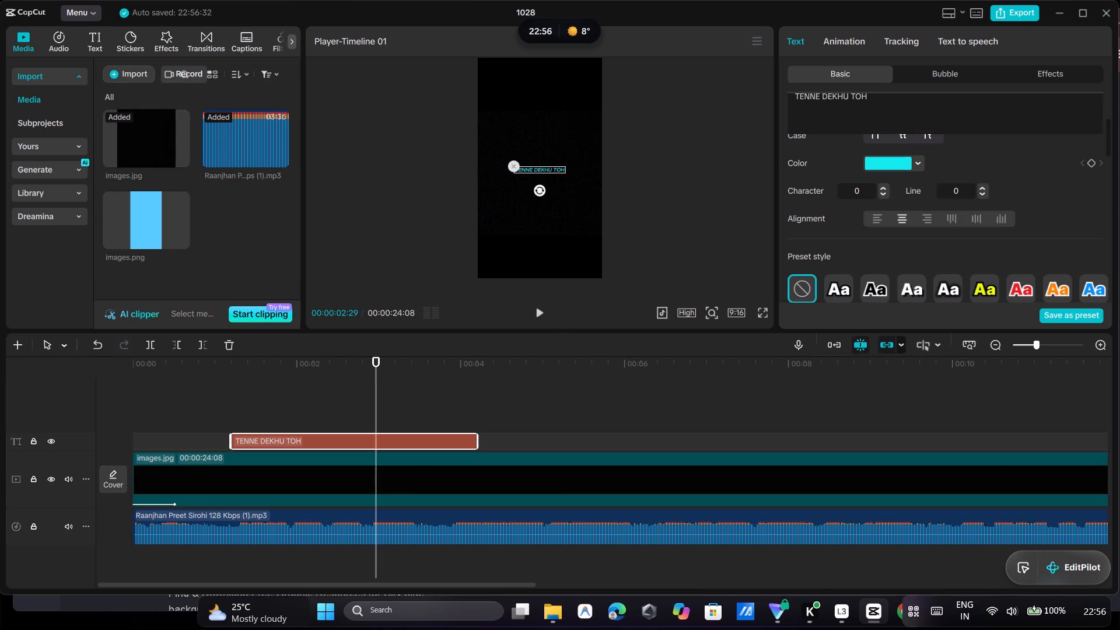
pyautogui.scroll(-1, 905, 235)
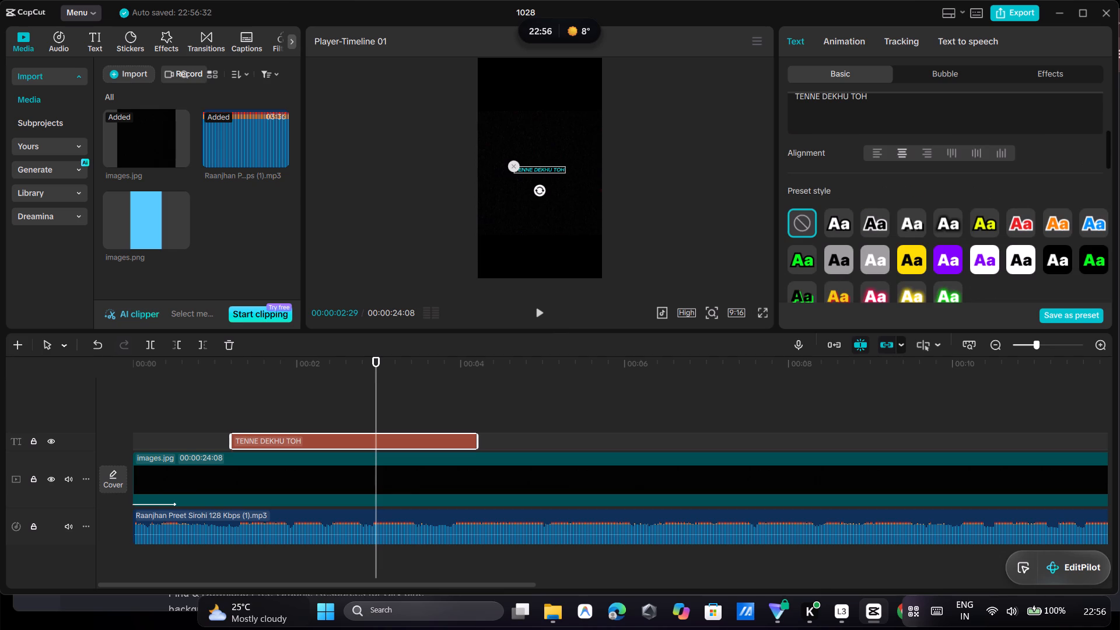
pyautogui.click(836, 221)
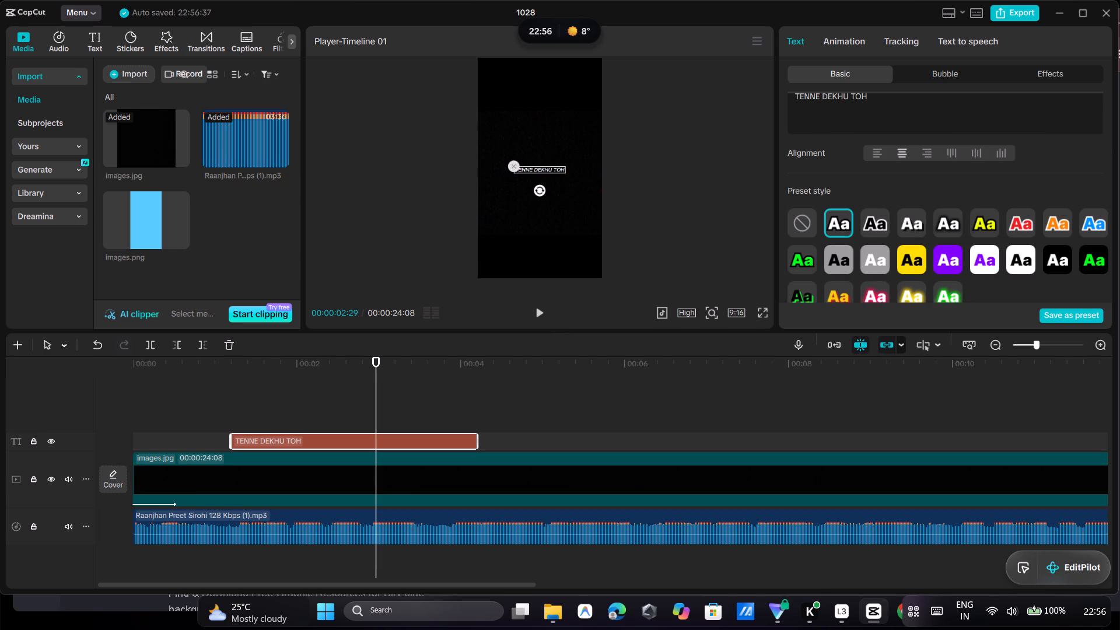
pyautogui.click(935, 251)
pyautogui.click(803, 263)
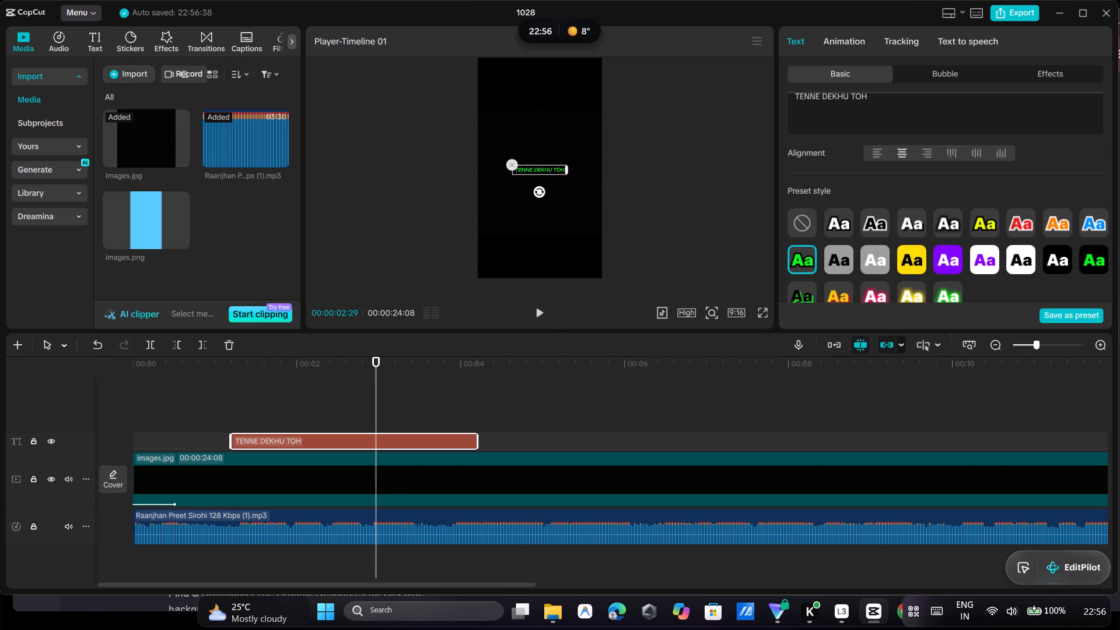
pyautogui.click(807, 297)
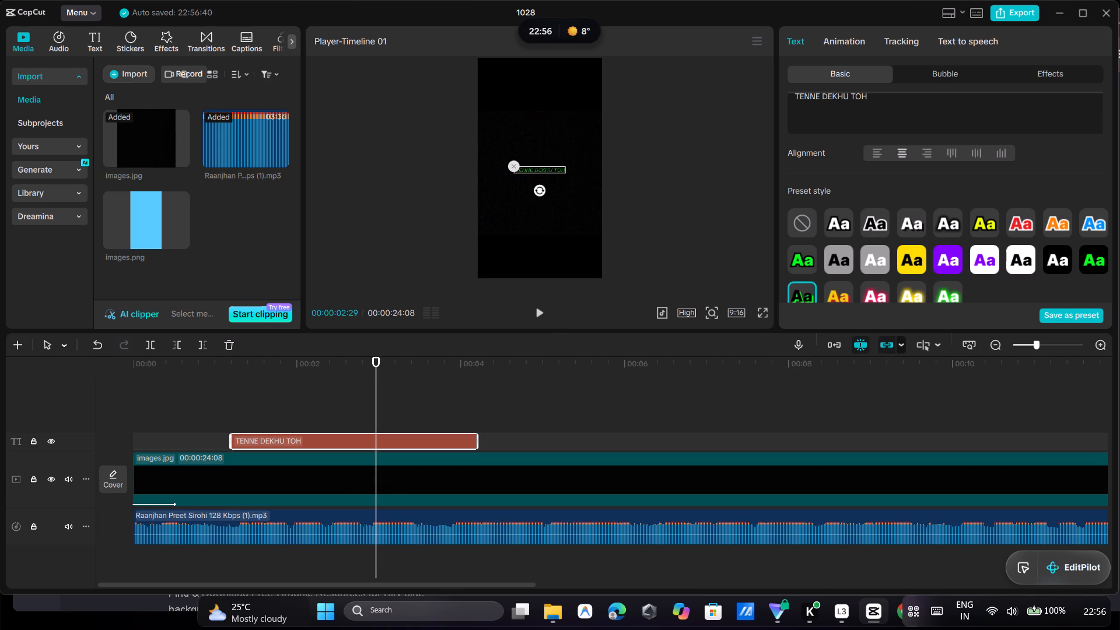
pyautogui.click(1077, 229)
pyautogui.click(1085, 223)
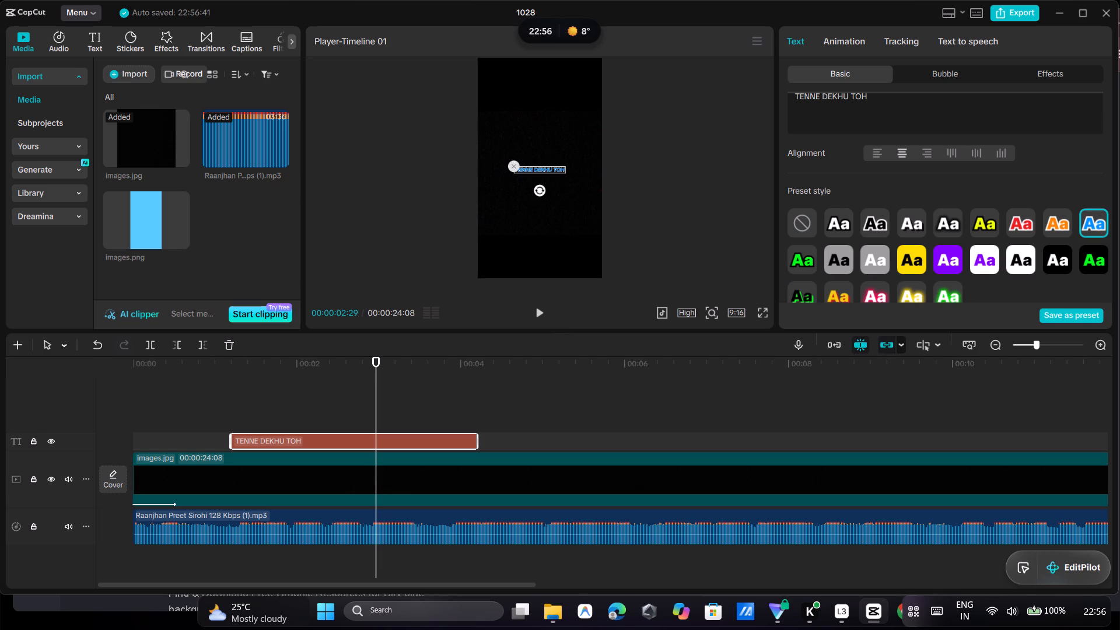
pyautogui.click(912, 228)
pyautogui.click(949, 226)
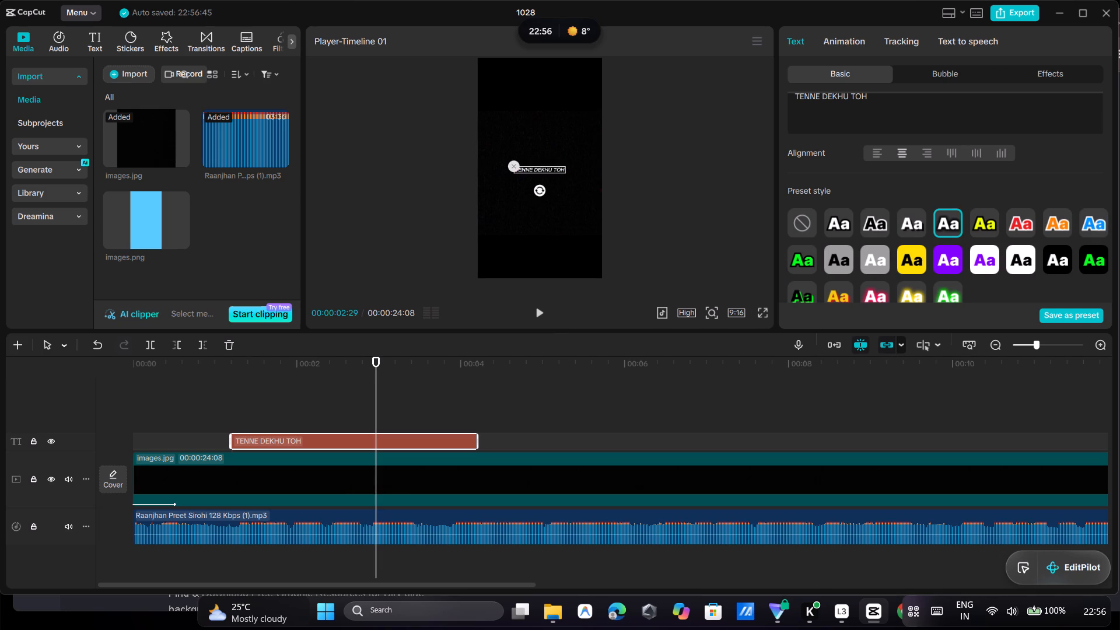
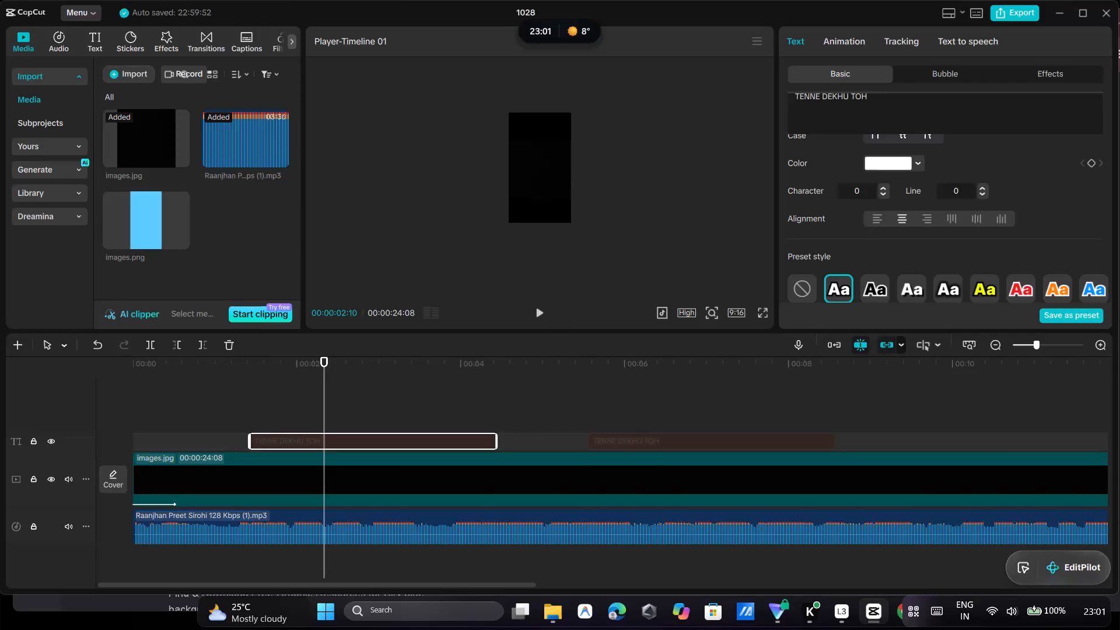
# Delete both deactivated TENNE DEKHU TOH text clips from the timeline.
pyautogui.rightClick(475, 440)
pyautogui.click(531, 376)
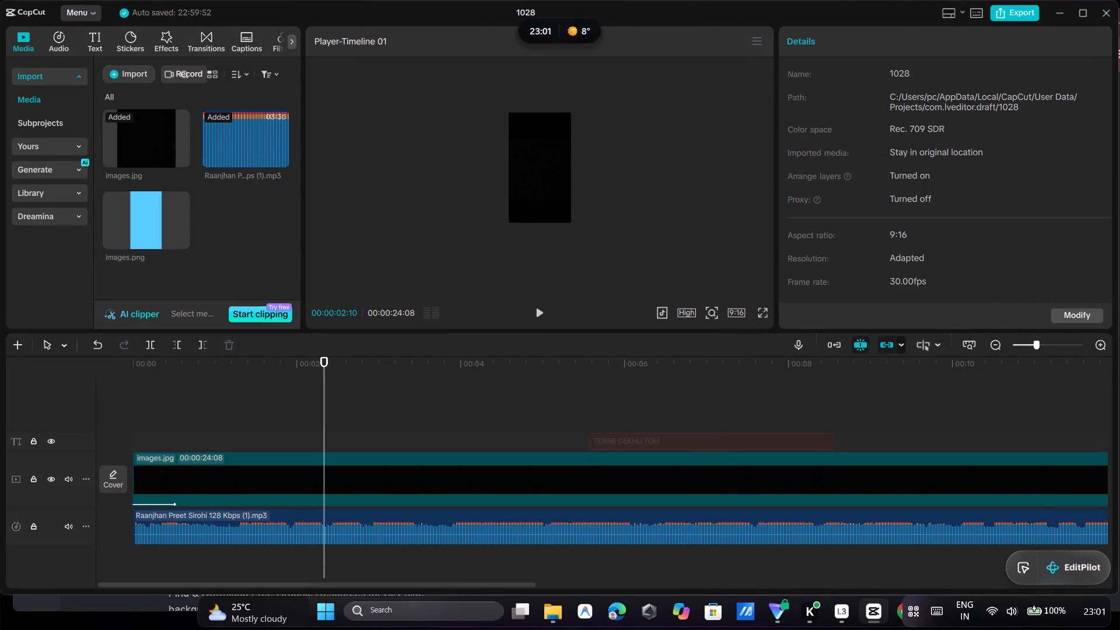
pyautogui.rightClick(656, 445)
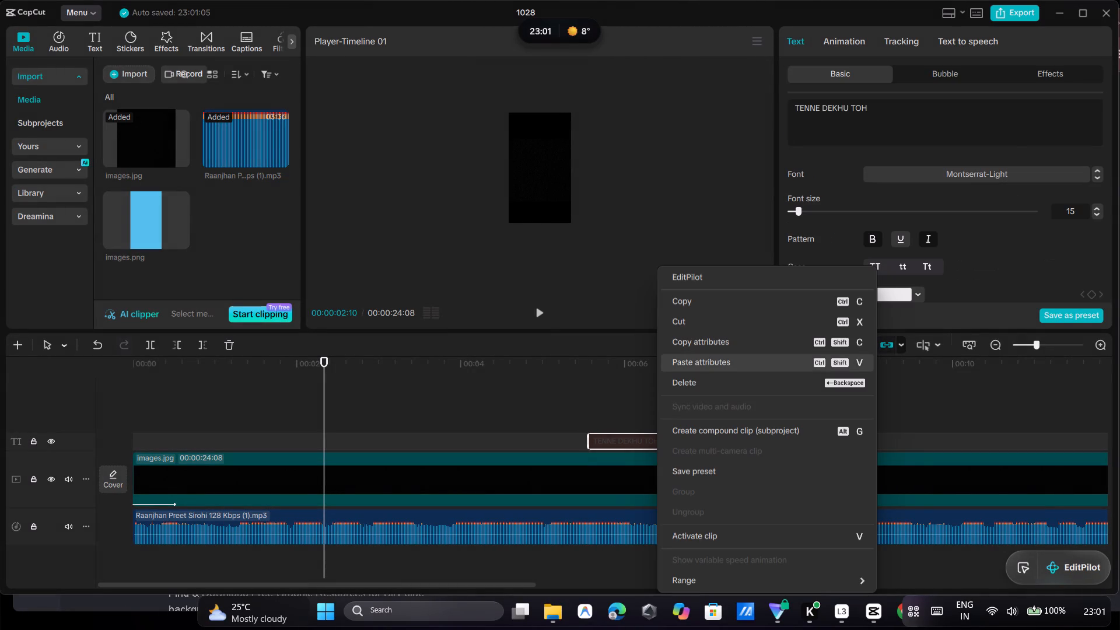
pyautogui.click(734, 384)
# Move the playhead to 00:00:00:19 and shift the images.jpg clip about 2 frames later on the timeline.
pyautogui.click(247, 415)
pyautogui.moveTo(216, 420); pyautogui.dragTo(207, 423)
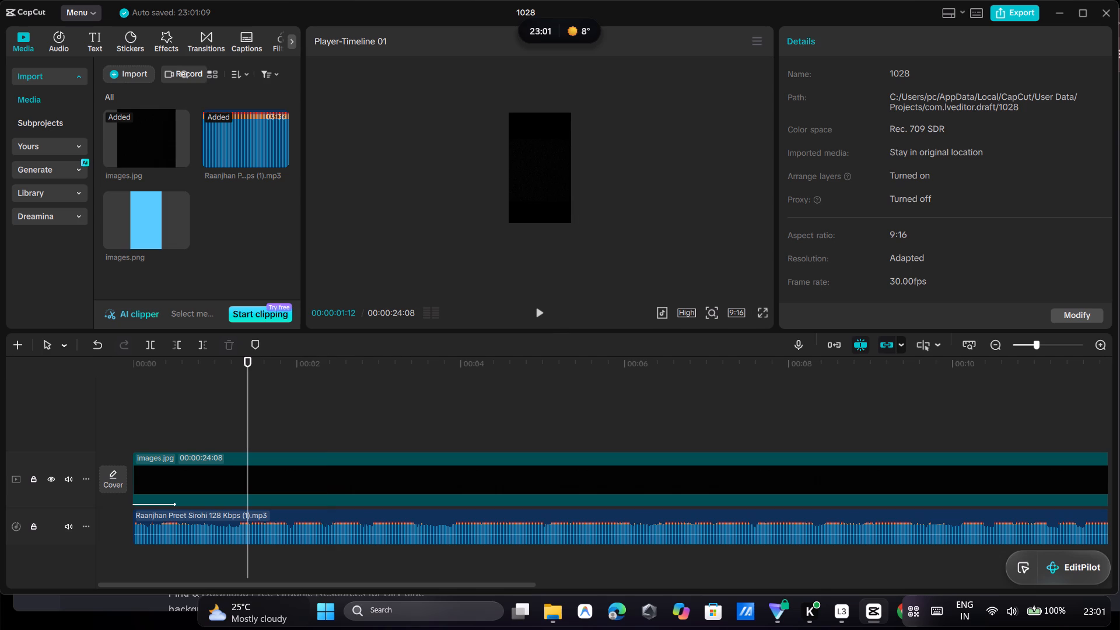
pyautogui.moveTo(207, 423); pyautogui.dragTo(206, 423)
pyautogui.click(195, 423)
pyautogui.click(184, 409)
pyautogui.moveTo(173, 503); pyautogui.dragTo(178, 503)
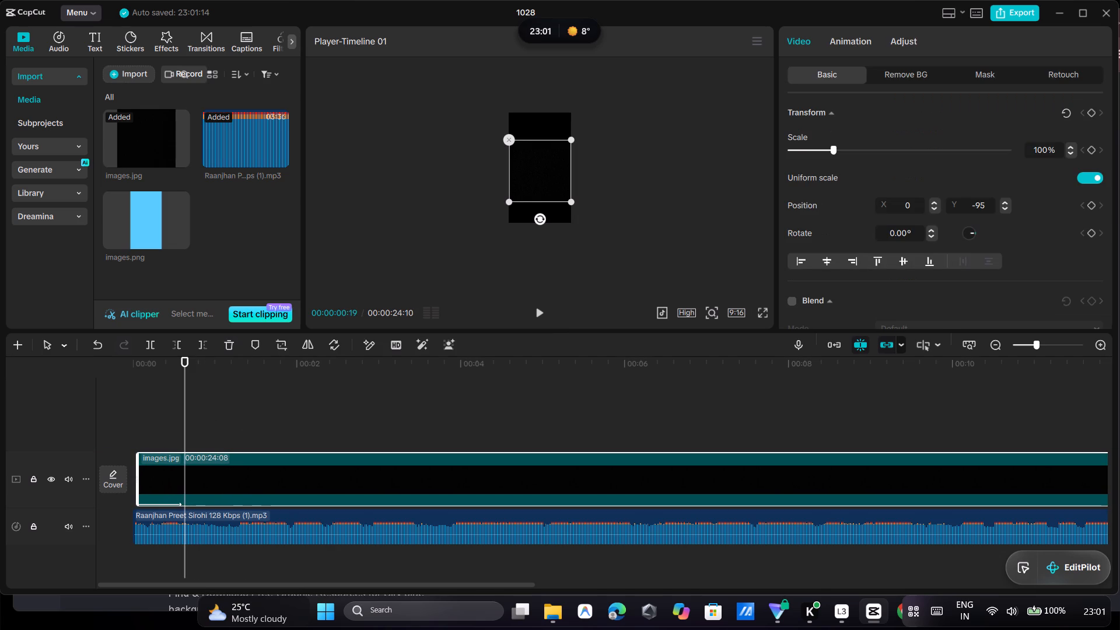
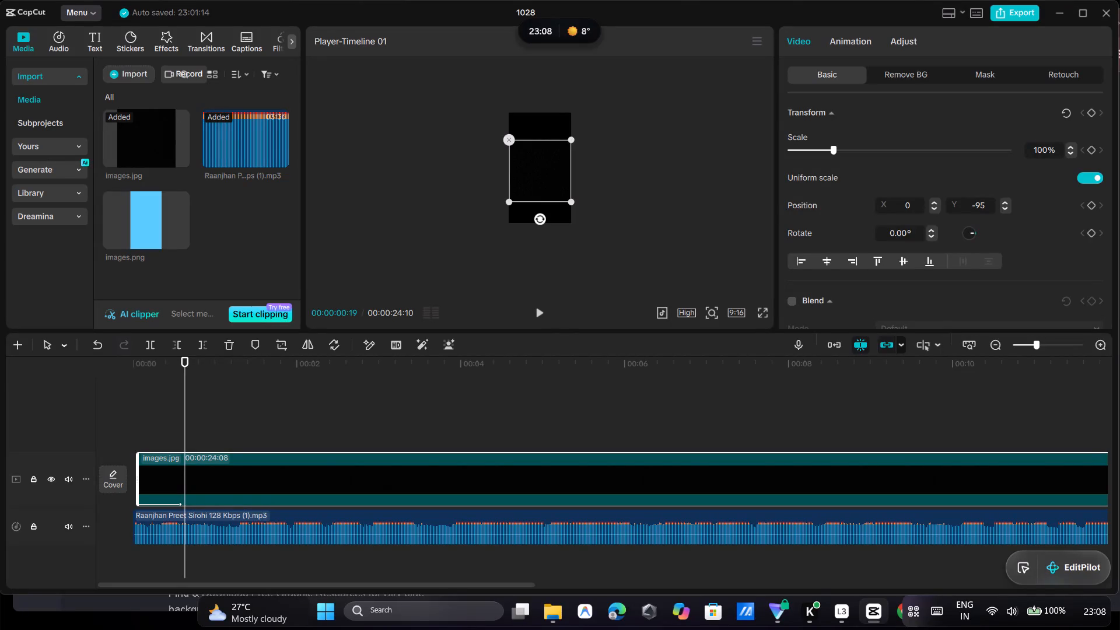
# Play the song's opening briefly, set the playhead at 00:00:01:16 and add a default text clip there.
pyautogui.click(537, 311)
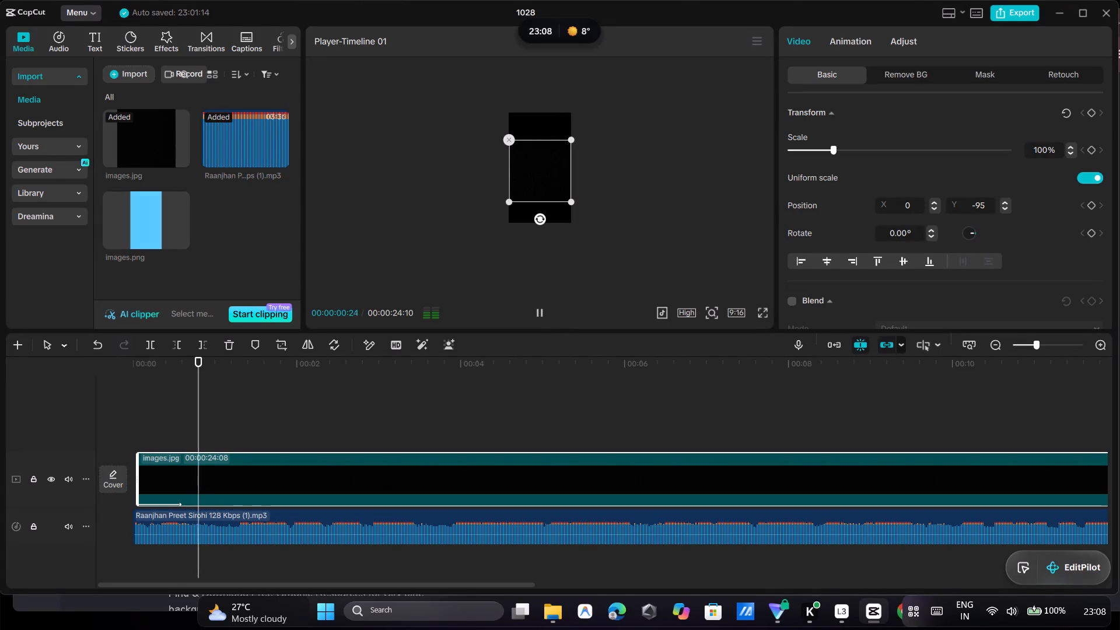
pyautogui.click(537, 311)
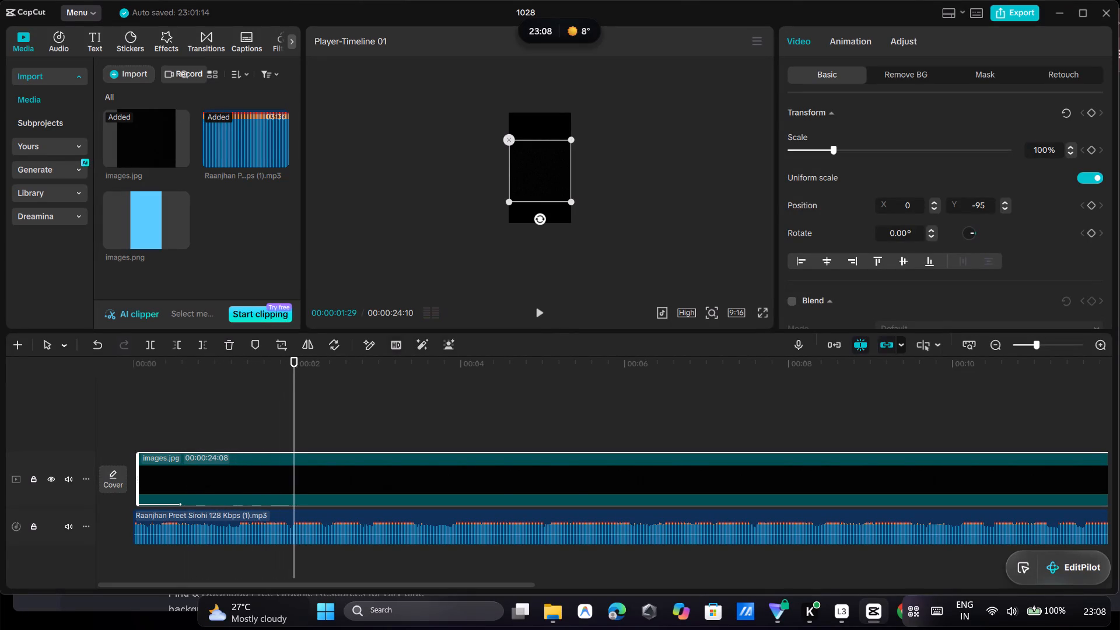
pyautogui.click(259, 394)
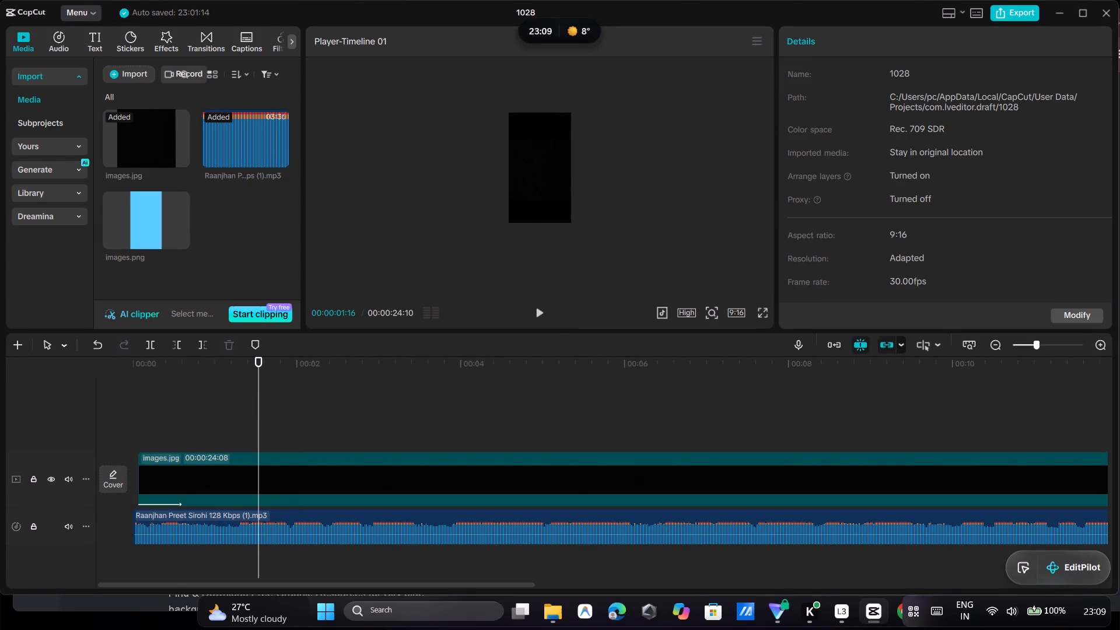
pyautogui.click(87, 41)
pyautogui.click(160, 124)
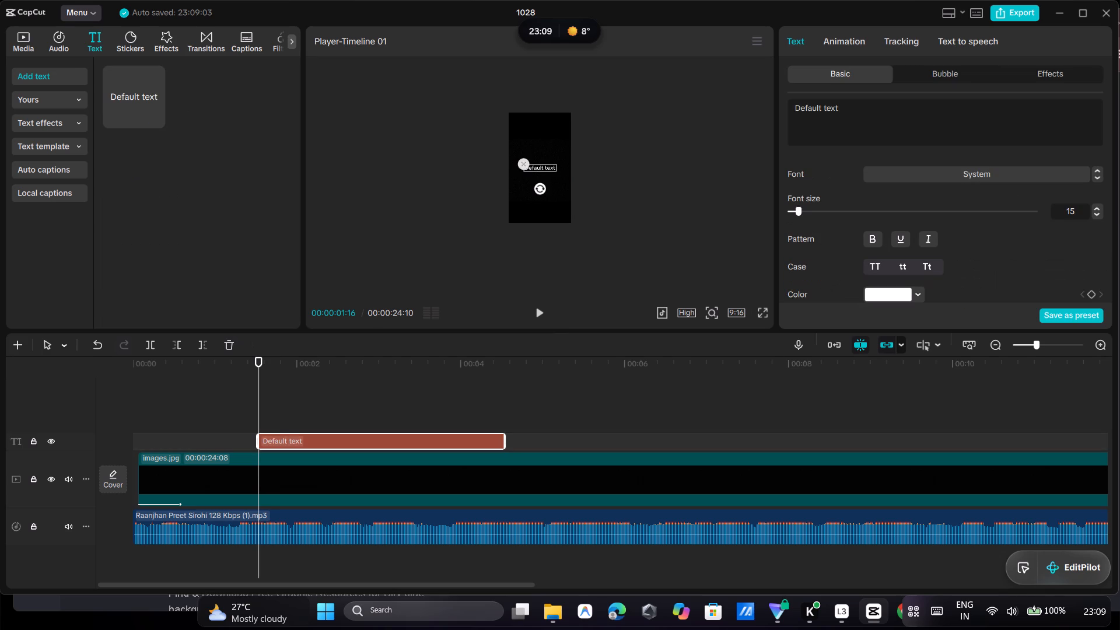
# Replace the new clip's default text with "tenne dekhu toh" and set its case to all uppercase.
pyautogui.click(897, 108)
pyautogui.press('BackSpace')
pyautogui.press('BackSpace')
pyautogui.press('BackSpace')
pyautogui.press('BackSpace')
pyautogui.press('BackSpace')
pyautogui.press('BackSpace')
pyautogui.press('BackSpace')
pyautogui.press('BackSpace')
pyautogui.press('BackSpace')
pyautogui.press('BackSpace')
pyautogui.press('BackSpace')
pyautogui.press('BackSpace')
pyautogui.press('BackSpace')
pyautogui.press('BackSpace')
pyautogui.press('BackSpace')
pyautogui.press('BackSpace')
pyautogui.press('BackSpace')
pyautogui.press('BackSpace')
pyautogui.press('BackSpace')
pyautogui.press('BackSpace')
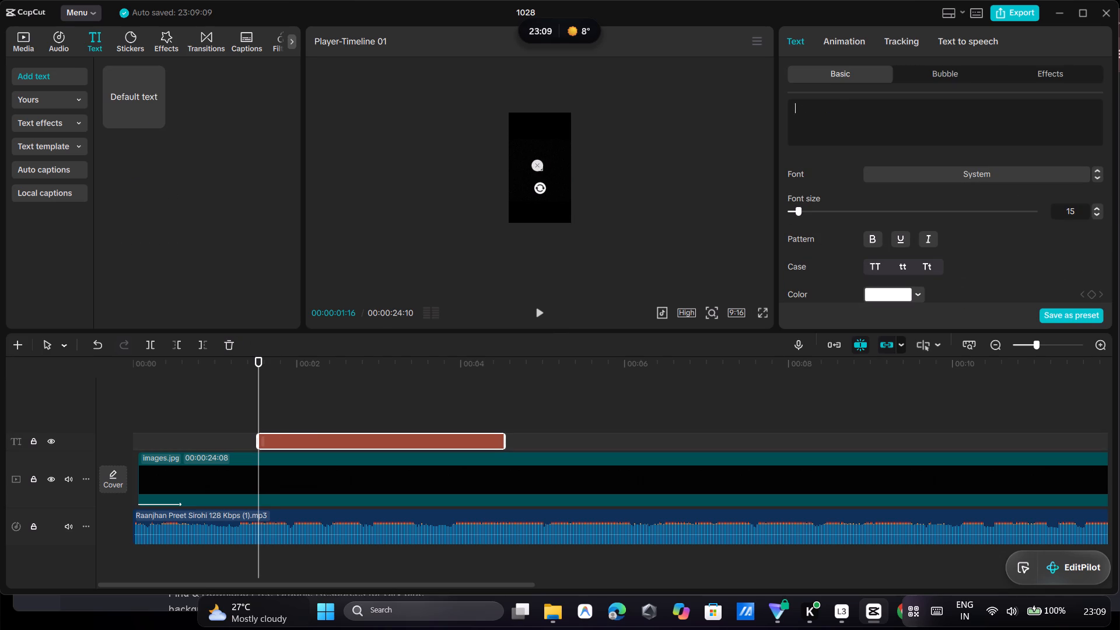
pyautogui.scroll(-1, 954, 106)
pyautogui.press('t')
pyautogui.keyDown('ctrl'); pyautogui.scroll(1, 954, 106); pyautogui.keyUp('ctrl')
pyautogui.scroll(-1, 954, 106)
pyautogui.write('en')
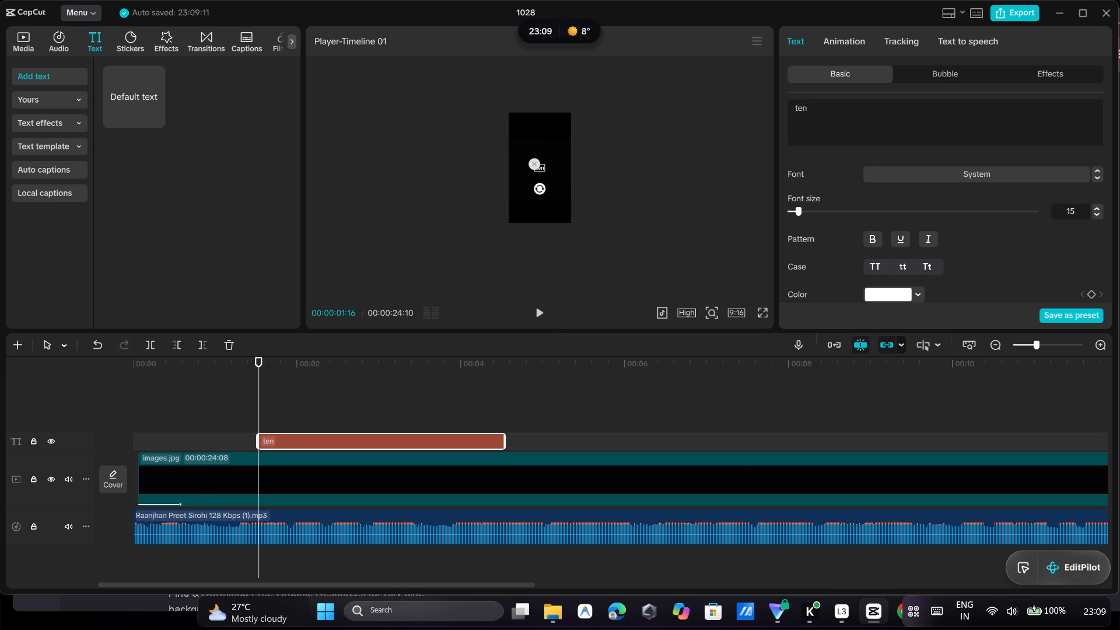
pyautogui.press('BackSpace')
pyautogui.press('BackSpace')
pyautogui.press('BackSpace')
pyautogui.write('tenne dekhu toh')
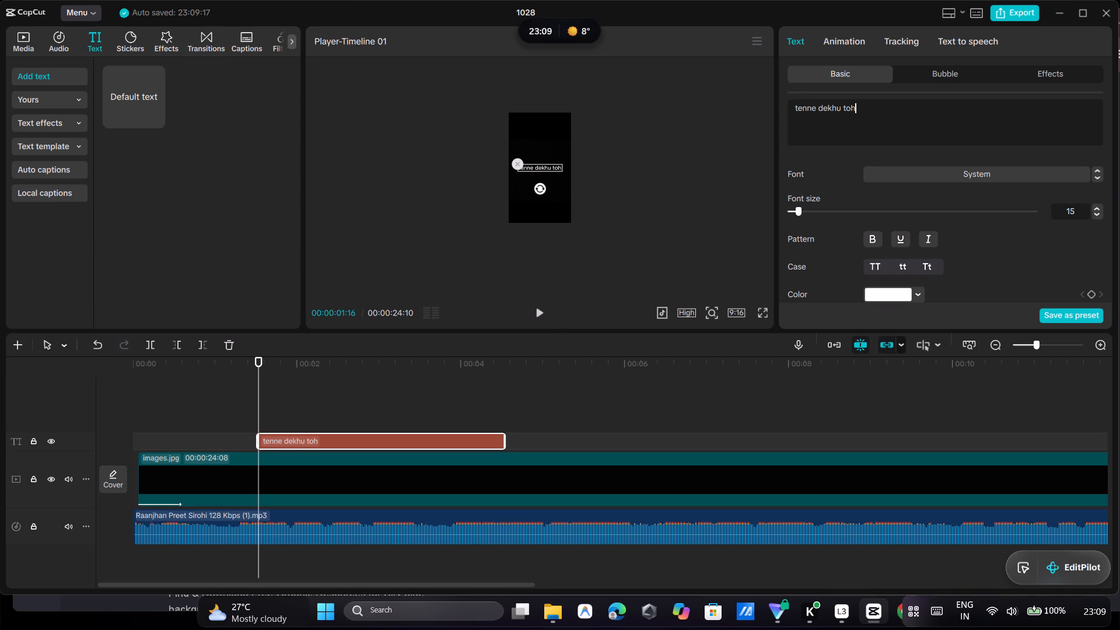
pyautogui.click(876, 269)
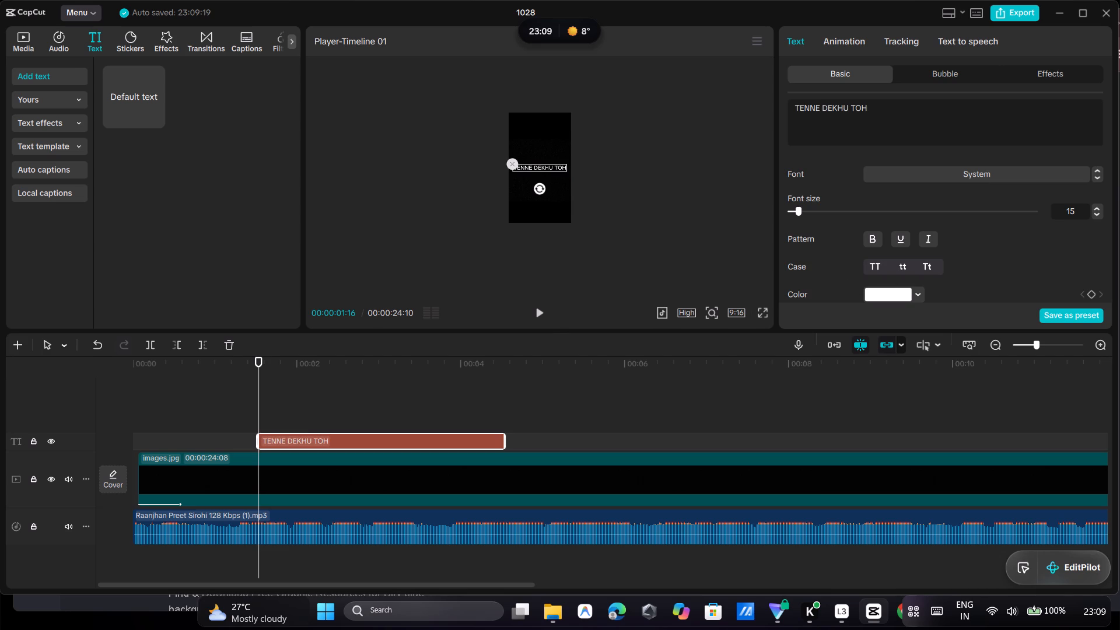
# Shrink the TENNE DEKHU TOH text in the preview to about two thirds of its size, keeping it centred.
pyautogui.scroll(5, 540, 125)
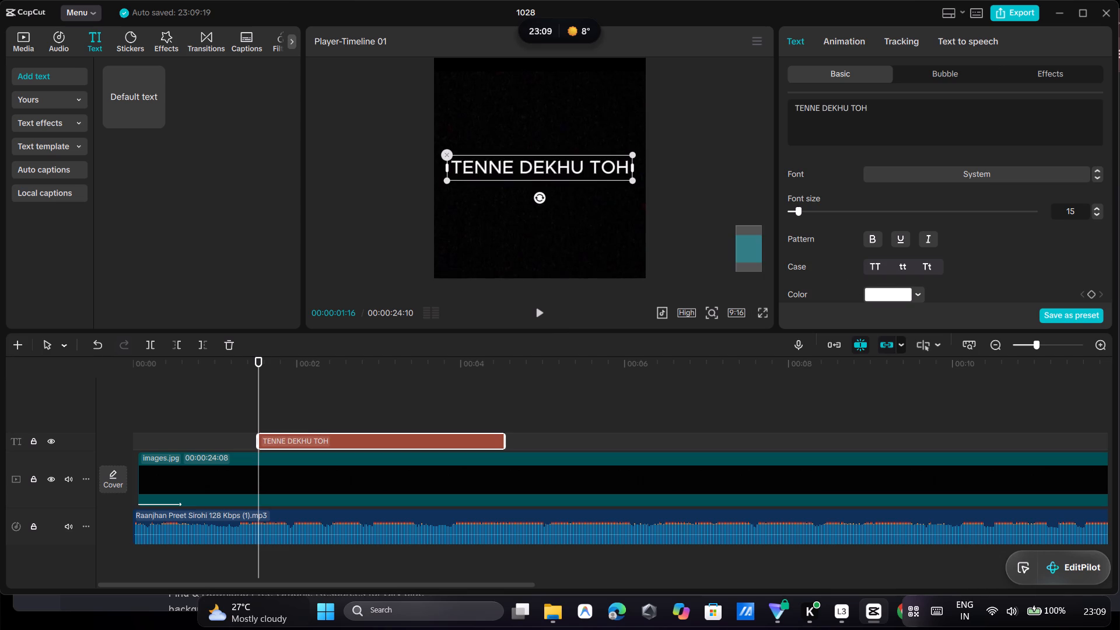
pyautogui.moveTo(629, 181); pyautogui.dragTo(571, 174)
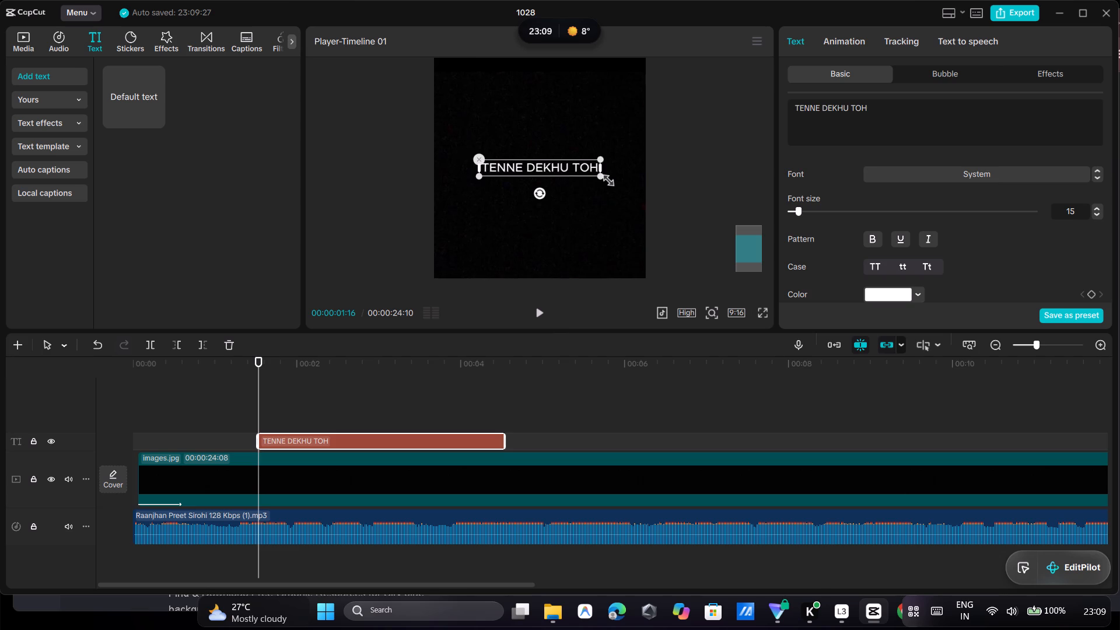
pyautogui.scroll(-4, 673, 176)
pyautogui.keyDown('ctrl'); pyautogui.scroll(-4, 673, 176); pyautogui.keyUp('ctrl')
pyautogui.keyDown('ctrl'); pyautogui.scroll(5, 673, 176); pyautogui.keyUp('ctrl')
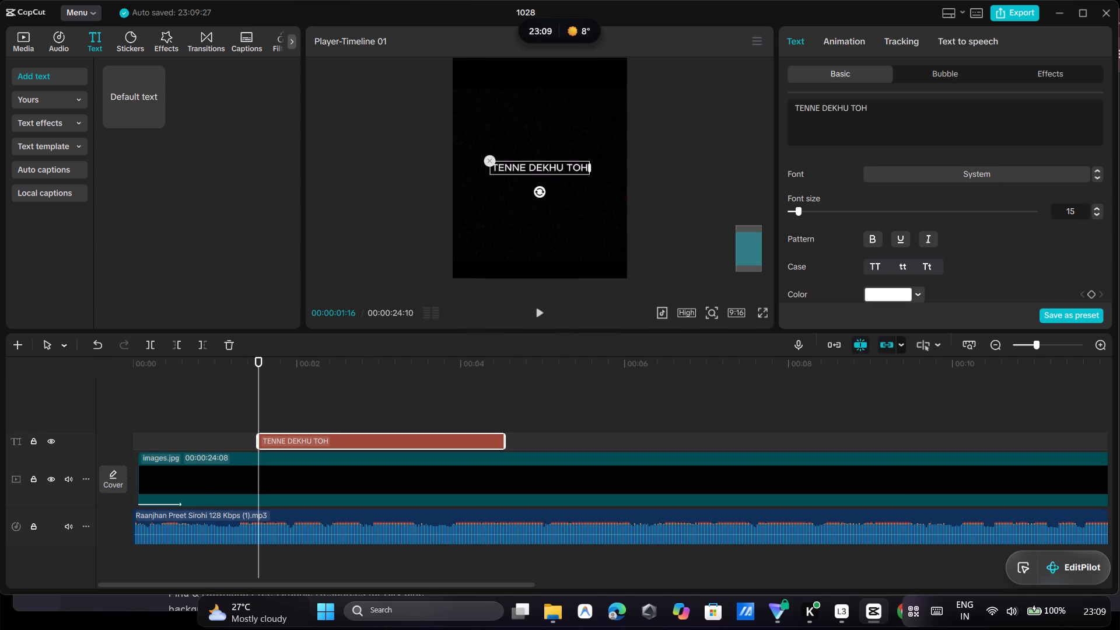
pyautogui.keyDown('ctrl'); pyautogui.scroll(-4, 673, 176); pyautogui.keyUp('ctrl')
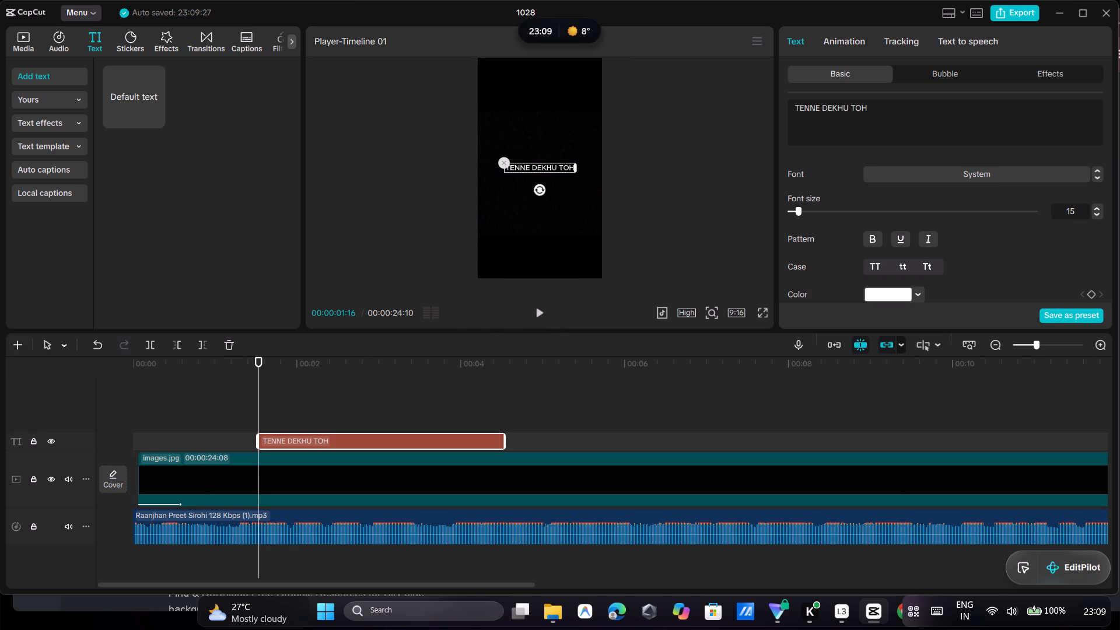
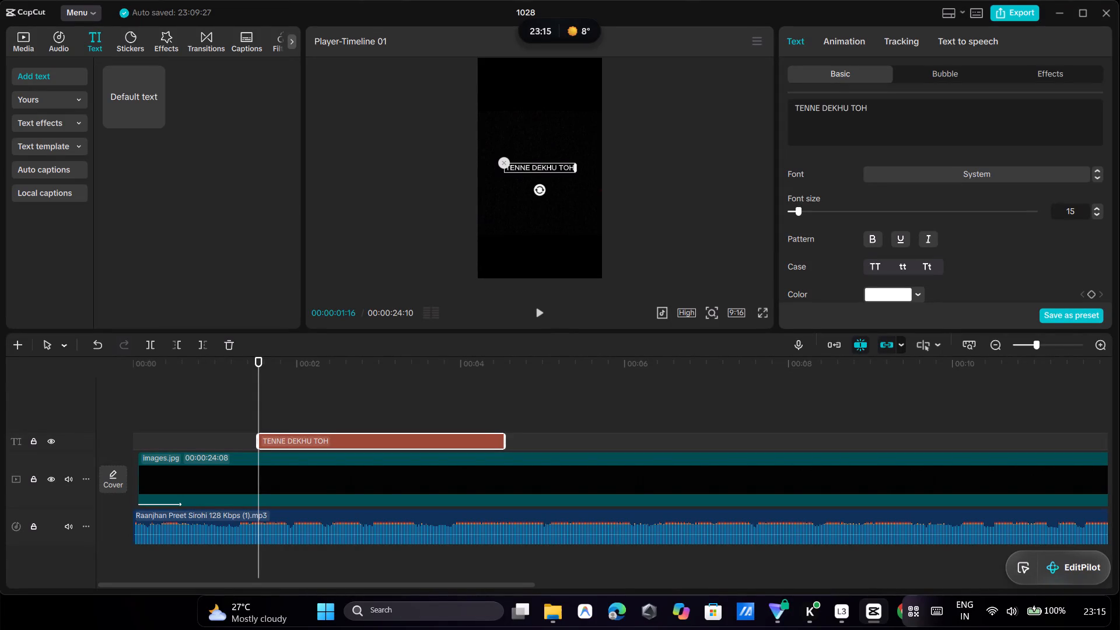
# Trim the end of the TENNE DEKHU TOH text clip so it lasts about 1.8 seconds on the timeline.
pyautogui.moveTo(505, 443); pyautogui.dragTo(411, 446)
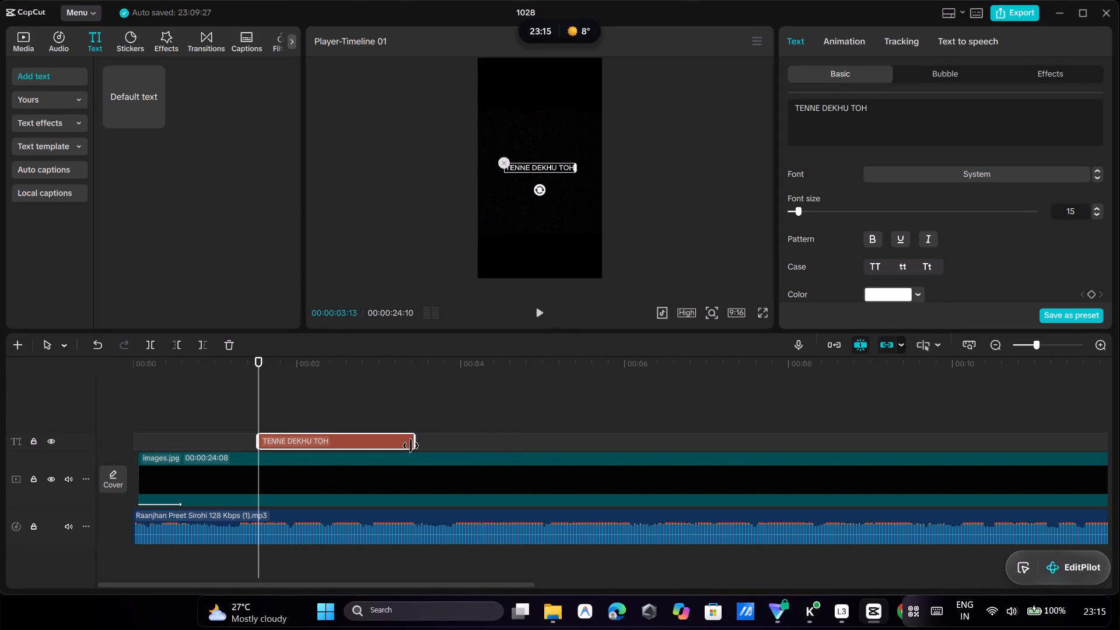
pyautogui.moveTo(411, 446); pyautogui.dragTo(400, 449)
# Change the font of the TENNE DEKHU TOH text to Montserrat-Light.
pyautogui.click(984, 174)
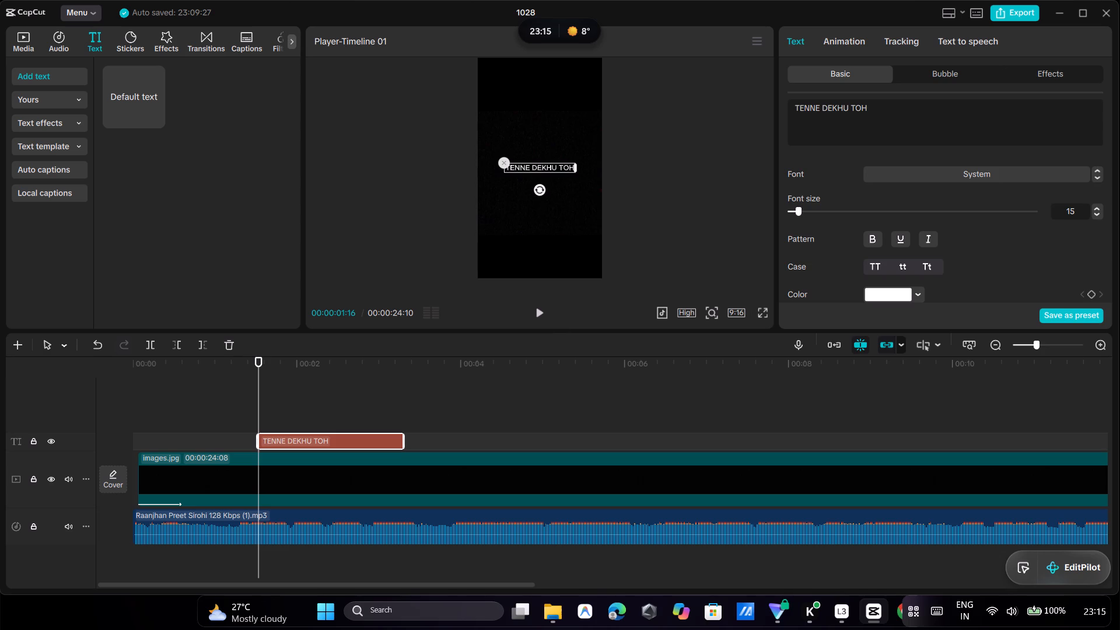
pyautogui.click(924, 309)
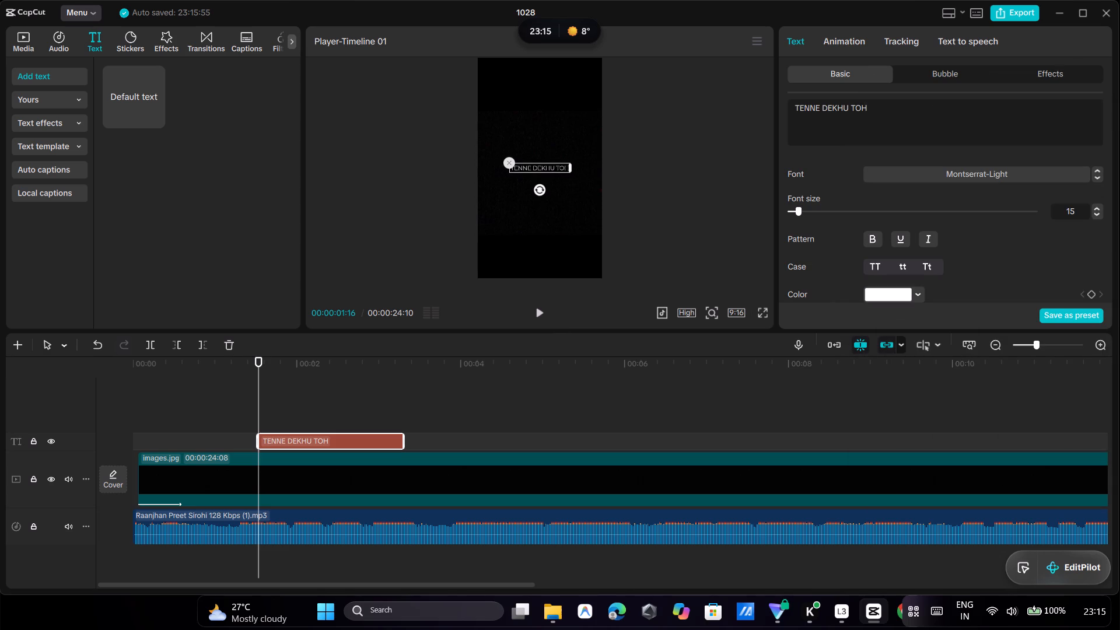
# Fine-tune the size of the TENNE DEKHU TOH text in the preview, leaving it slightly larger than before and still centred.
pyautogui.scroll(4, 615, 188)
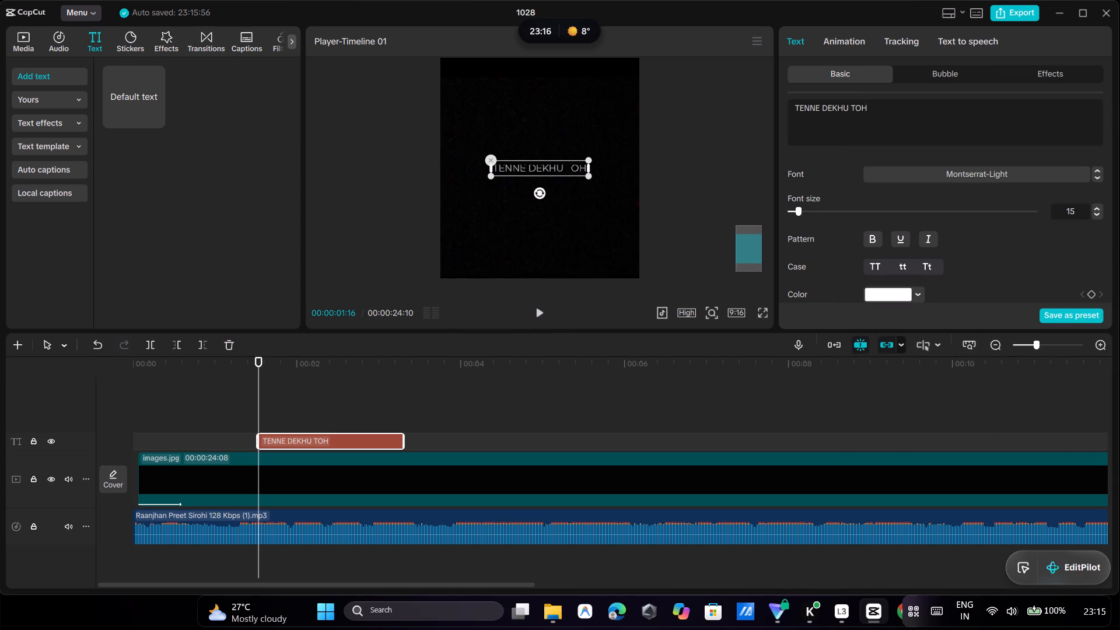
pyautogui.moveTo(587, 180); pyautogui.dragTo(604, 217)
pyautogui.scroll(-5, 605, 213)
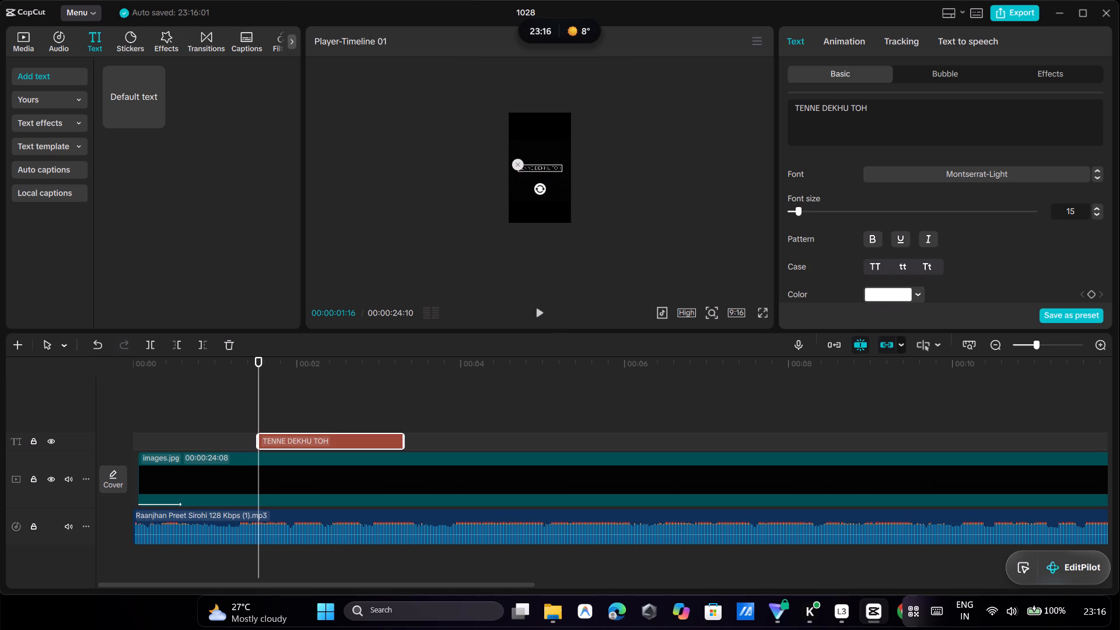
pyautogui.keyDown('ctrl'); pyautogui.scroll(5, 605, 213); pyautogui.keyUp('ctrl')
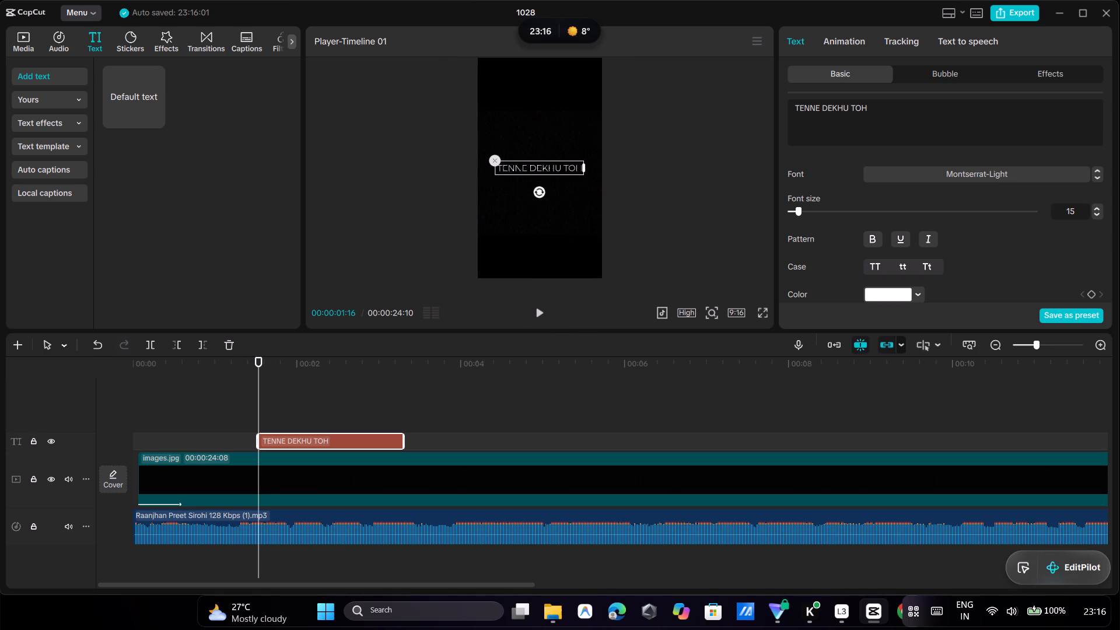
pyautogui.click(568, 167)
pyautogui.scroll(3, 582, 170)
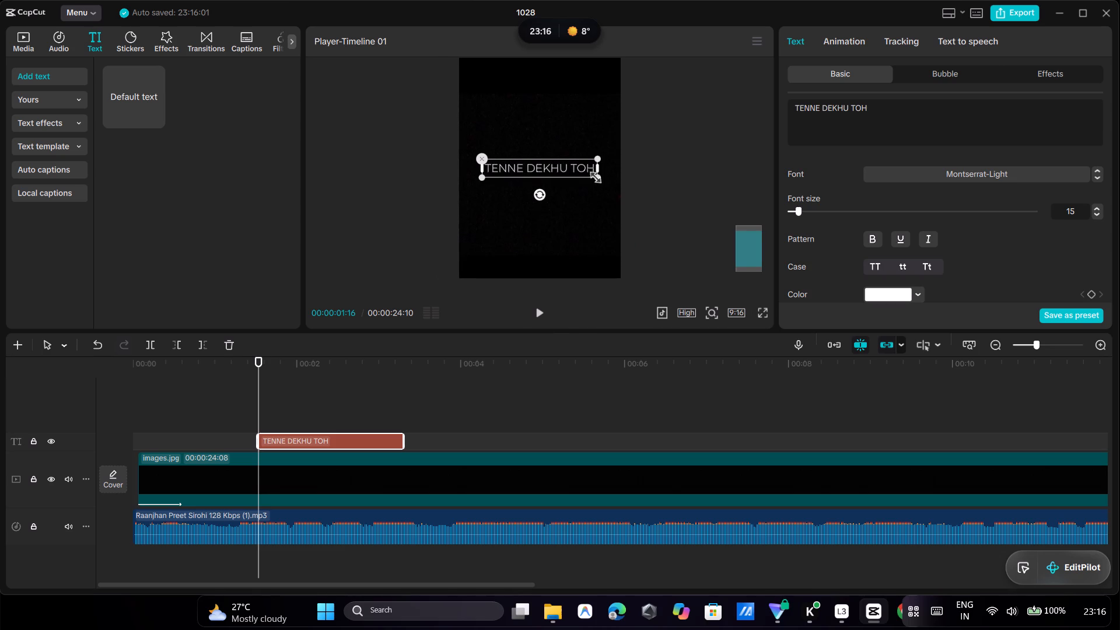
pyautogui.moveTo(594, 174); pyautogui.dragTo(580, 170)
pyautogui.click(580, 170)
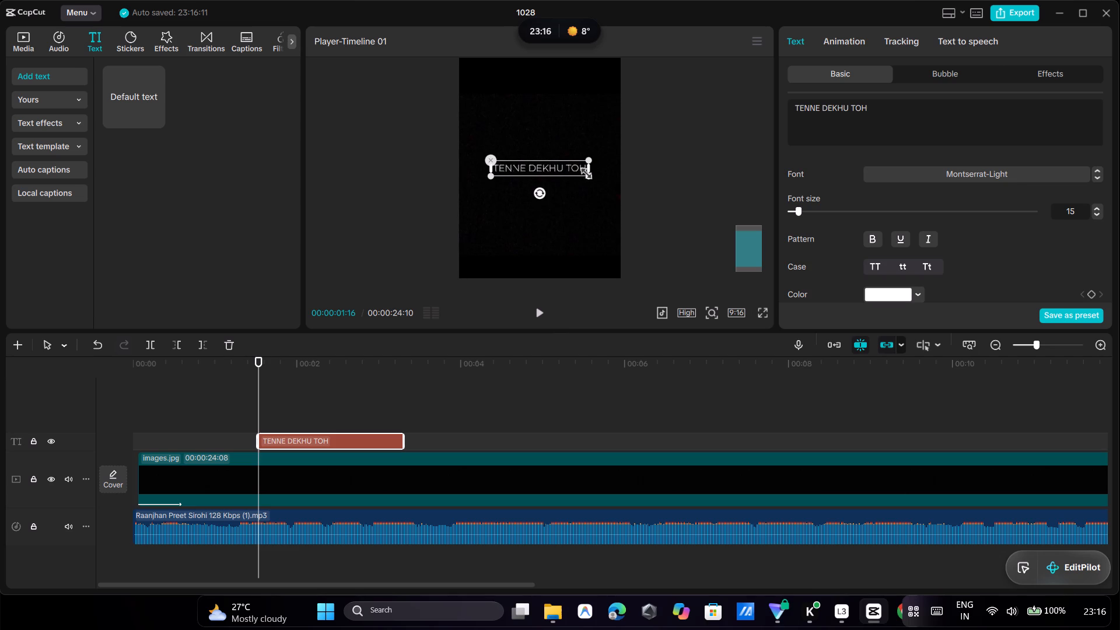
pyautogui.moveTo(587, 173); pyautogui.dragTo(577, 171)
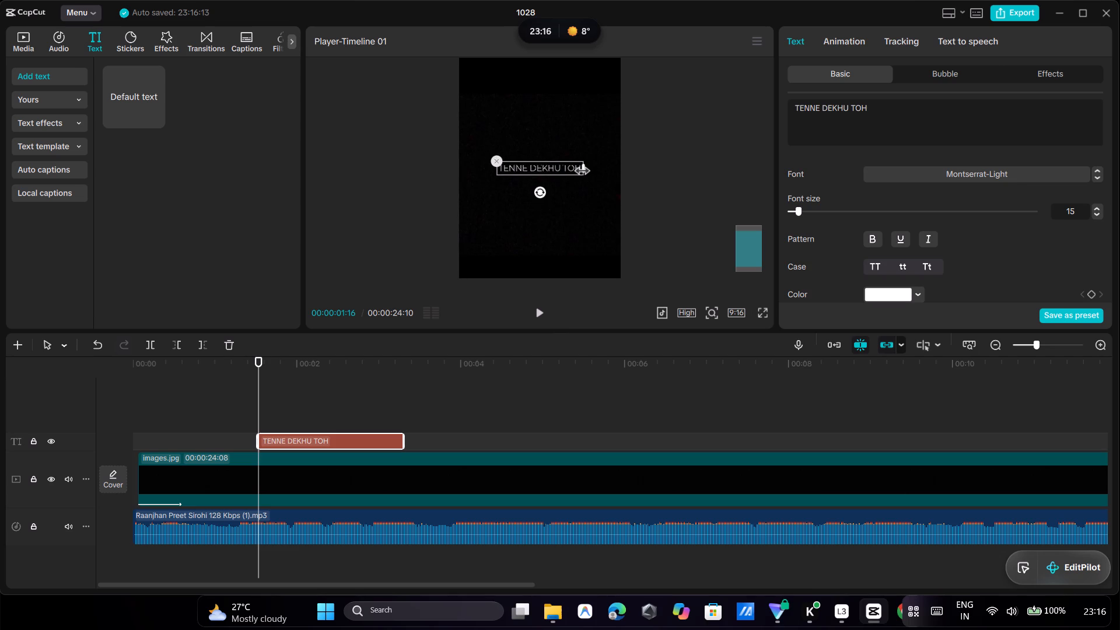
pyautogui.keyDown('ctrl'); pyautogui.scroll(-5, 621, 173); pyautogui.keyUp('ctrl')
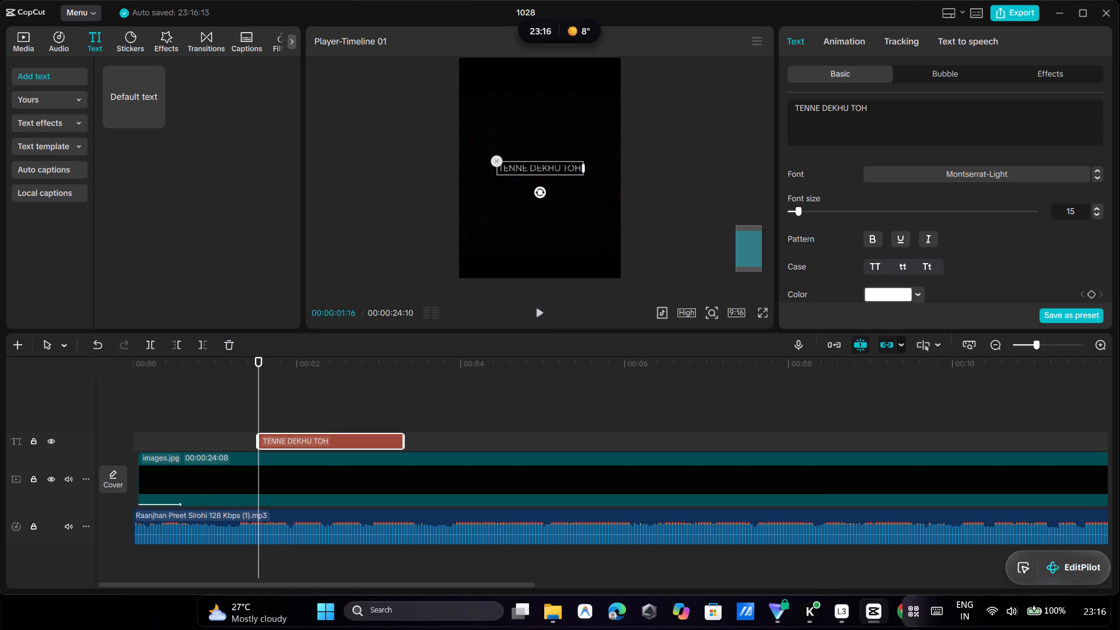
pyautogui.keyDown('ctrl'); pyautogui.scroll(-3, 621, 173); pyautogui.keyUp('ctrl')
pyautogui.click(621, 174)
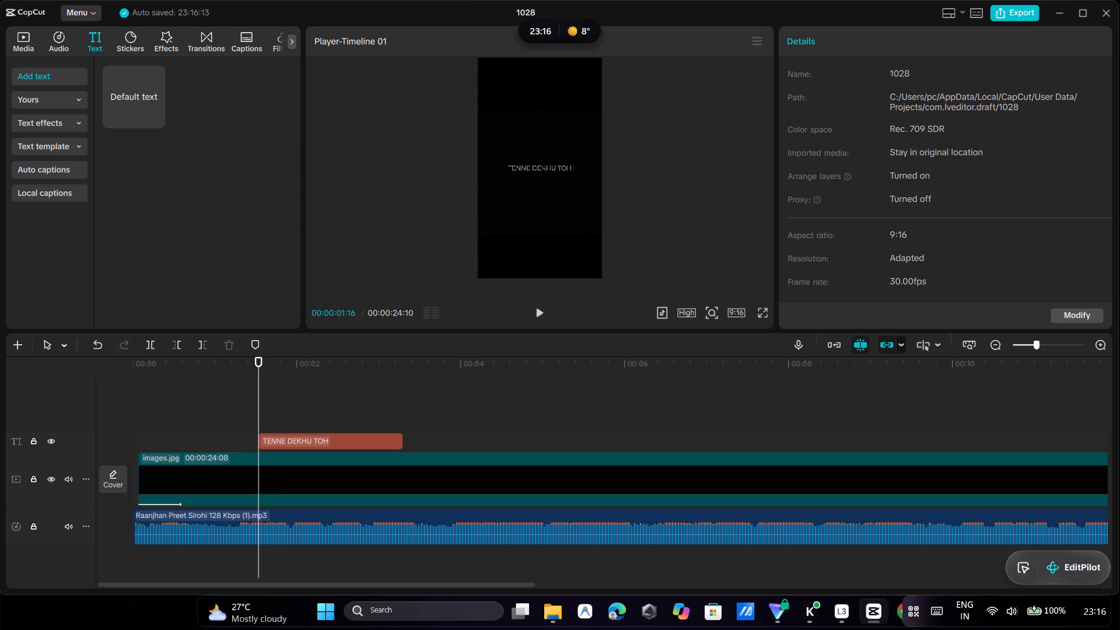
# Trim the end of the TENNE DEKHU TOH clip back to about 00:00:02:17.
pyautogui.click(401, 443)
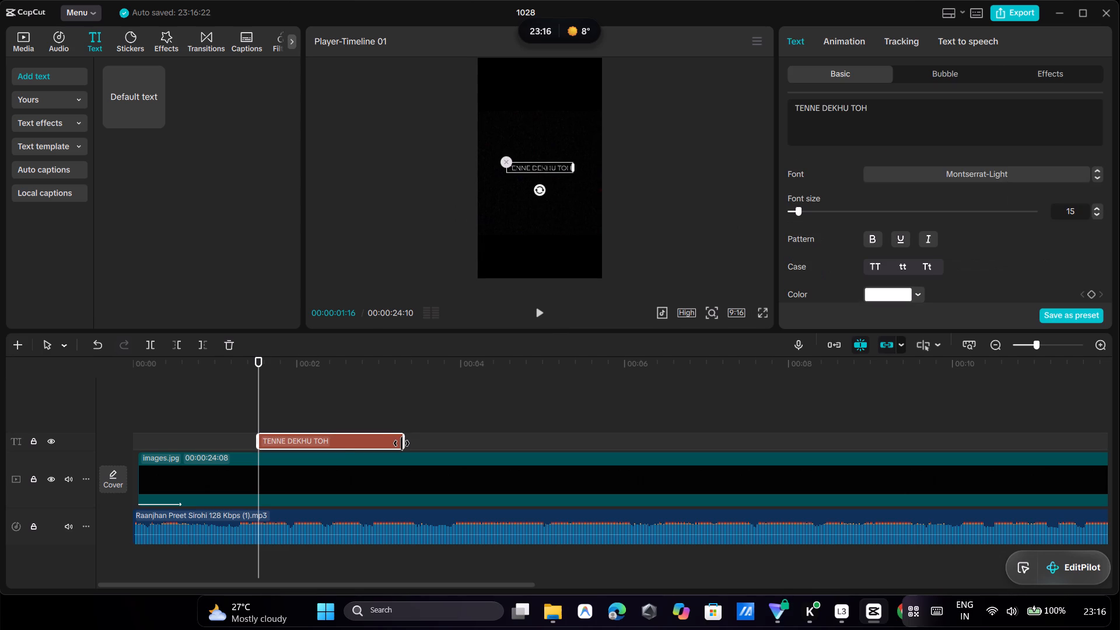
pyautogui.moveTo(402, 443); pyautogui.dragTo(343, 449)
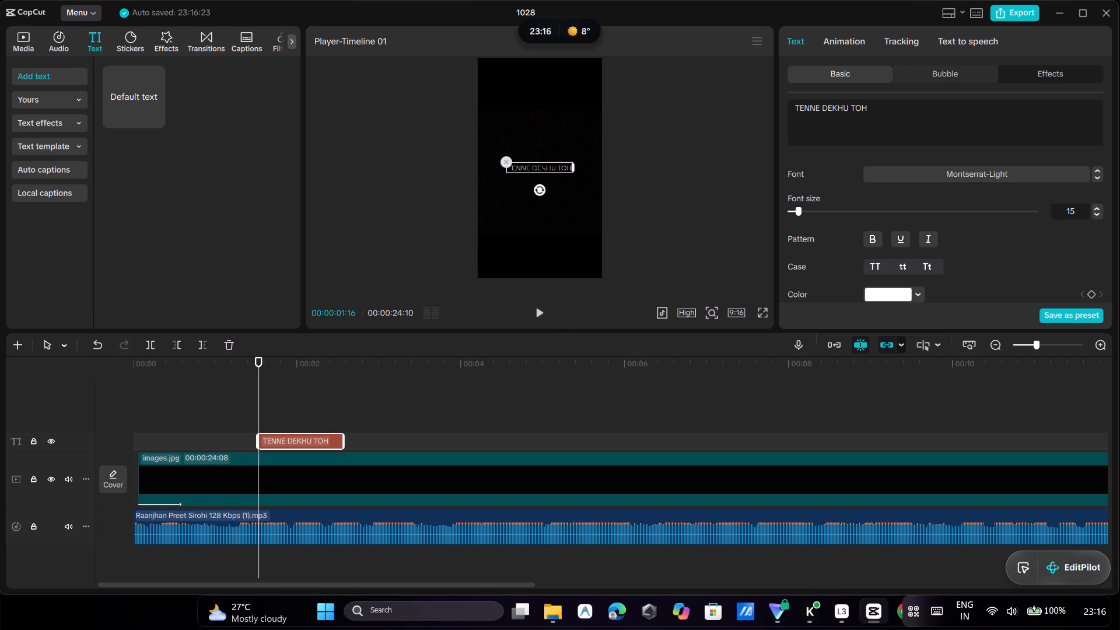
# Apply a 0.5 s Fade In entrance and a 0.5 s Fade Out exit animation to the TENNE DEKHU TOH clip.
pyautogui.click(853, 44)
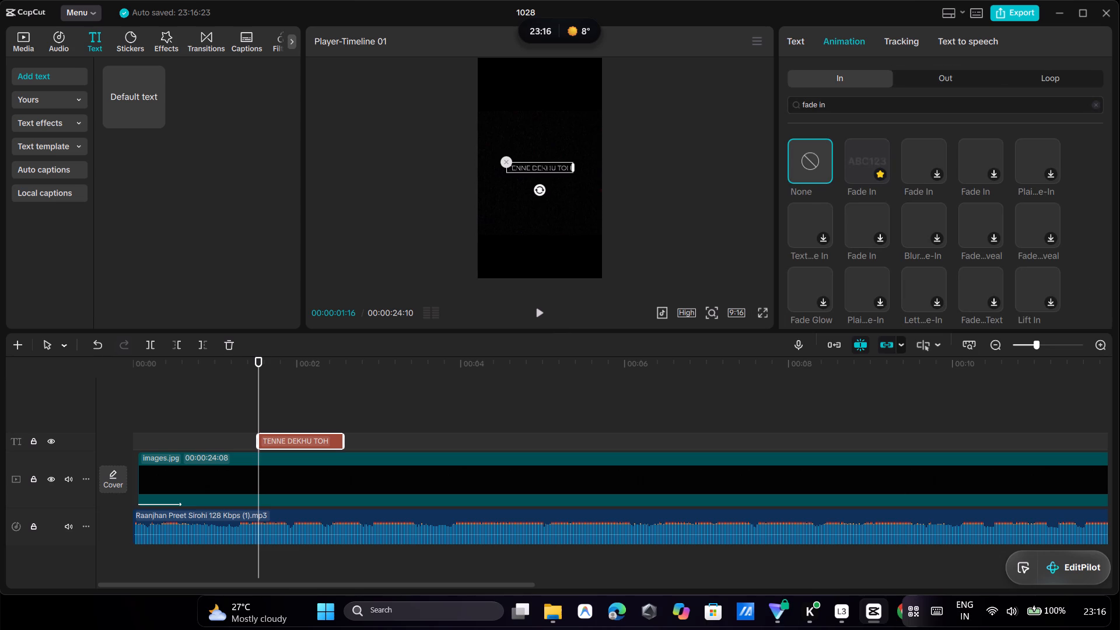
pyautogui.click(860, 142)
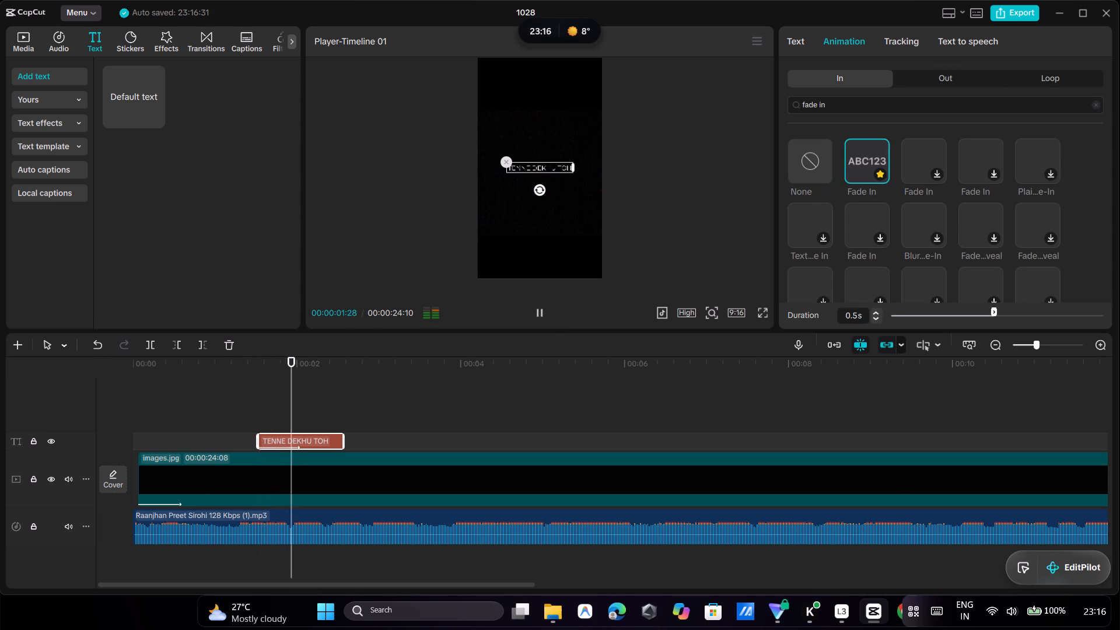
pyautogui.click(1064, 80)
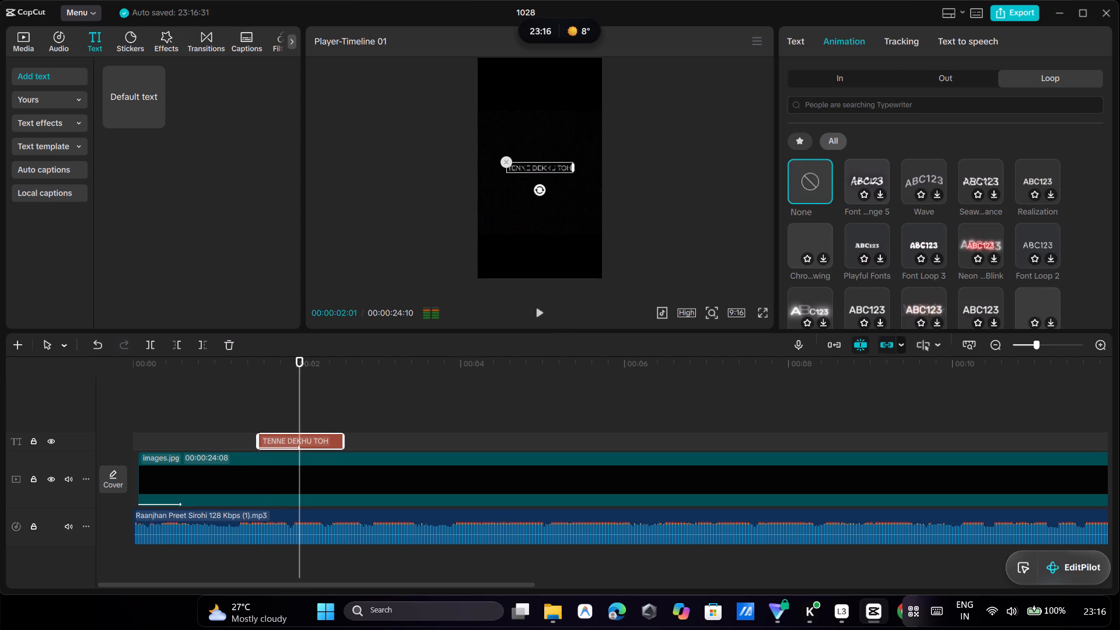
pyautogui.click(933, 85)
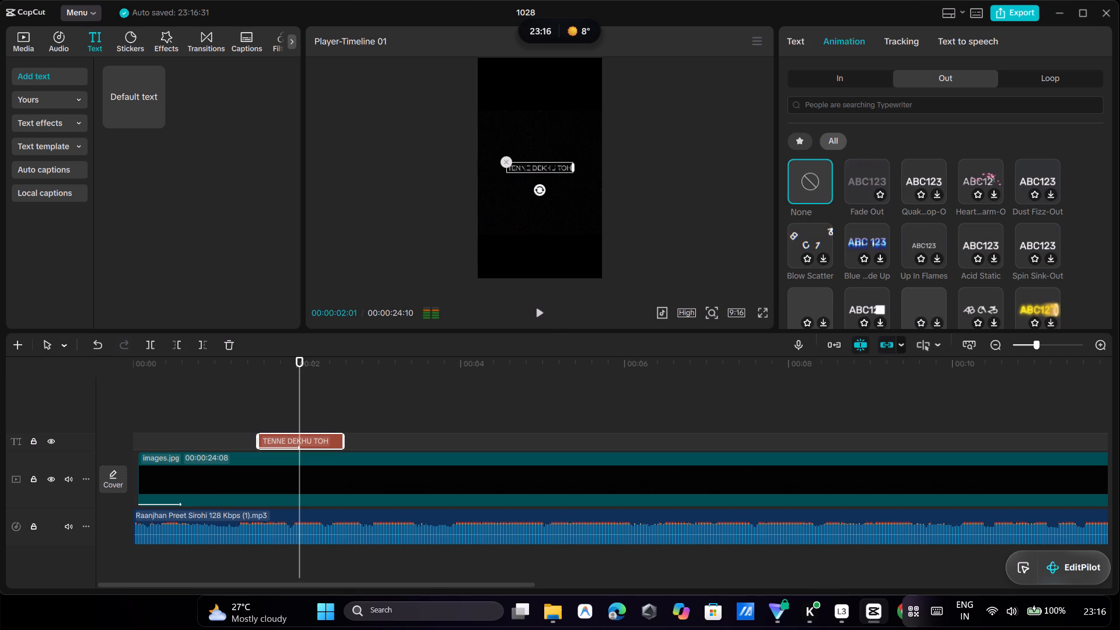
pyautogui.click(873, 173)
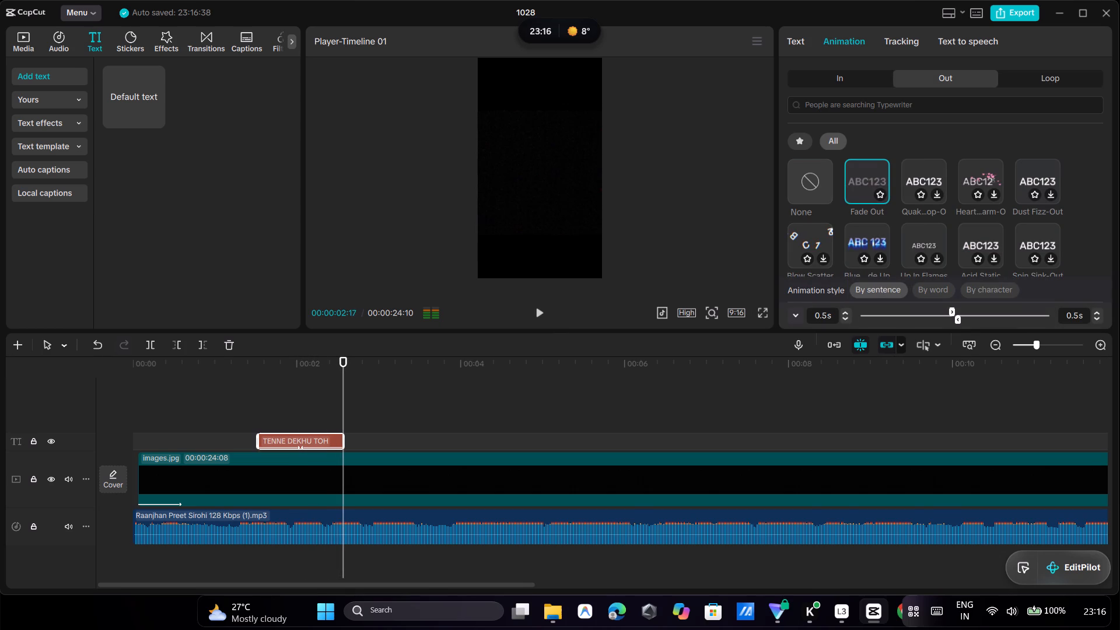
# Play the timeline from before the TENNE DEKHU TOH clip to review its fade animations and check its animation settings.
pyautogui.click(243, 394)
pyautogui.click(546, 311)
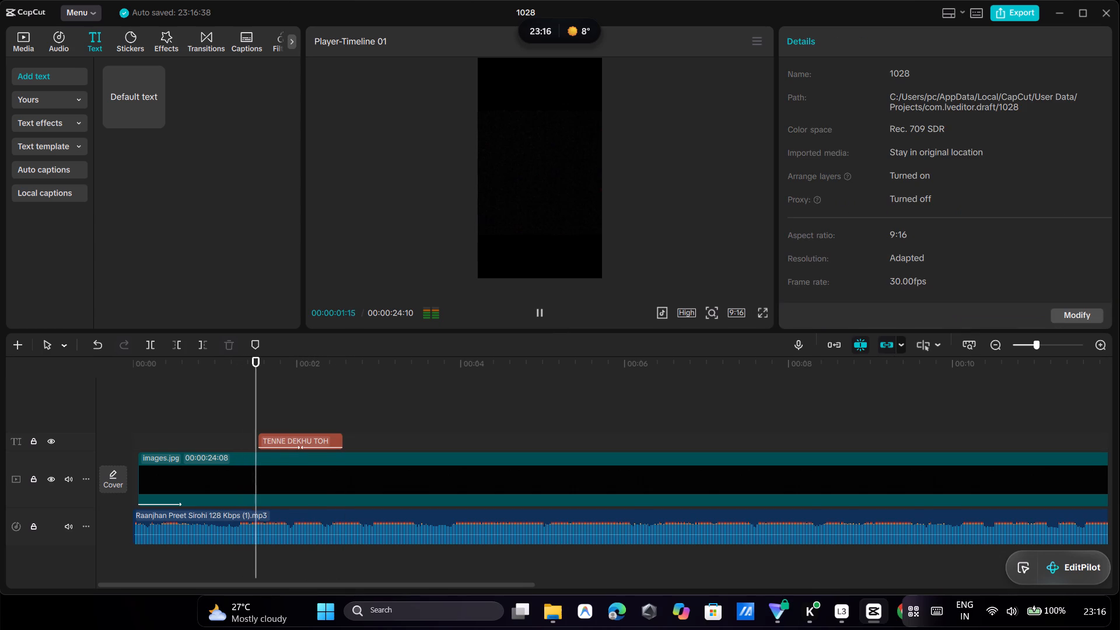
pyautogui.click(298, 440)
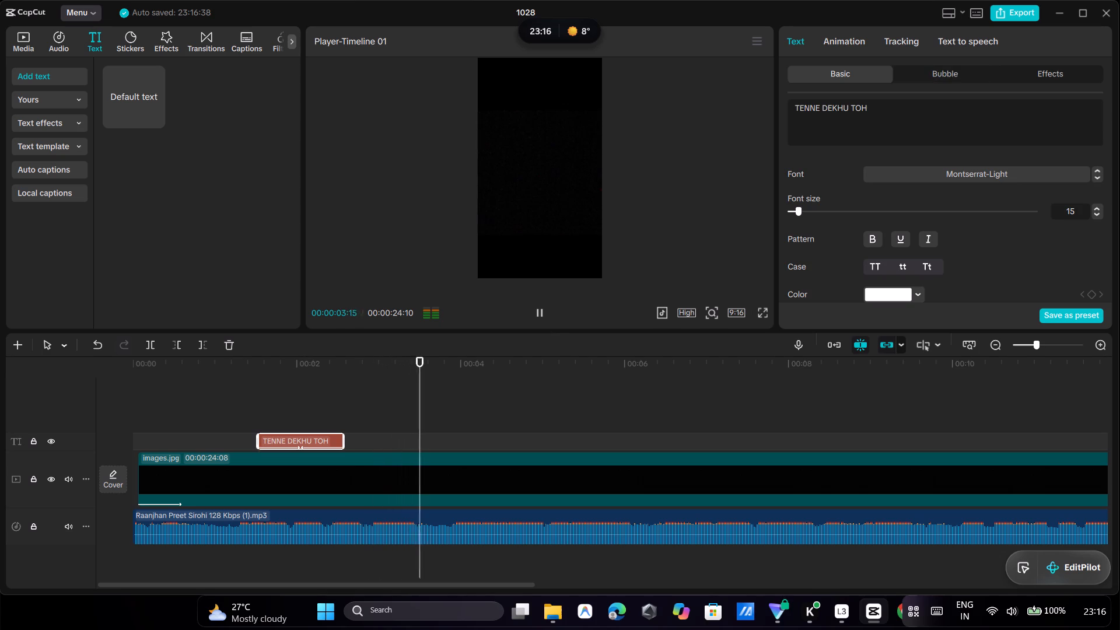
pyautogui.click(852, 40)
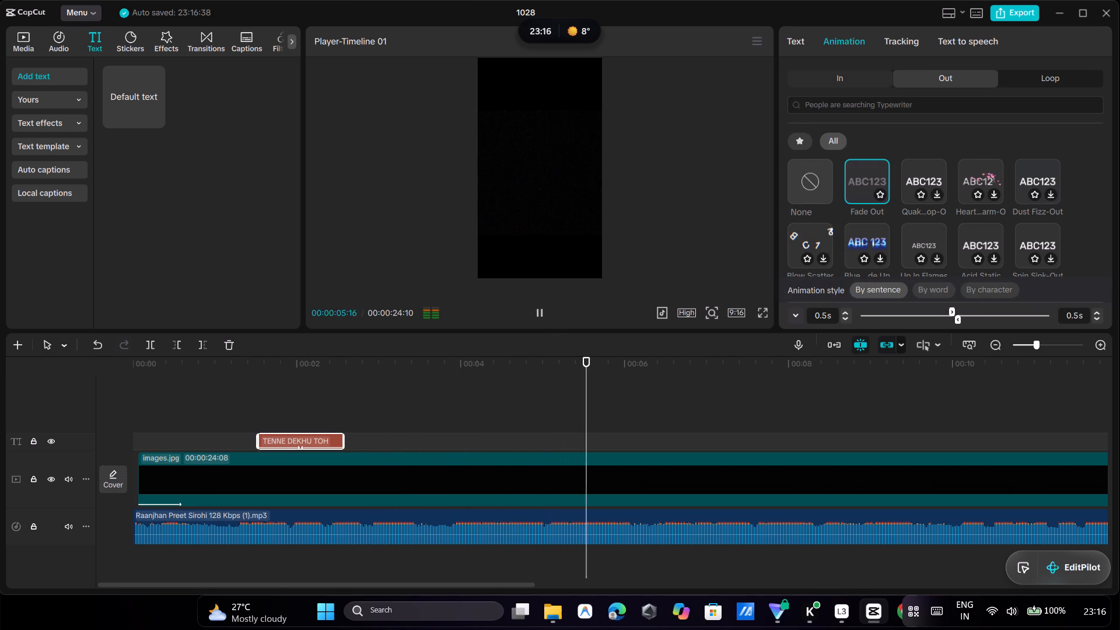
pyautogui.click(836, 83)
pyautogui.click(935, 80)
pyautogui.click(223, 396)
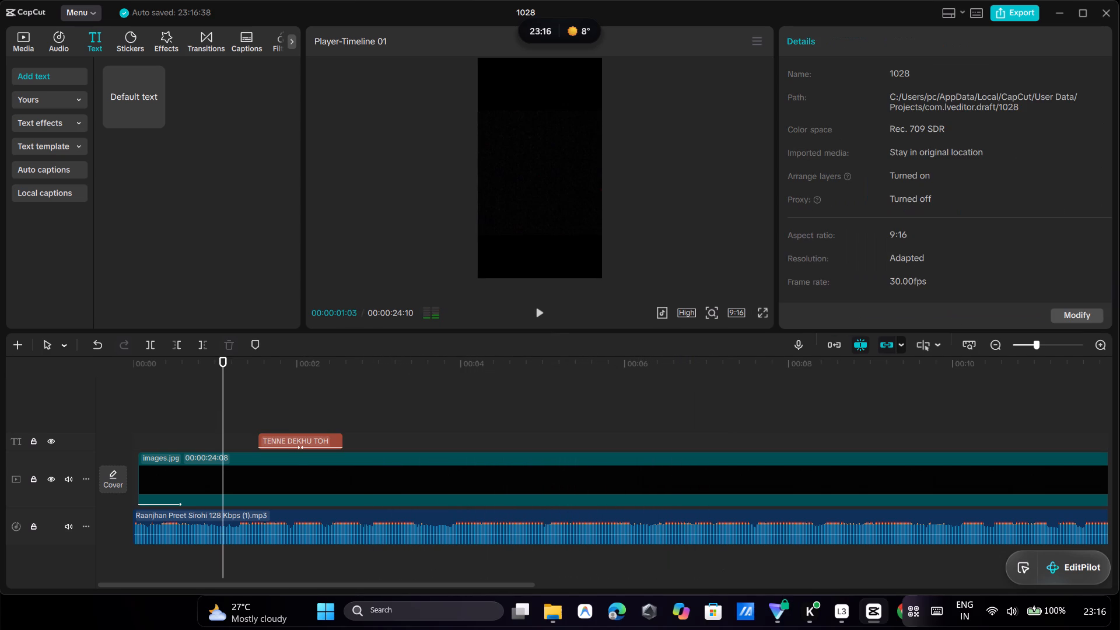
pyautogui.click(544, 316)
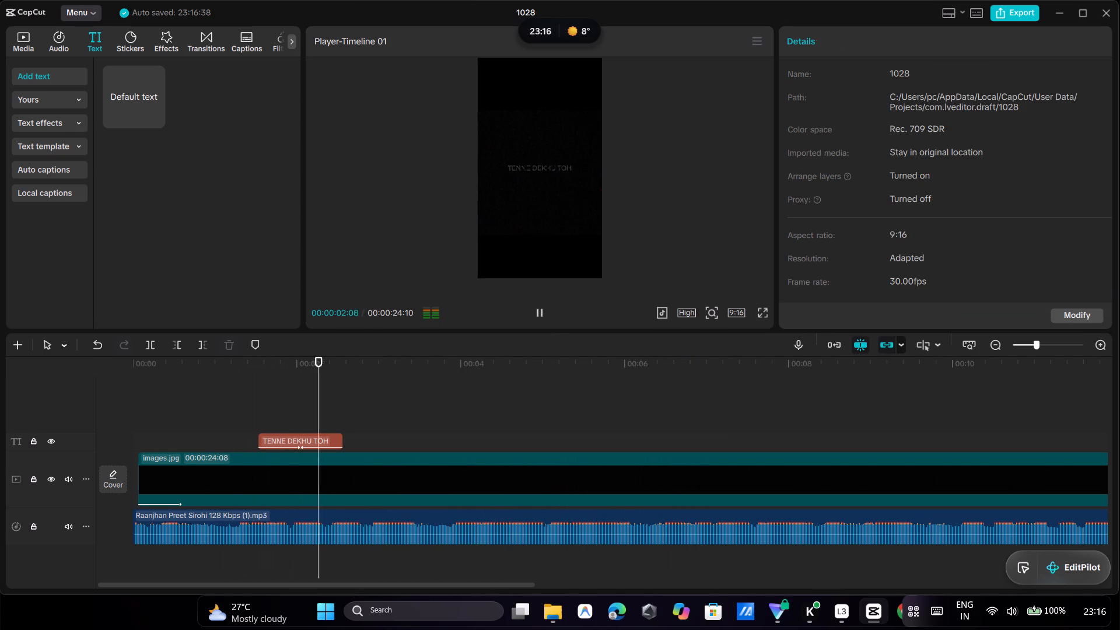
pyautogui.click(544, 316)
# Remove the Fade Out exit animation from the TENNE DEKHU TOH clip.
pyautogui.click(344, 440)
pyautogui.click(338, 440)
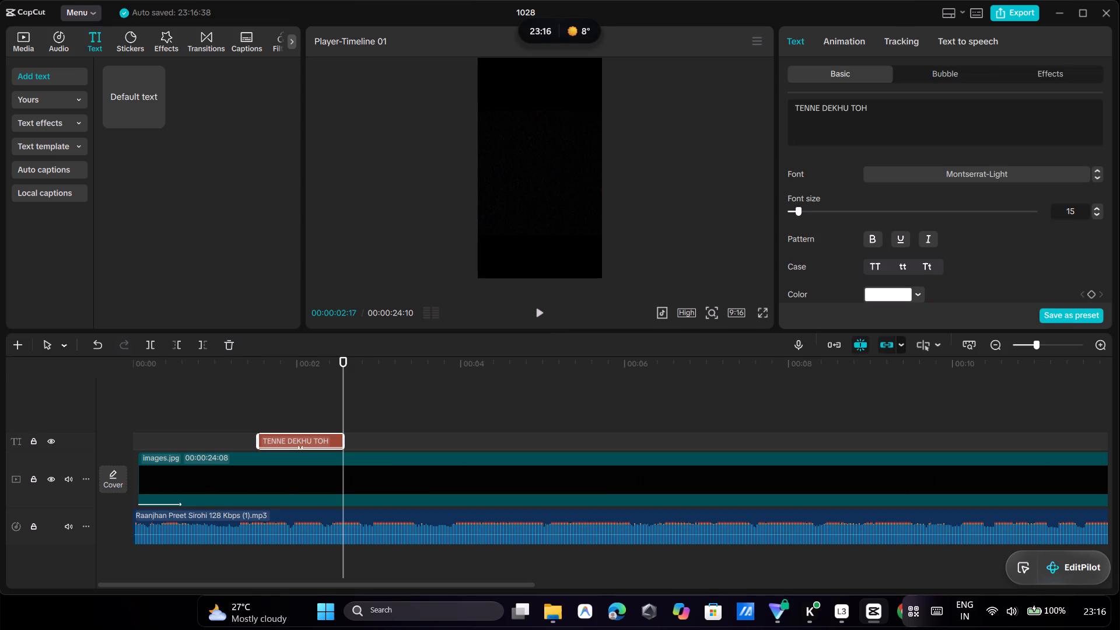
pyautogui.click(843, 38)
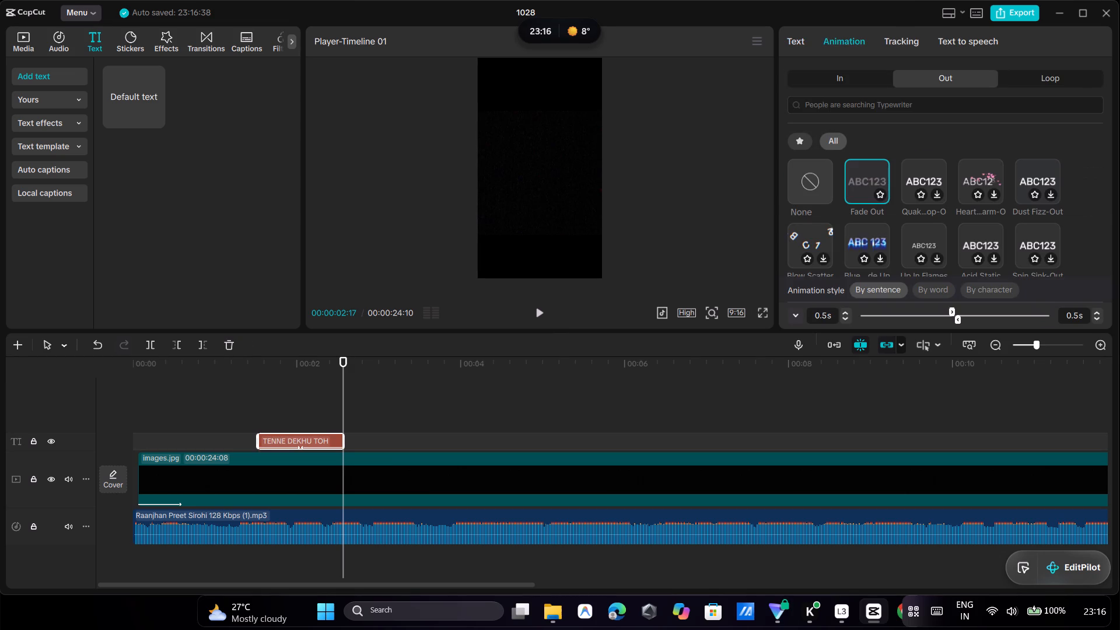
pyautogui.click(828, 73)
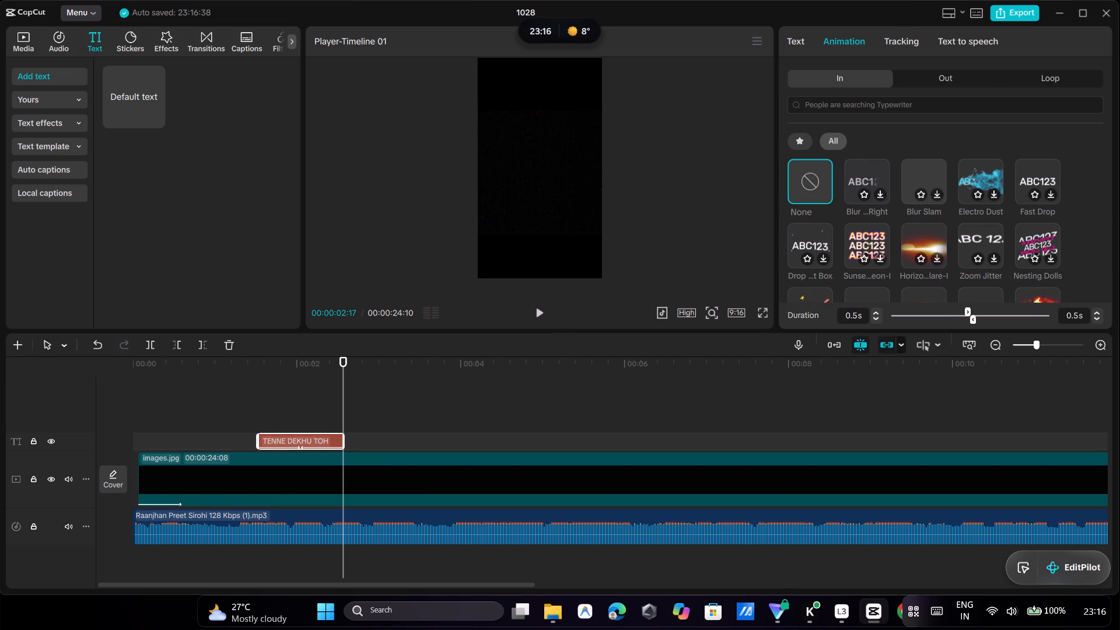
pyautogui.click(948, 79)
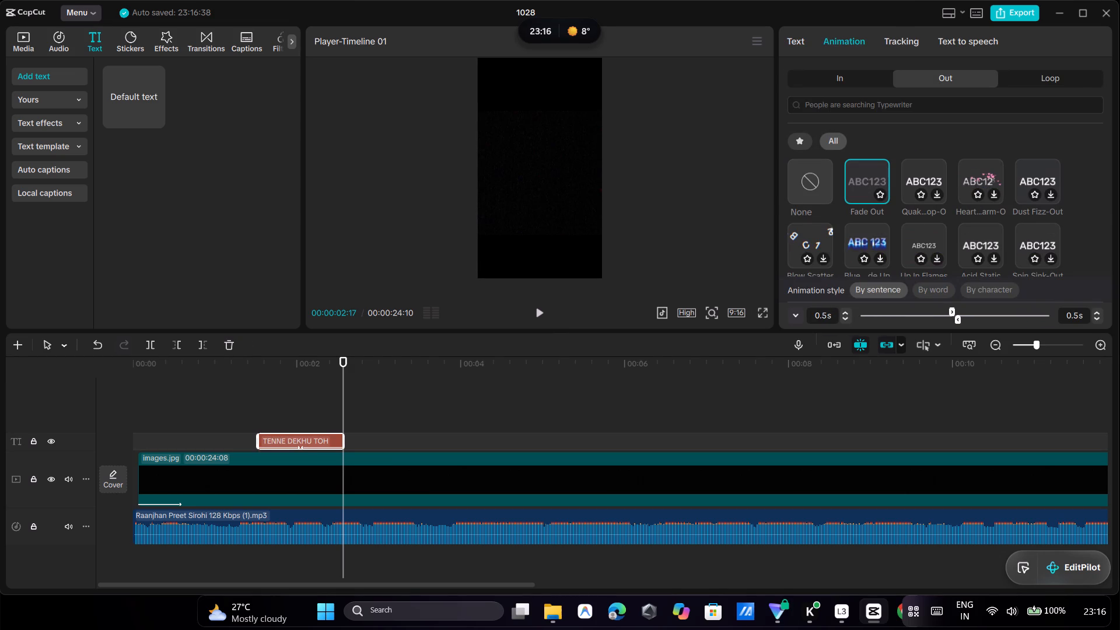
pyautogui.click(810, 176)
# Try the favourite entrance animations on the TENNE DEKHU TOH clip and keep Type 2 with a 0.5 s duration.
pyautogui.click(841, 86)
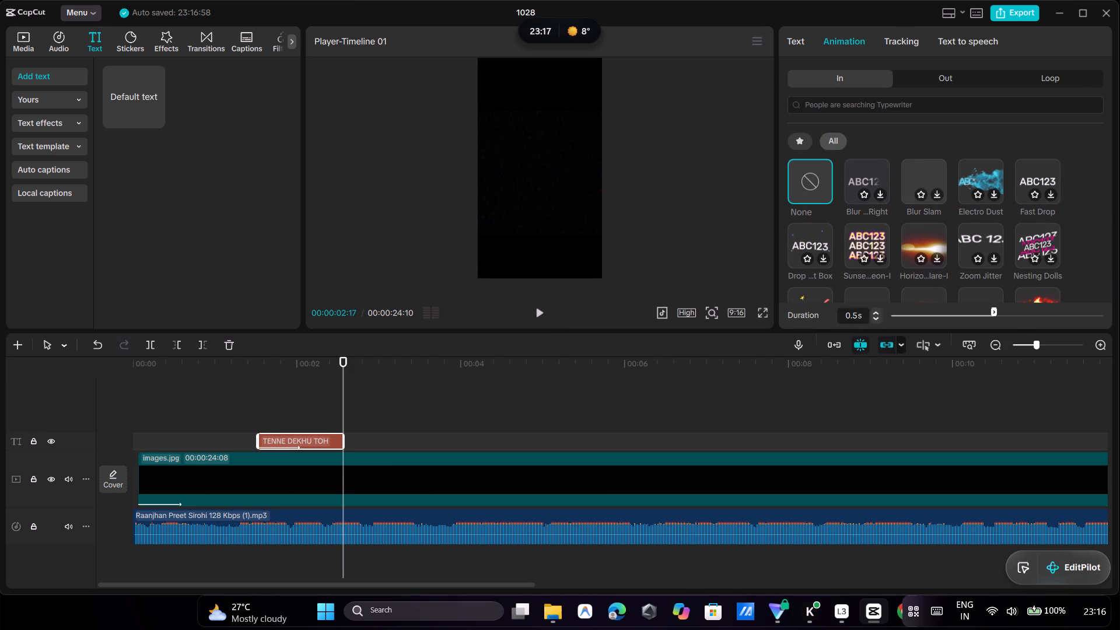
pyautogui.click(824, 141)
pyautogui.click(800, 139)
pyautogui.click(848, 170)
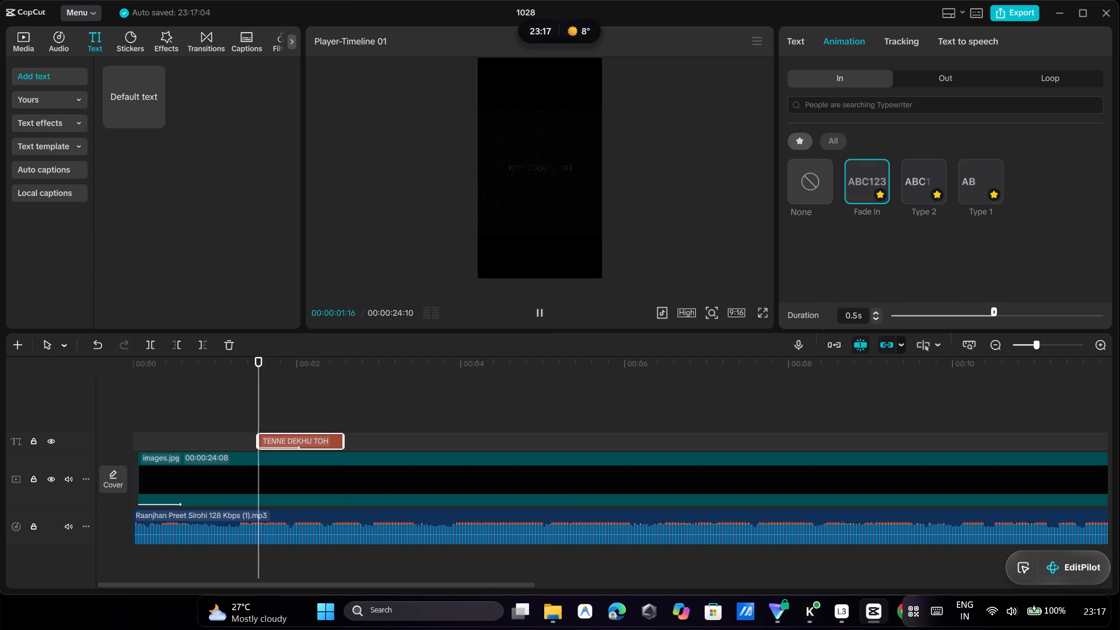
pyautogui.click(915, 170)
pyautogui.click(882, 179)
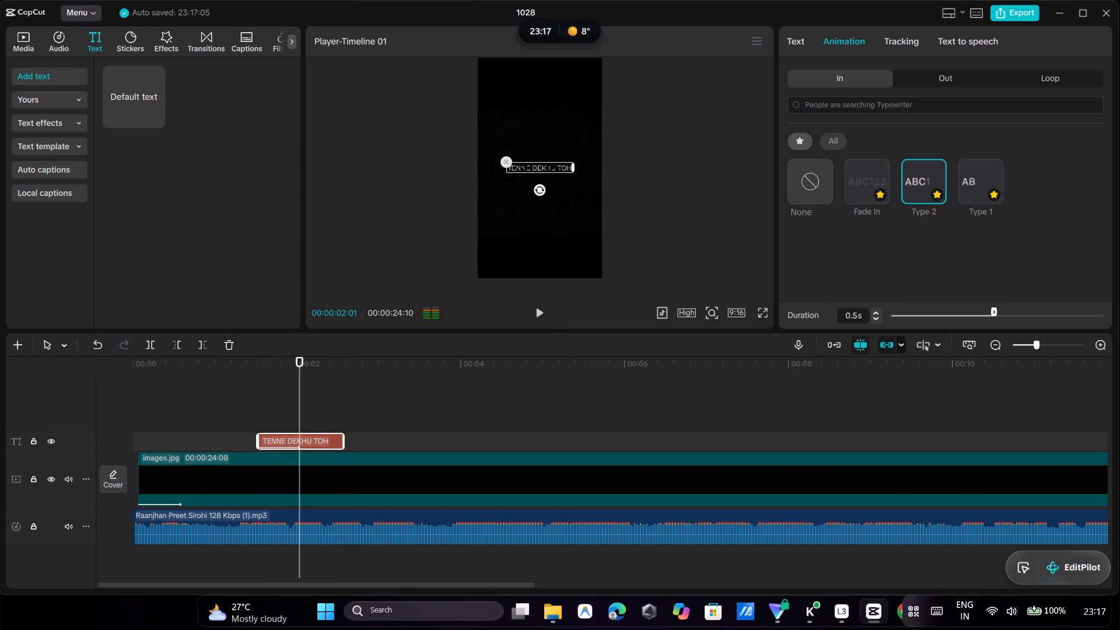
pyautogui.click(969, 171)
pyautogui.click(920, 170)
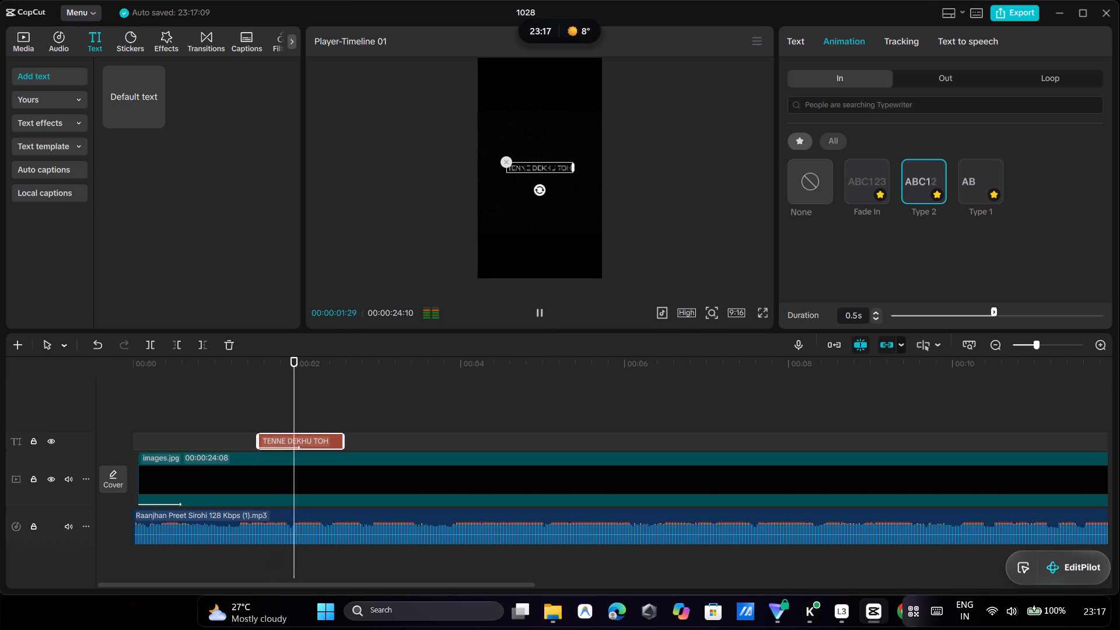
# Play the timeline from before the TENNE DEKHU TOH clip to check its Type 2 animation against the song.
pyautogui.click(254, 398)
pyautogui.click(181, 391)
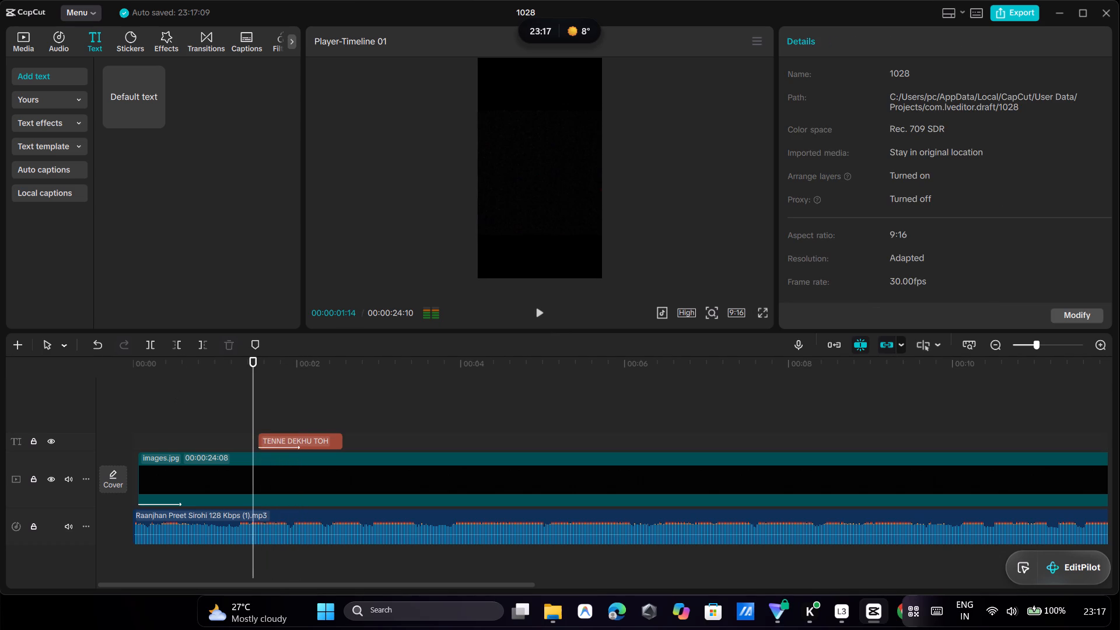
pyautogui.click(535, 315)
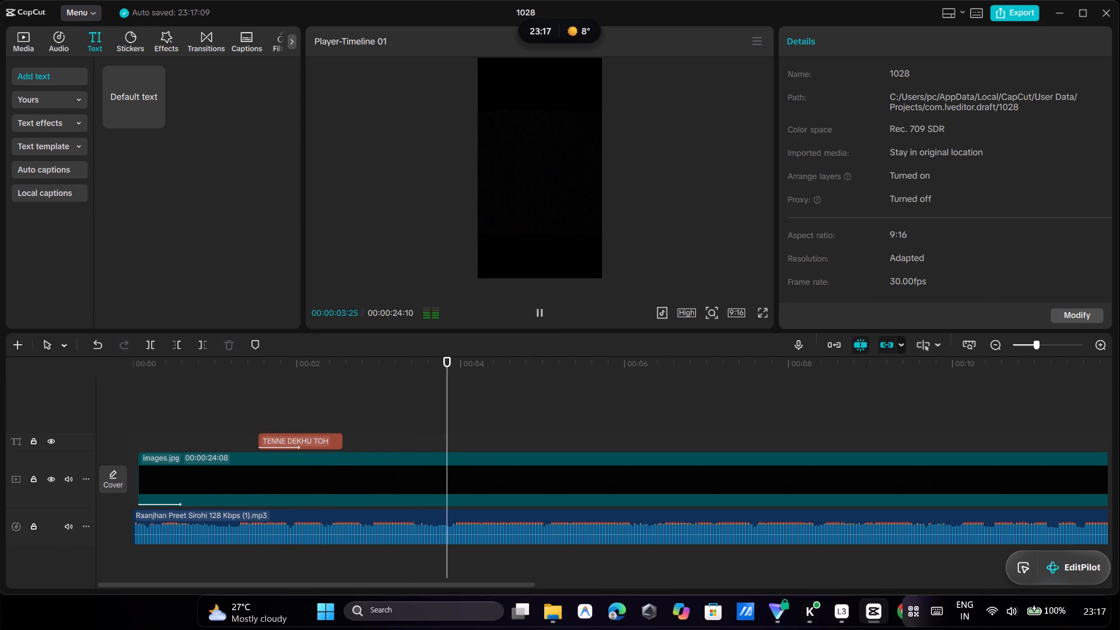
pyautogui.click(542, 310)
# Extend the end of the TENNE DEKHU TOH clip to just before 00:00:04:00.
pyautogui.click(273, 384)
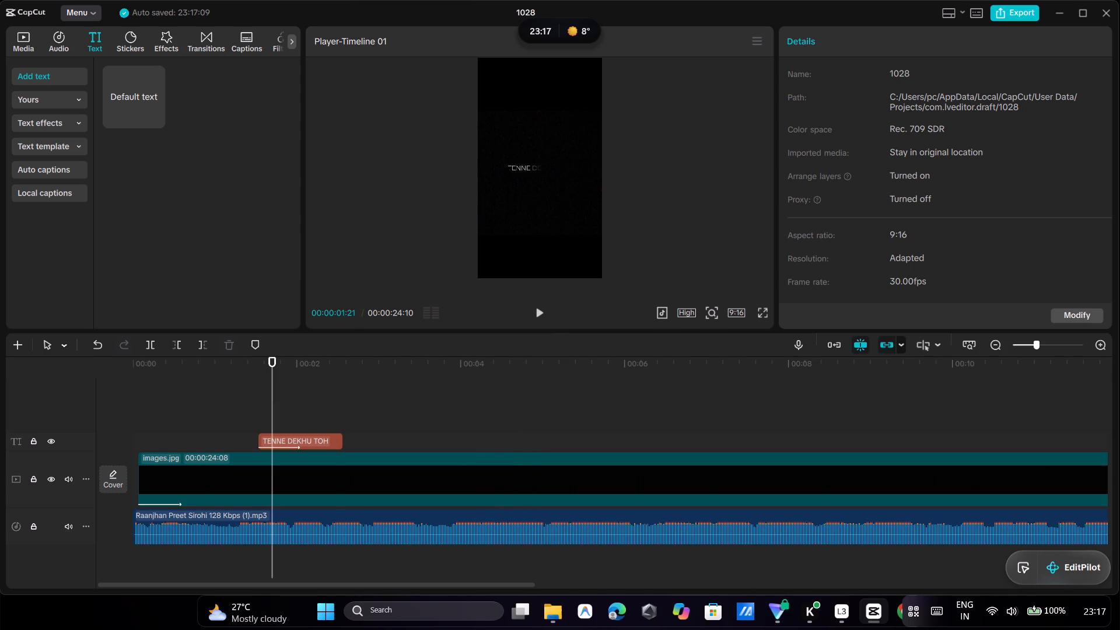
pyautogui.click(334, 431)
pyautogui.moveTo(341, 441); pyautogui.dragTo(456, 452)
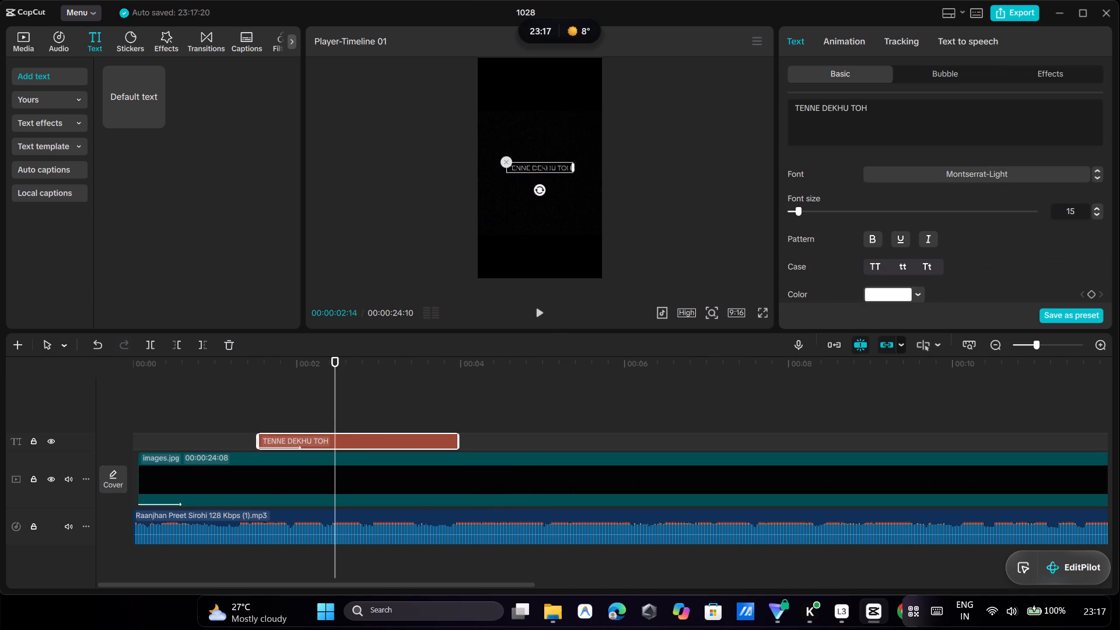
# Play the TENNE DEKHU TOH clip to find where the lyric ends and trim the clip's end to 00:00:03:15.
pyautogui.click(294, 404)
pyautogui.click(540, 320)
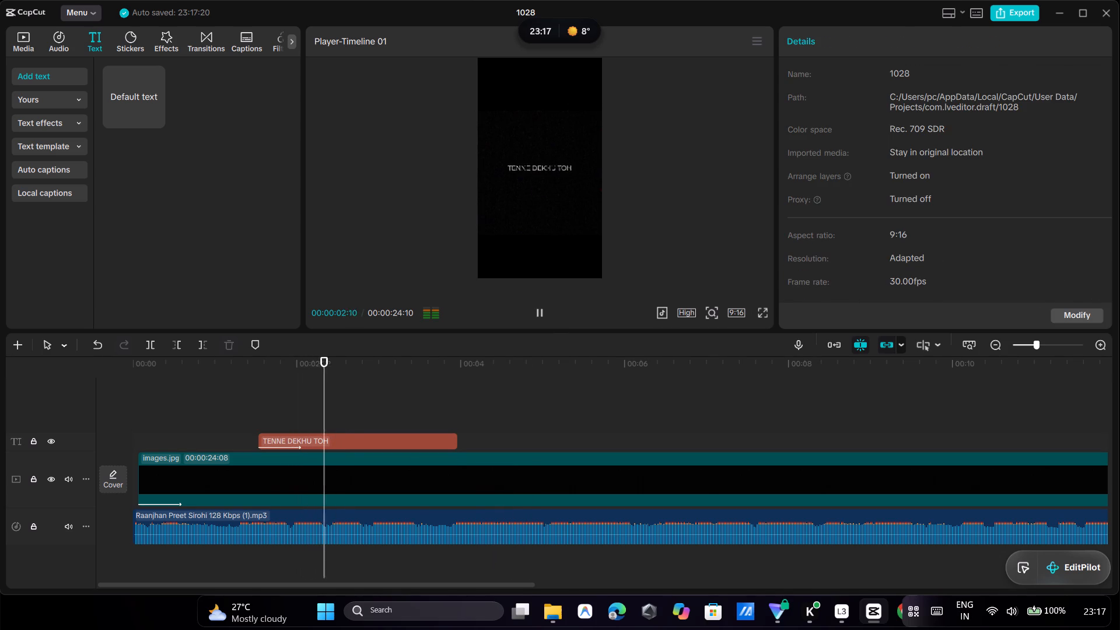
pyautogui.click(538, 310)
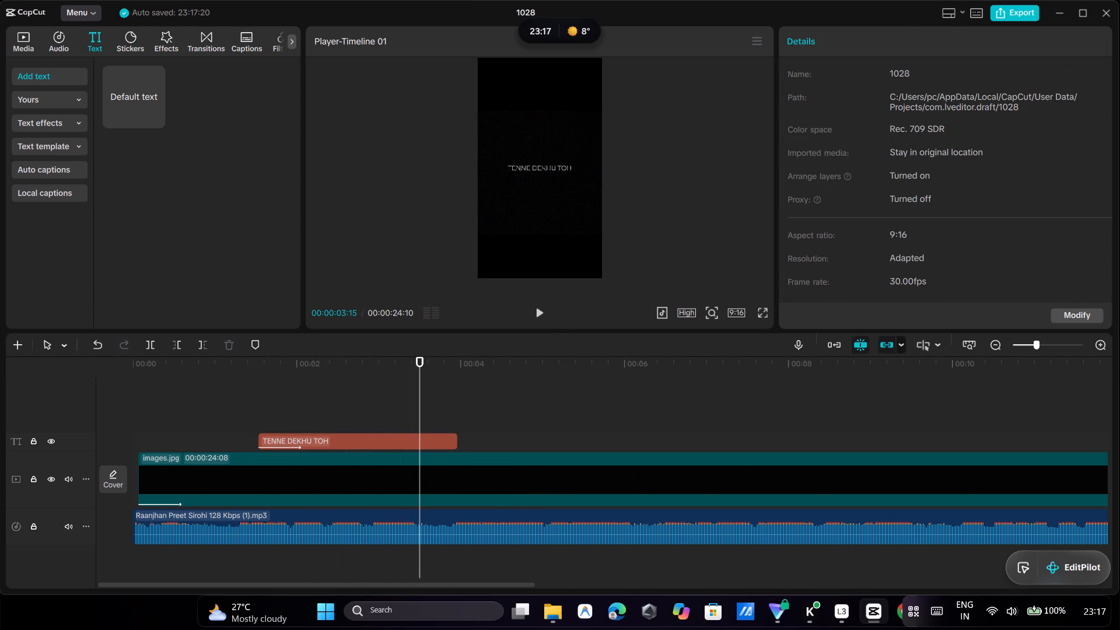
pyautogui.moveTo(458, 440); pyautogui.dragTo(419, 447)
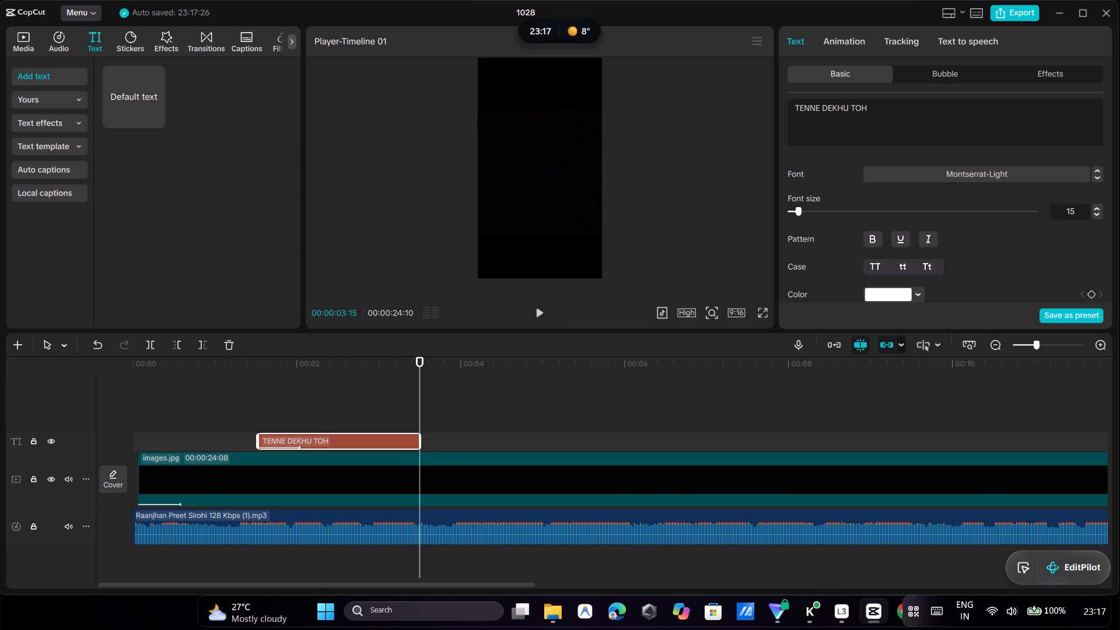
# Play the timeline from just before the TENNE DEKHU TOH clip to check its trimmed end against the song.
pyautogui.click(539, 314)
pyautogui.click(539, 314)
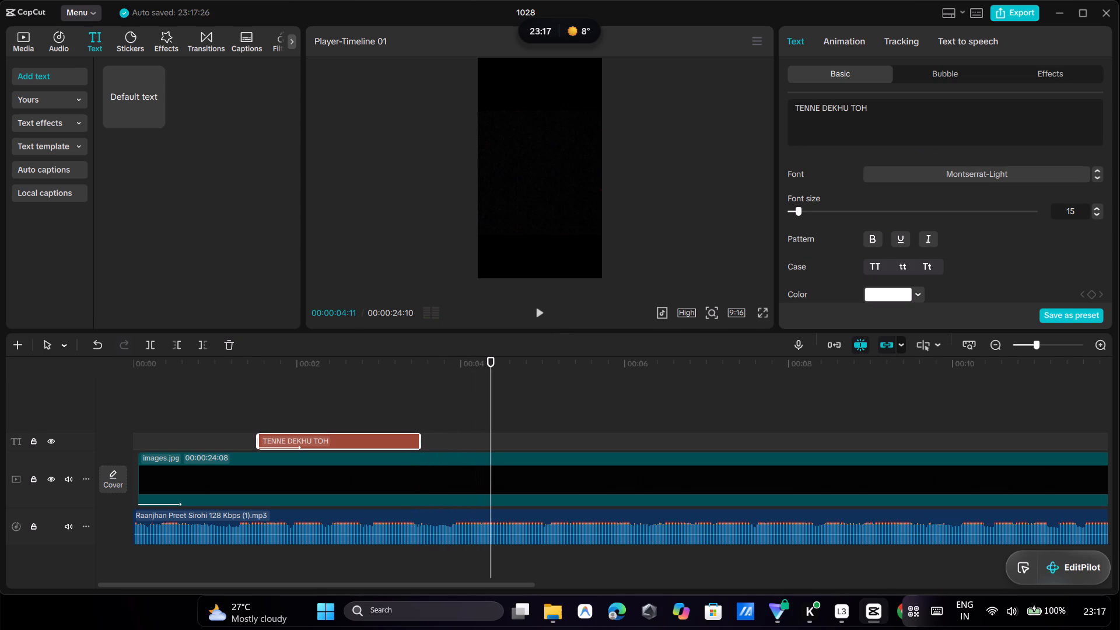
pyautogui.click(249, 395)
pyautogui.click(538, 313)
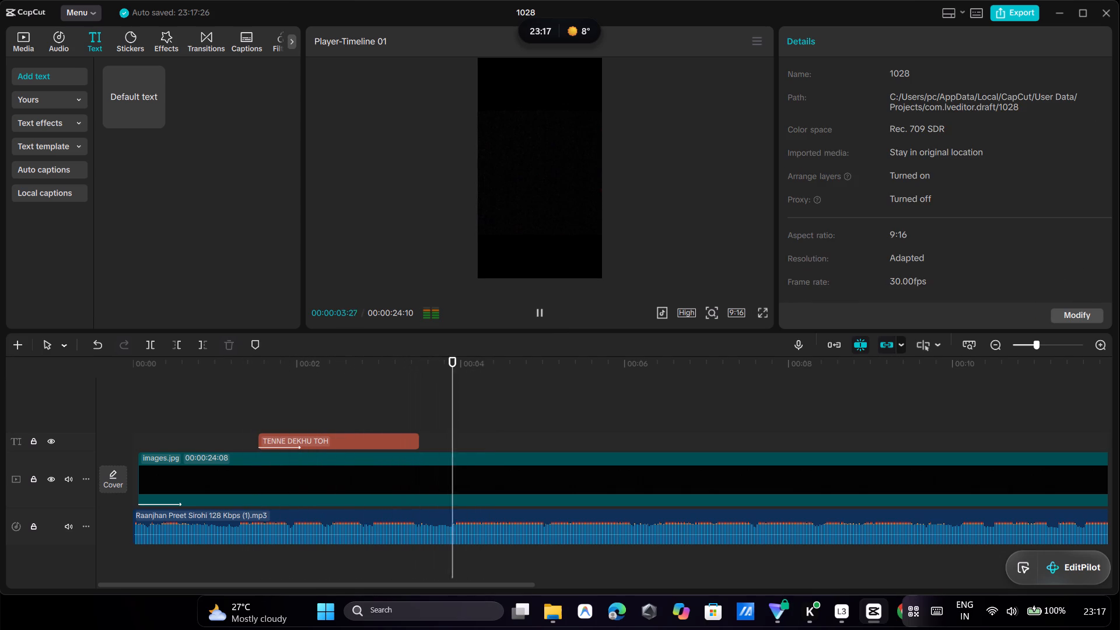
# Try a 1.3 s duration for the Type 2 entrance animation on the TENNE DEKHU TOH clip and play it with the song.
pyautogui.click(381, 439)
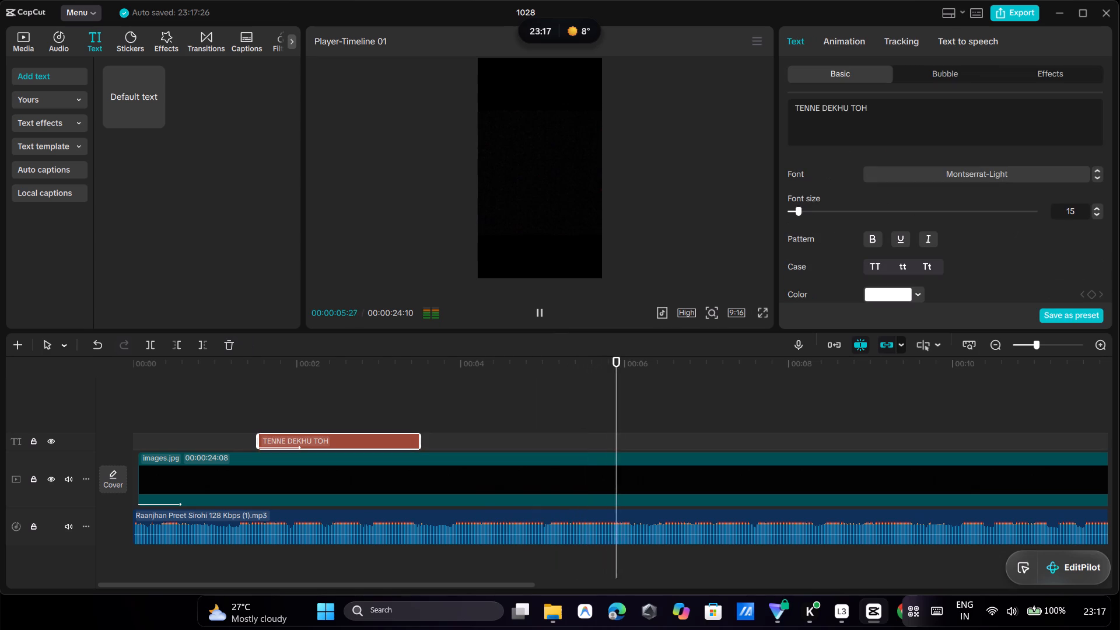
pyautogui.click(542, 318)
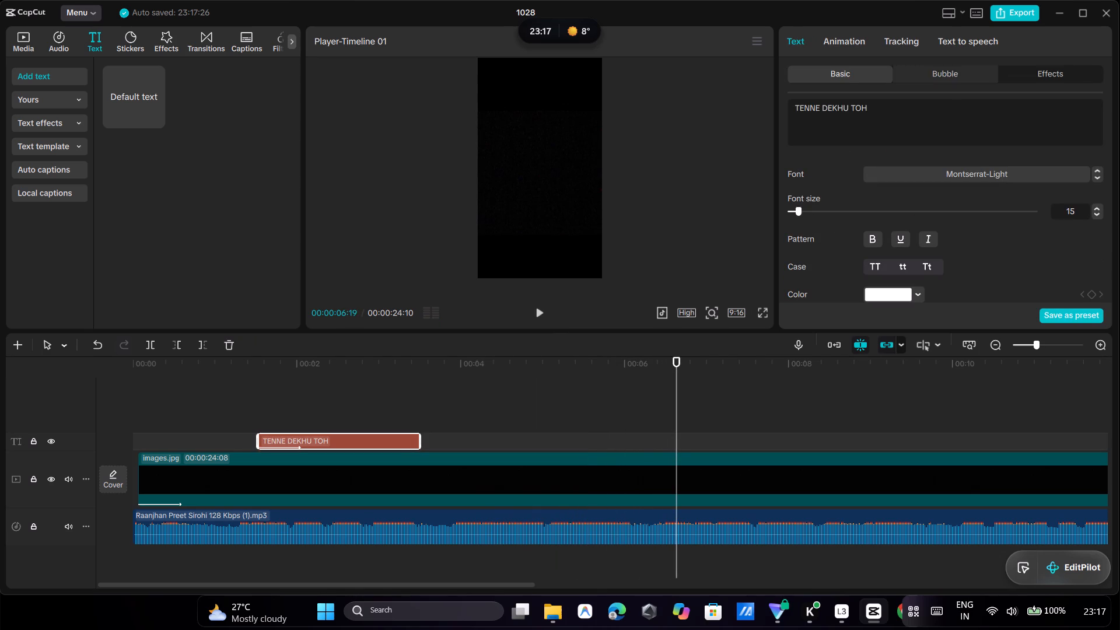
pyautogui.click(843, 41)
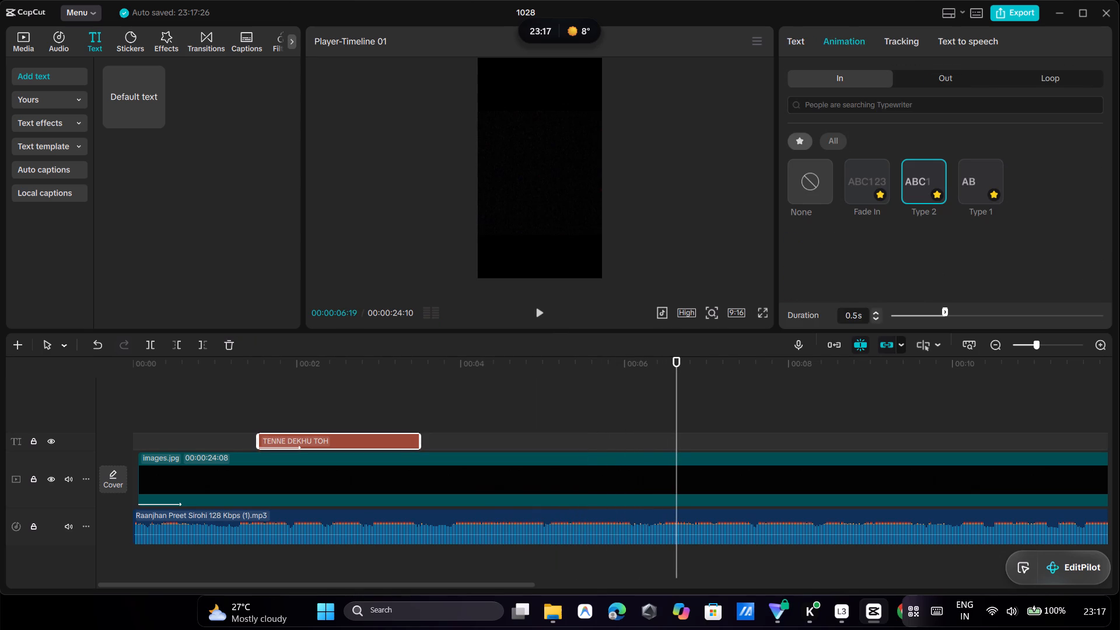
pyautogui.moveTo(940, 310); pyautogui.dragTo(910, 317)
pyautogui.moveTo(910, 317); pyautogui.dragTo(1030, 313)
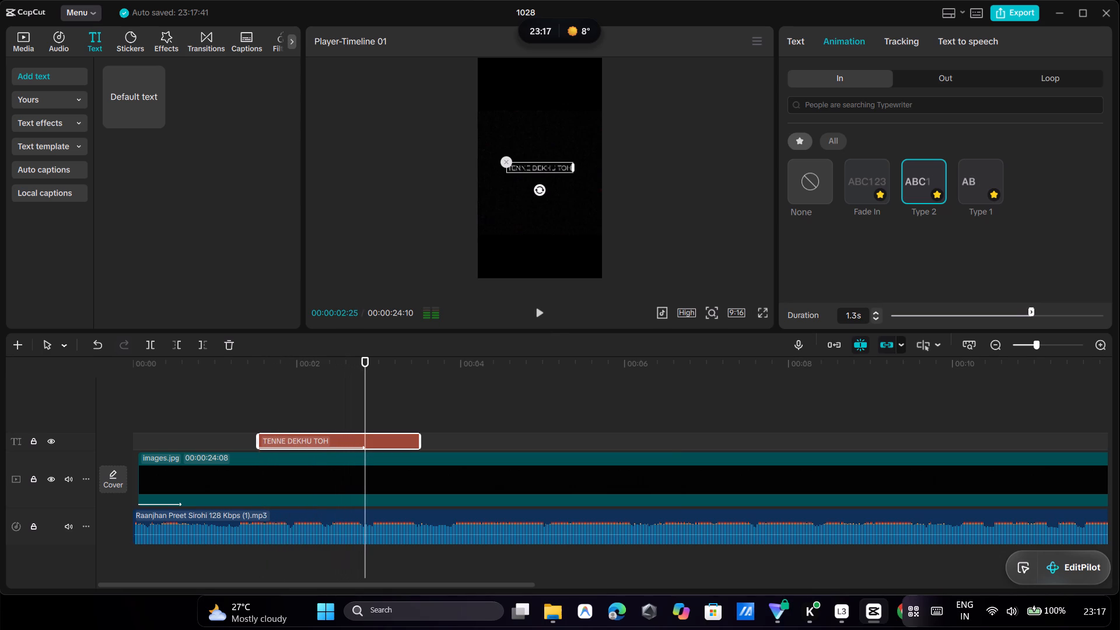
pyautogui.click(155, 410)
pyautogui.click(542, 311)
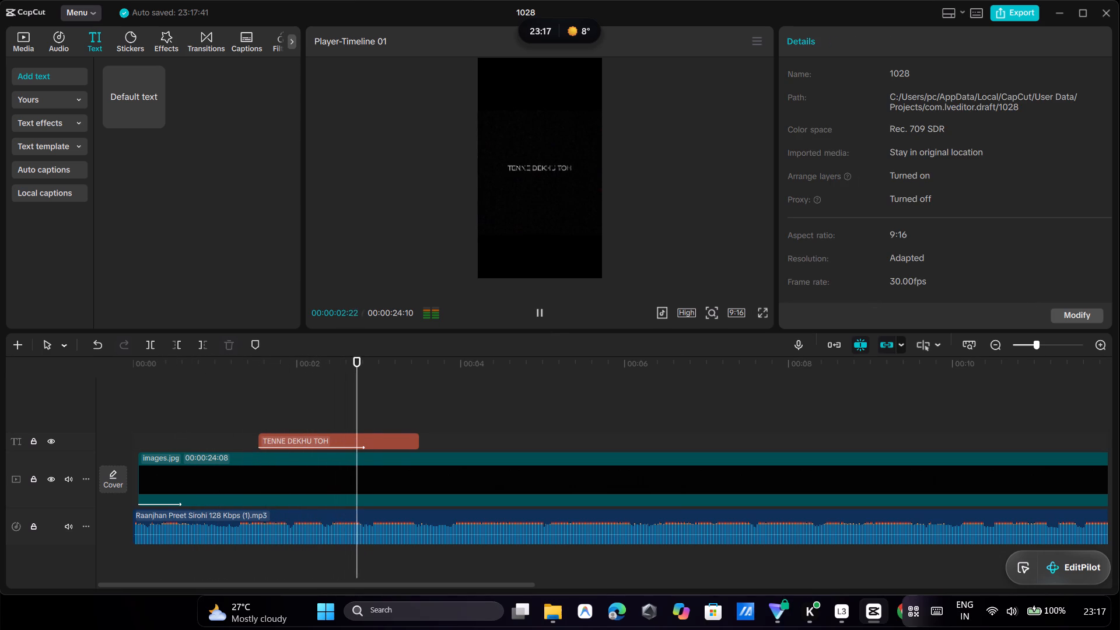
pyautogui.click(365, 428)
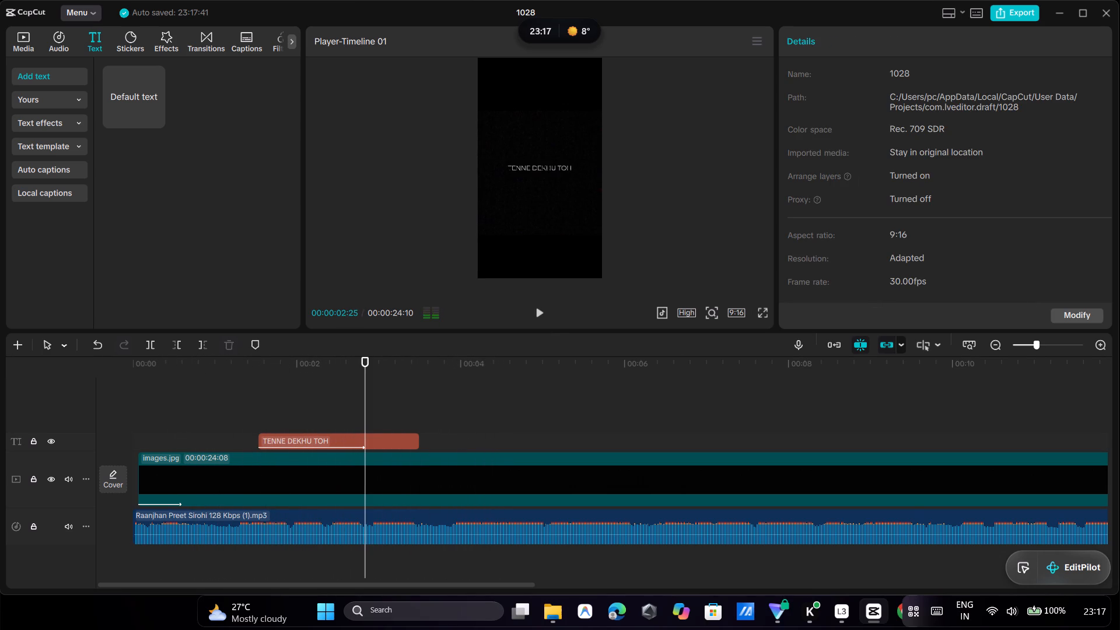
# Set the Type 2 entrance animation duration on the TENNE DEKHU TOH clip to 1.8 s and preview it against the song.
pyautogui.click(373, 437)
pyautogui.click(849, 39)
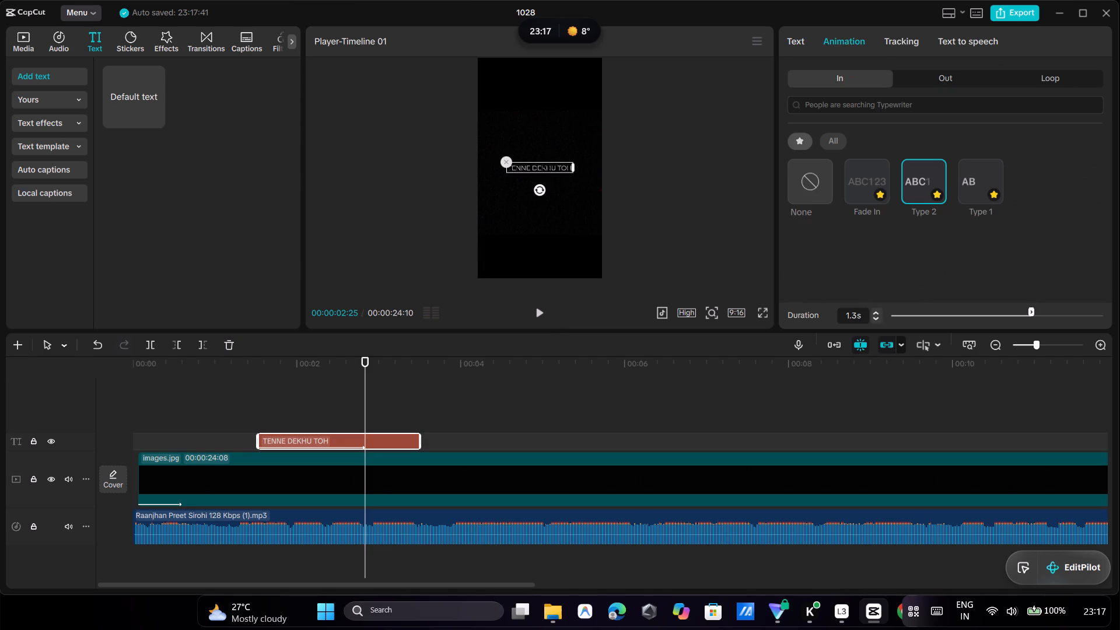
pyautogui.moveTo(1026, 316); pyautogui.dragTo(1119, 307)
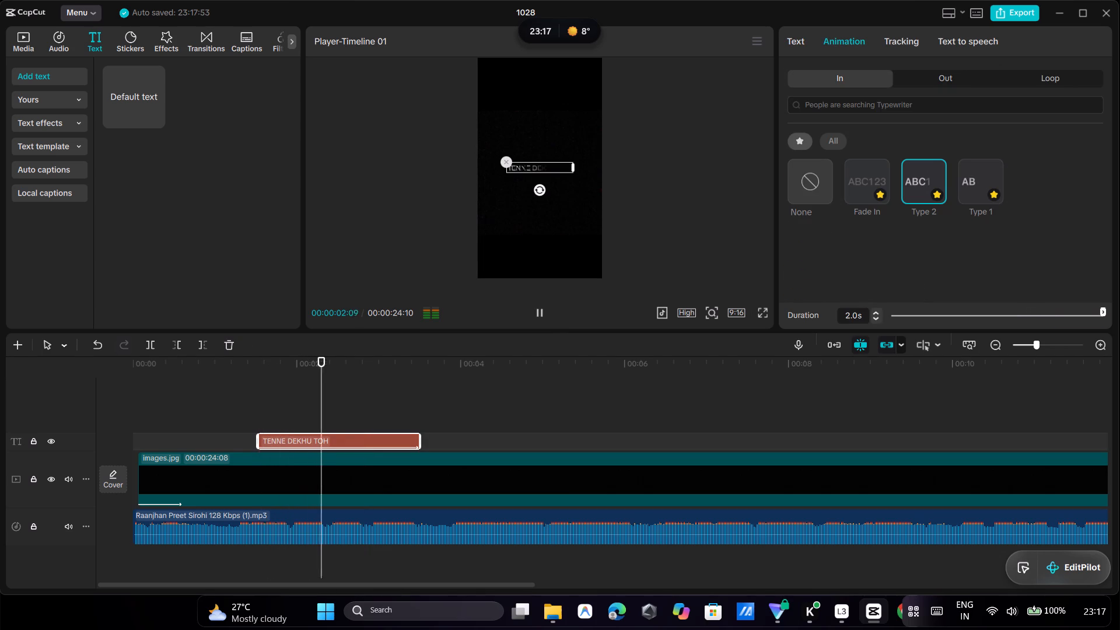
pyautogui.click(338, 440)
pyautogui.click(1088, 316)
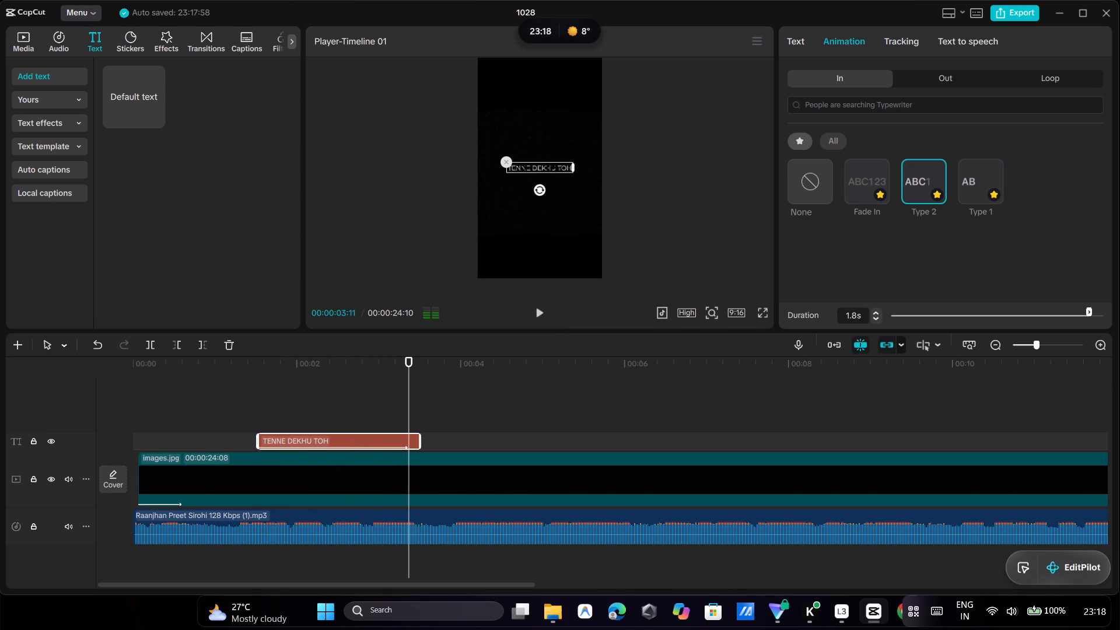
pyautogui.click(1082, 316)
pyautogui.click(1080, 315)
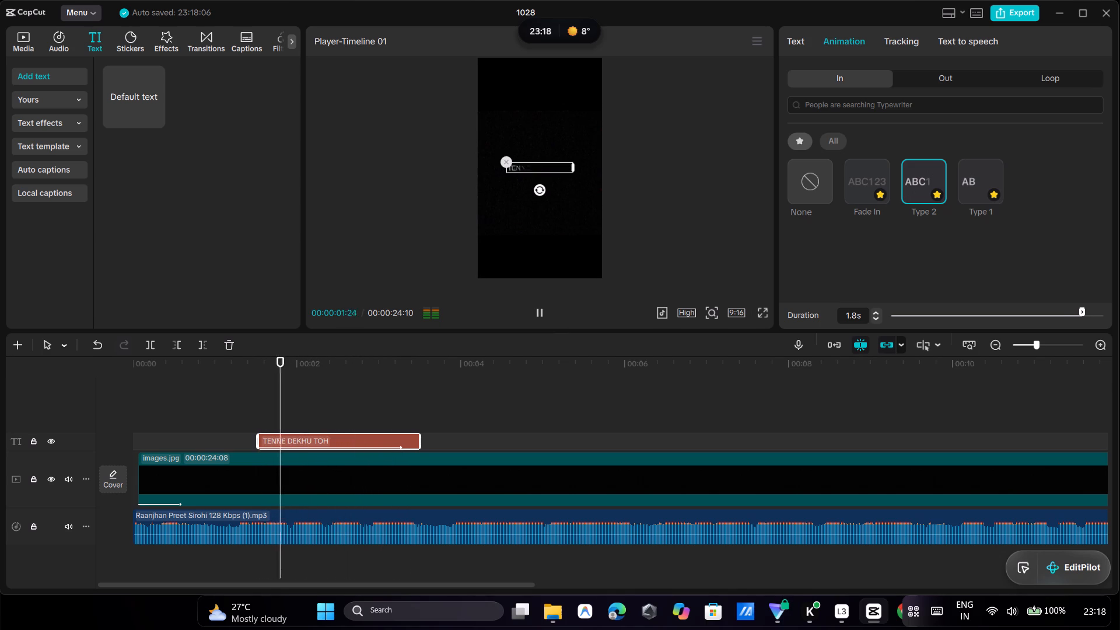
pyautogui.click(536, 310)
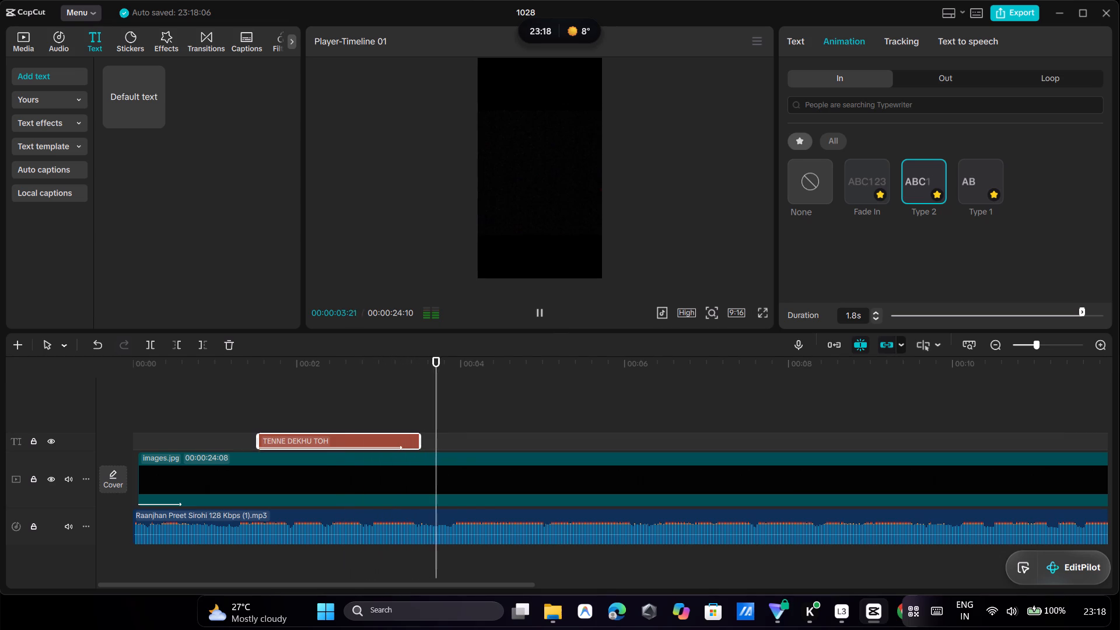
pyautogui.click(542, 310)
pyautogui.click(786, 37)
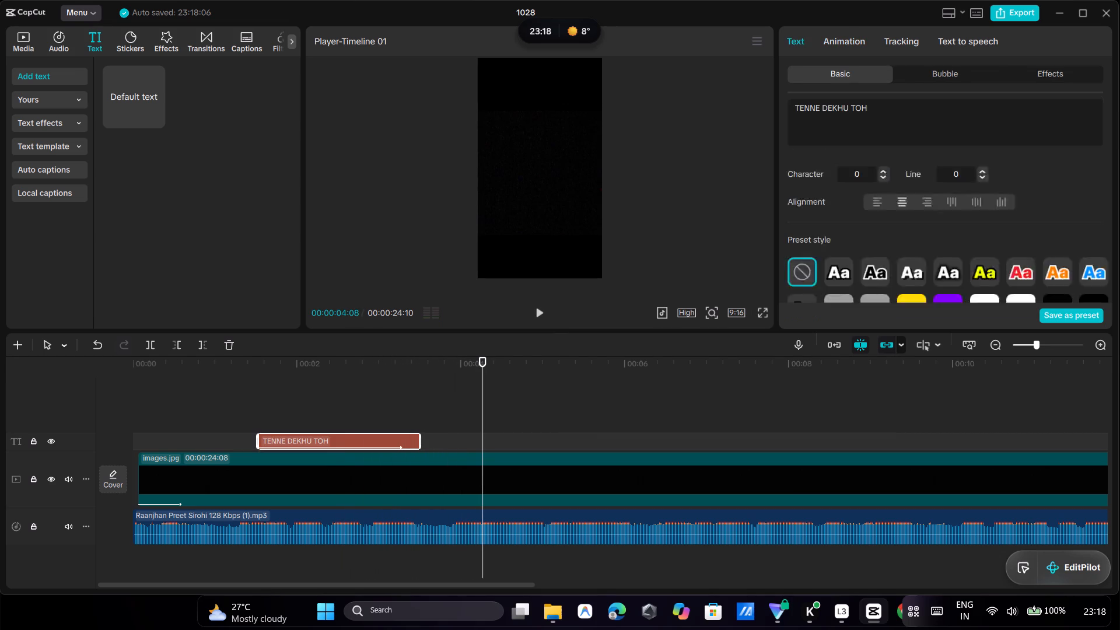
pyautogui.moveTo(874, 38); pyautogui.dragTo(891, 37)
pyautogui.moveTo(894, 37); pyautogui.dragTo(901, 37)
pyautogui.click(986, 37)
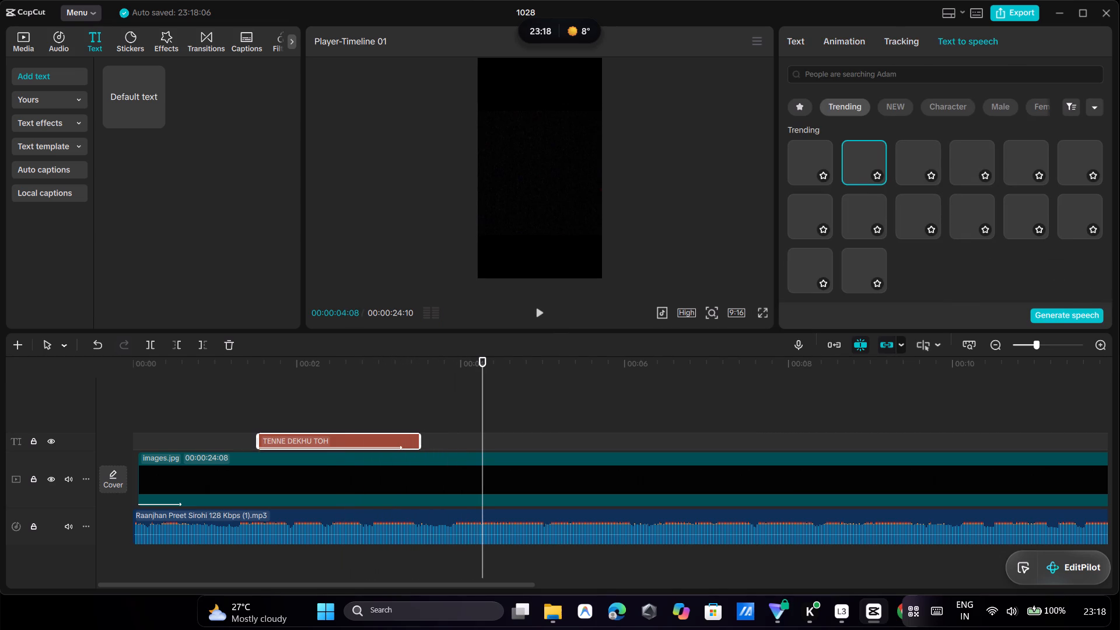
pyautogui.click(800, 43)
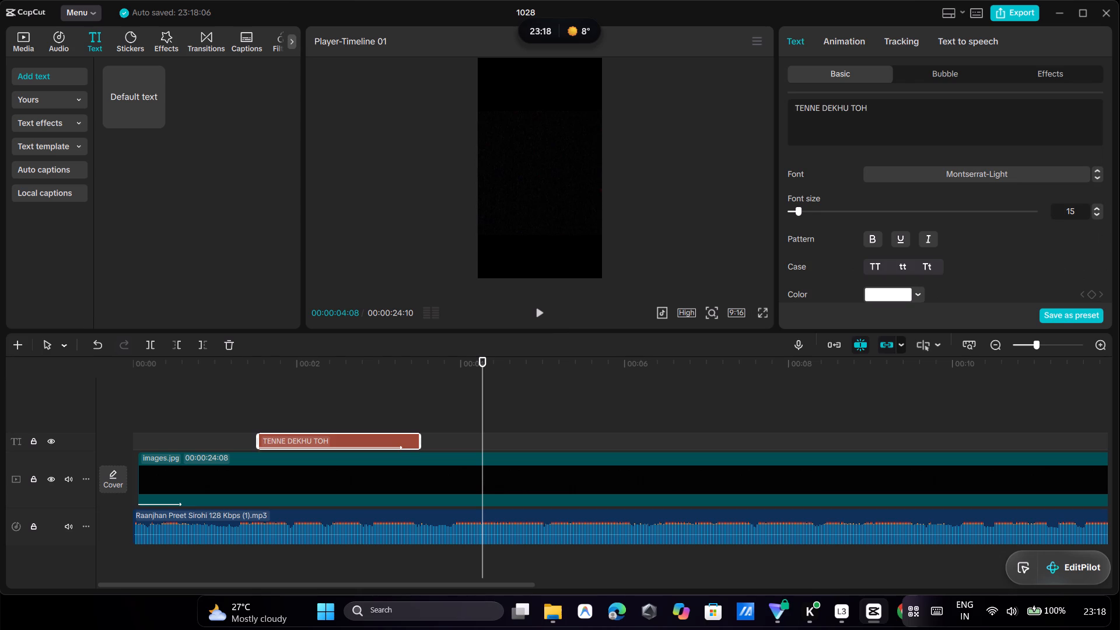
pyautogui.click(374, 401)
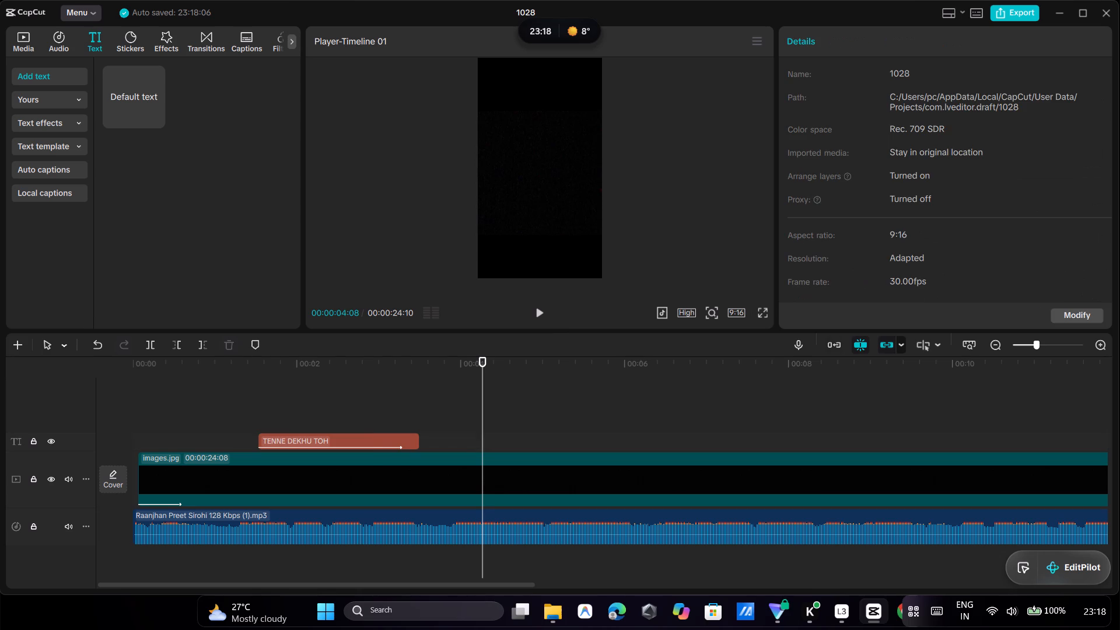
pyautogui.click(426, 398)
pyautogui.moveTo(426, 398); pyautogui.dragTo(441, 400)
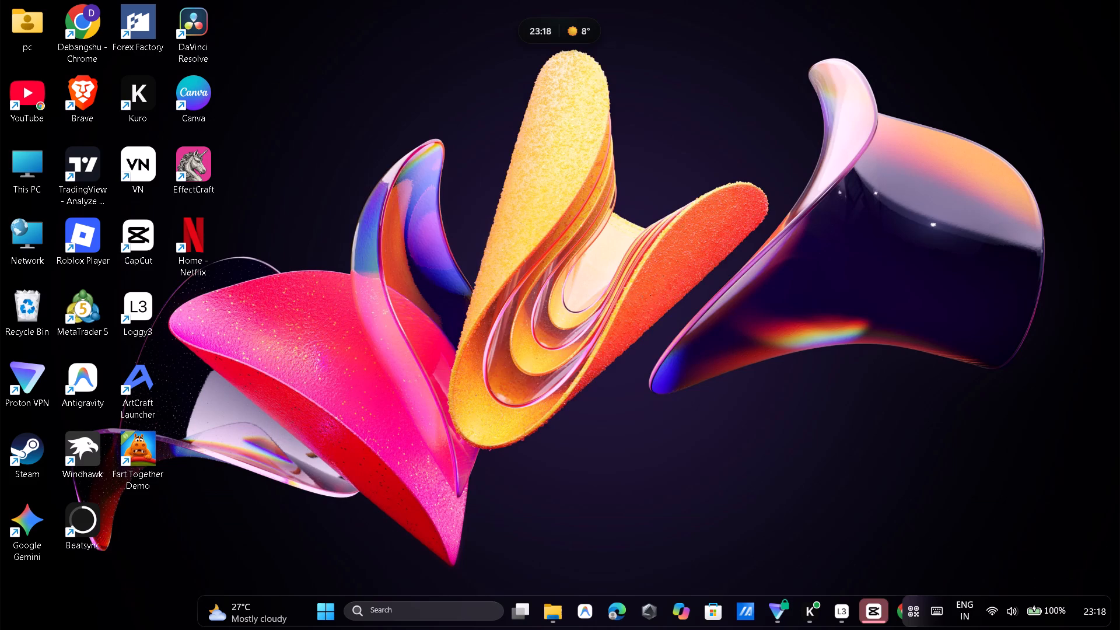
# Switch to Chrome and search Google for "free caption template".
pyautogui.doubleClick(89, 55)
pyautogui.click(547, 325)
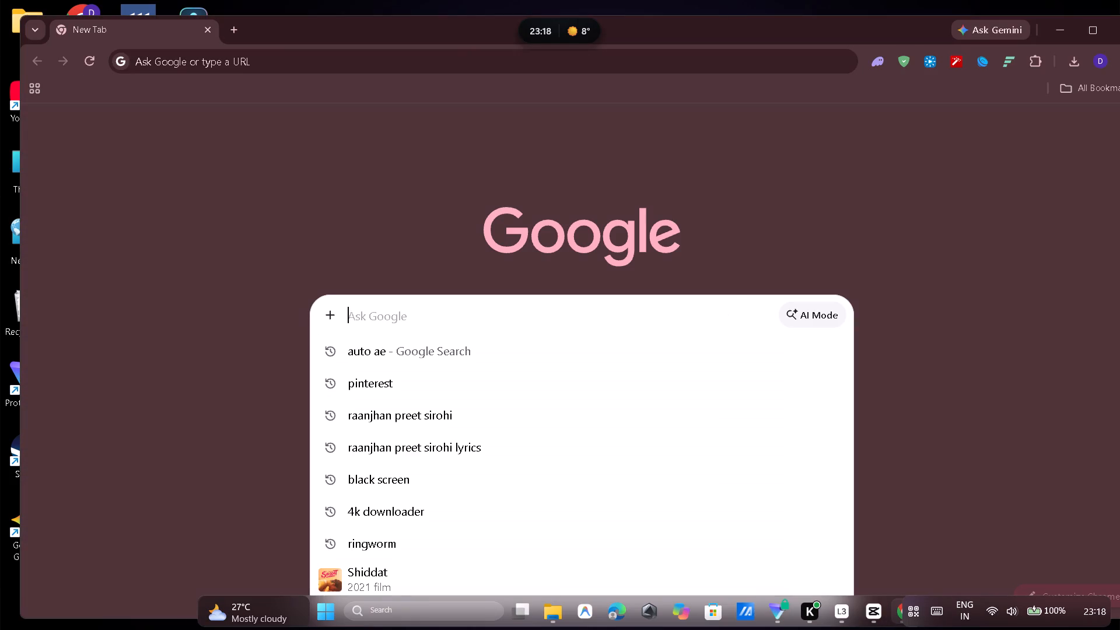
pyautogui.write('free capy')
pyautogui.press('BackSpace')
pyautogui.write('tion template')
pyautogui.press('Return')
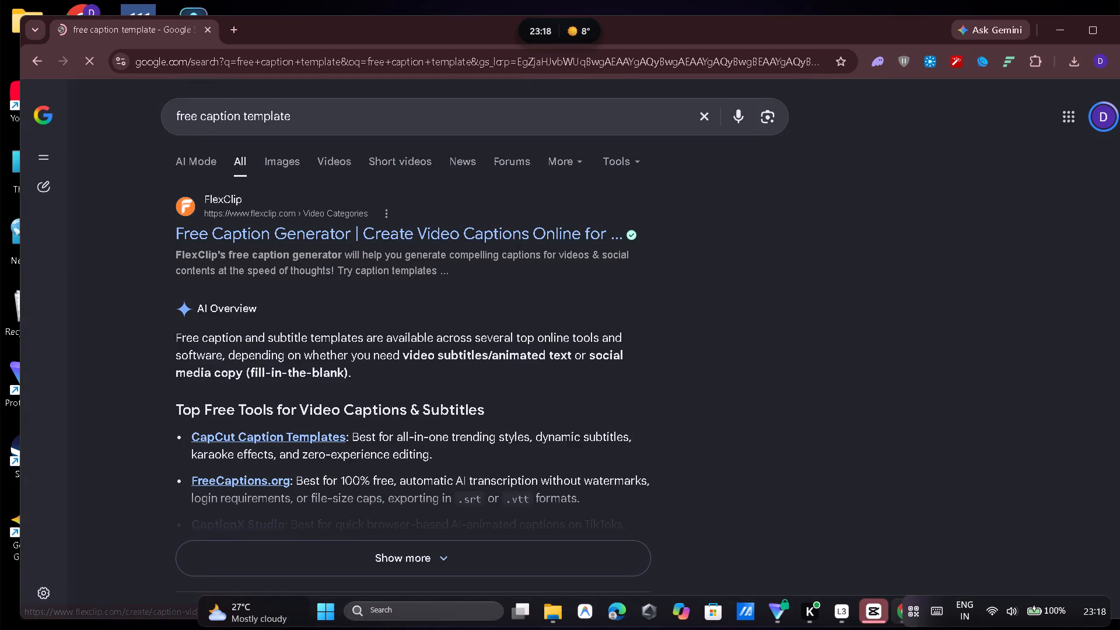
# Look at FlexClip's Free Caption Generator page, return to the search results and look through them.
pyautogui.moveTo(547, 233); pyautogui.dragTo(535, 238)
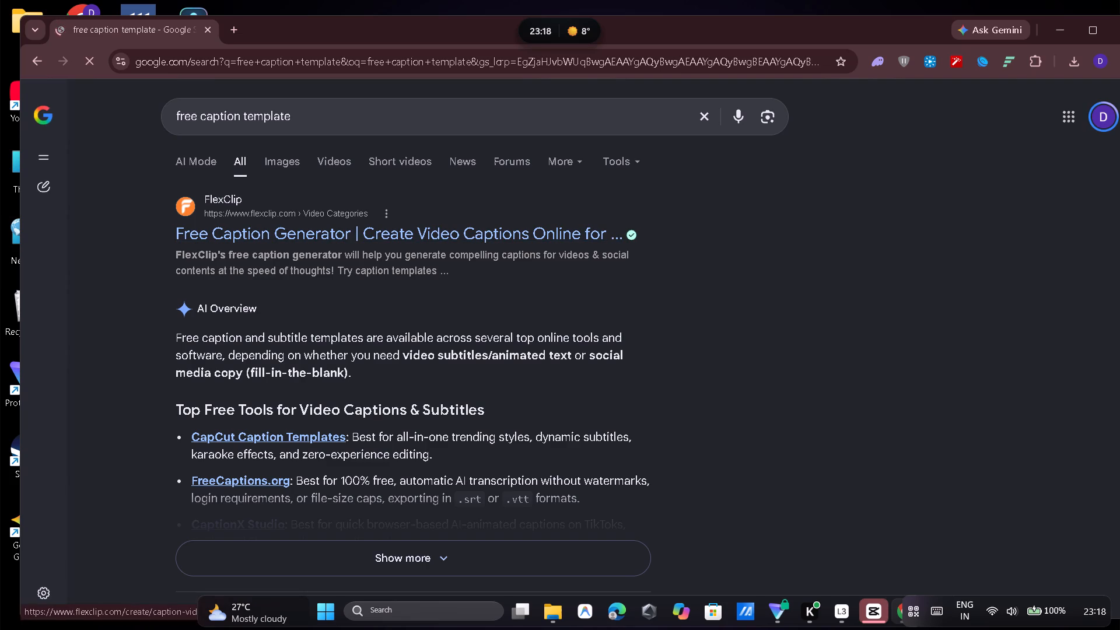
pyautogui.click(503, 229)
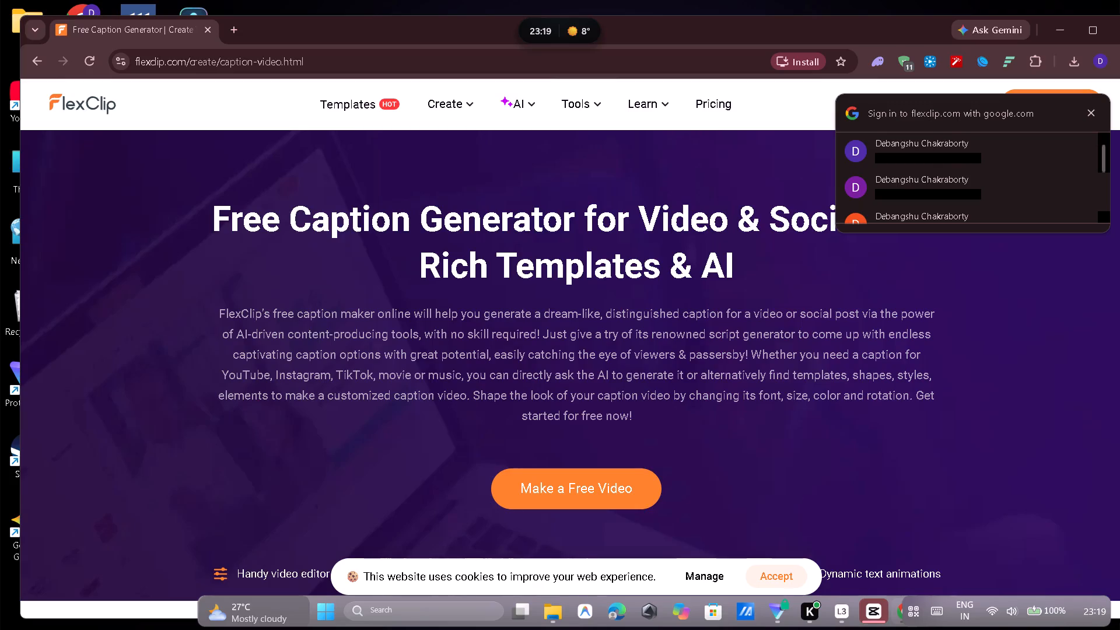
pyautogui.click(37, 58)
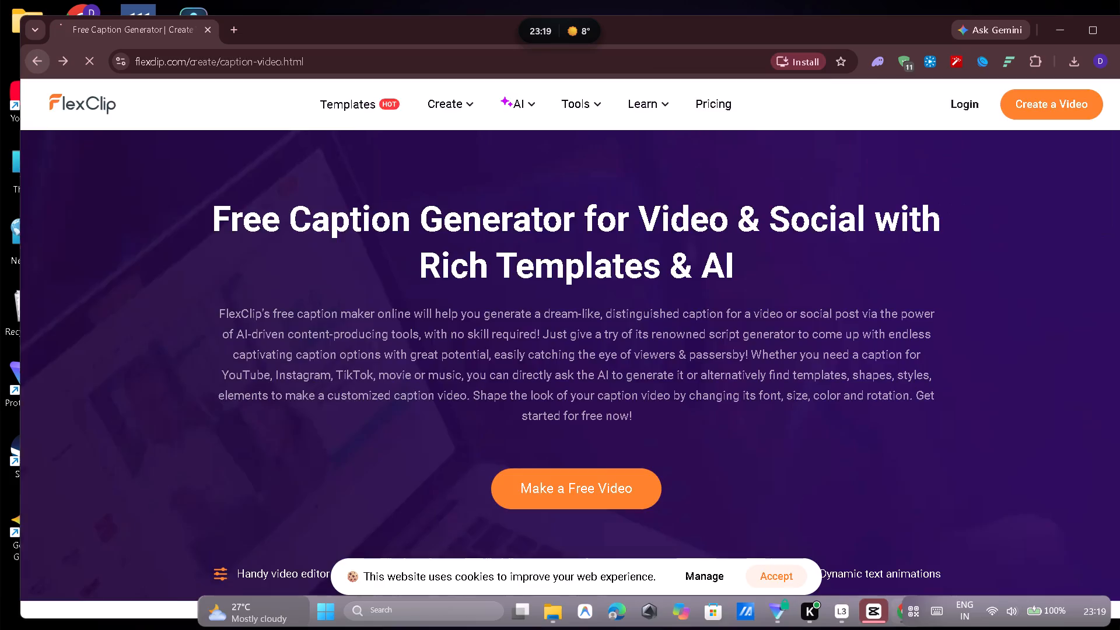
pyautogui.scroll(-2, 355, 281)
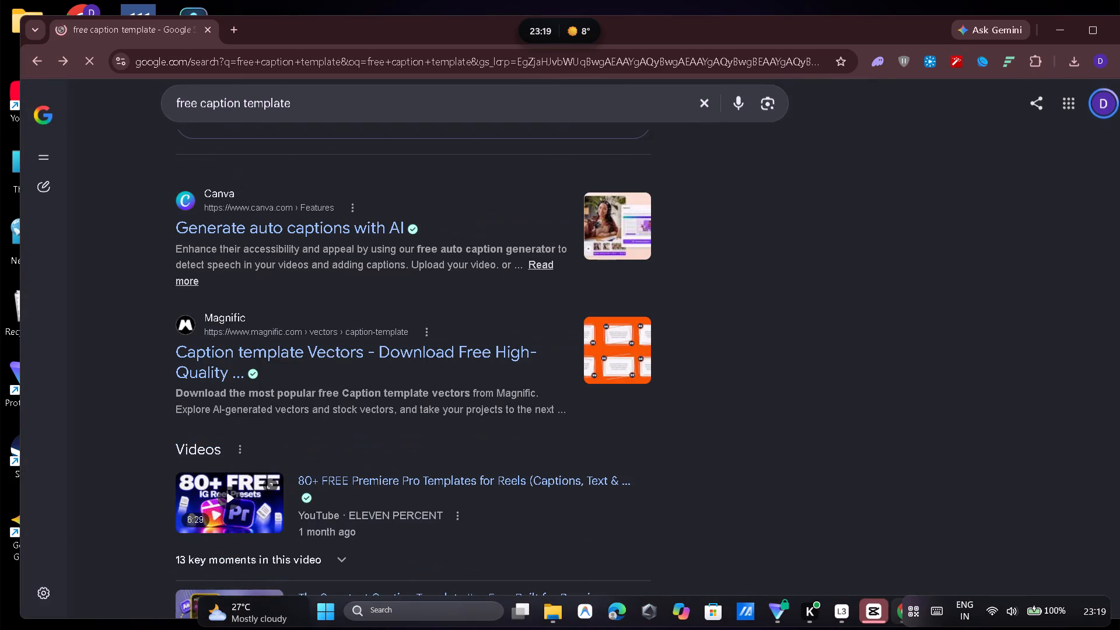
pyautogui.scroll(2, 359, 298)
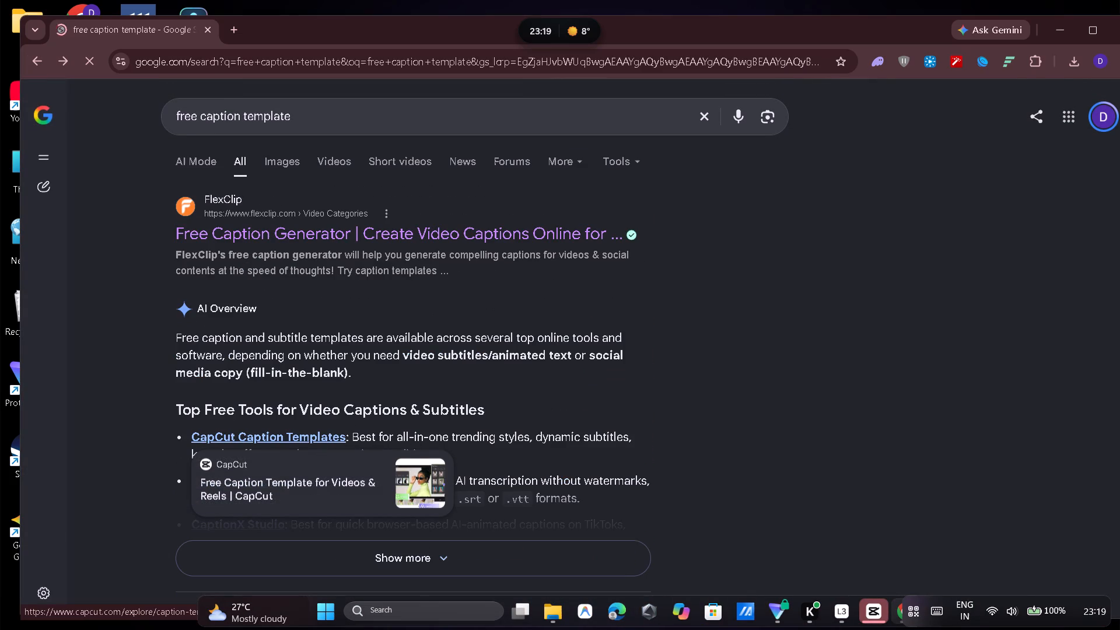
# Open CapCut's Free Caption Template page from the AI Overview and browse its video caption templates.
pyautogui.moveTo(285, 486); pyautogui.dragTo(288, 492)
pyautogui.click(266, 466)
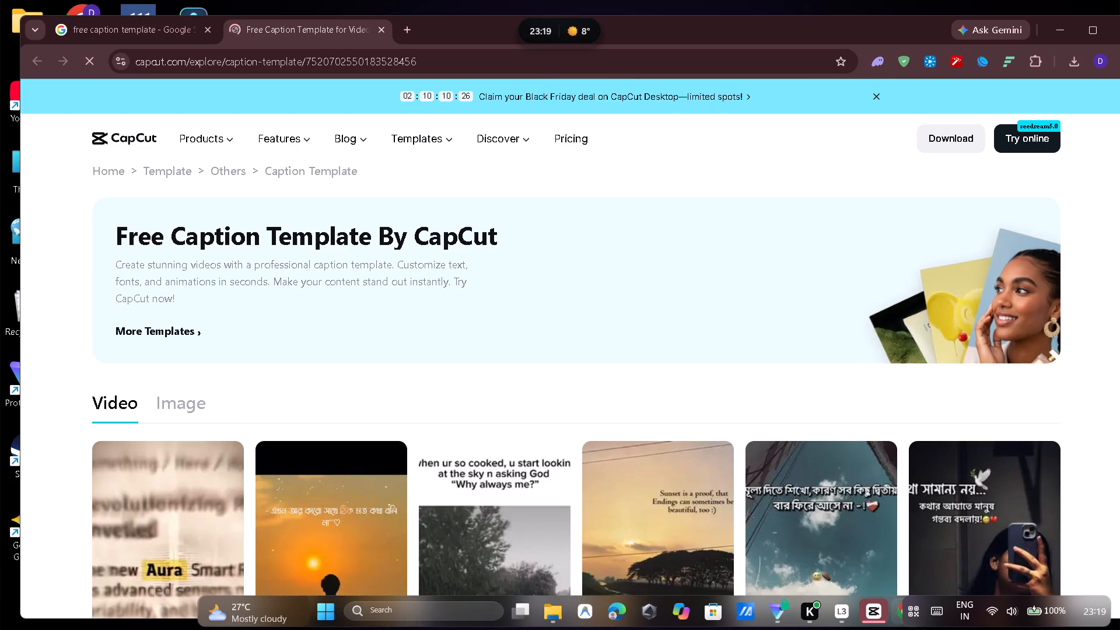
pyautogui.scroll(-1, 381, 429)
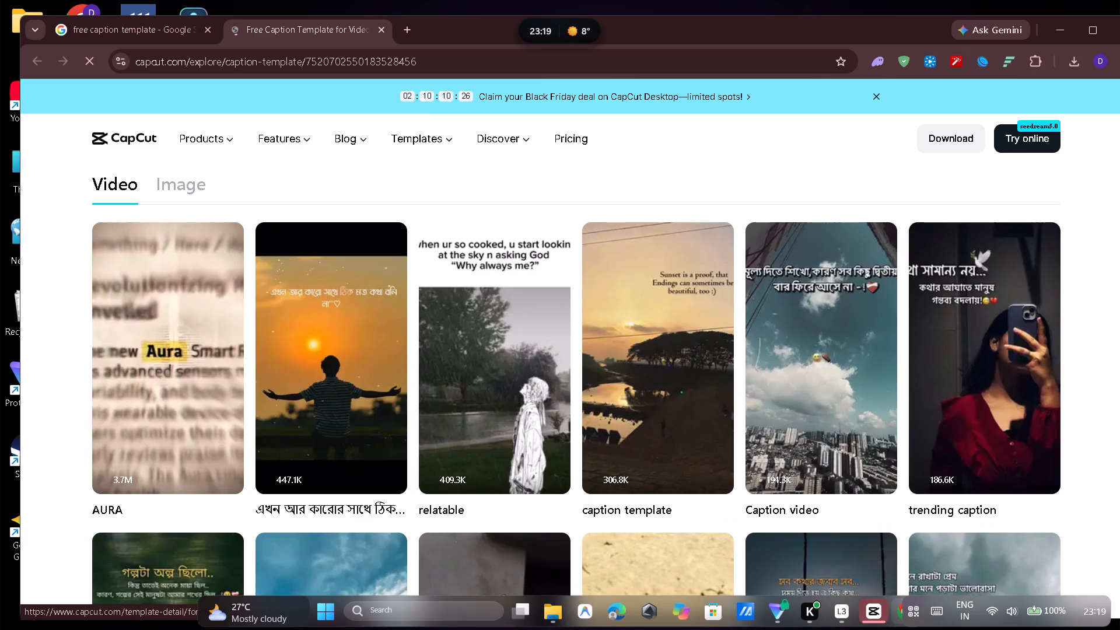
pyautogui.scroll(-1, 763, 368)
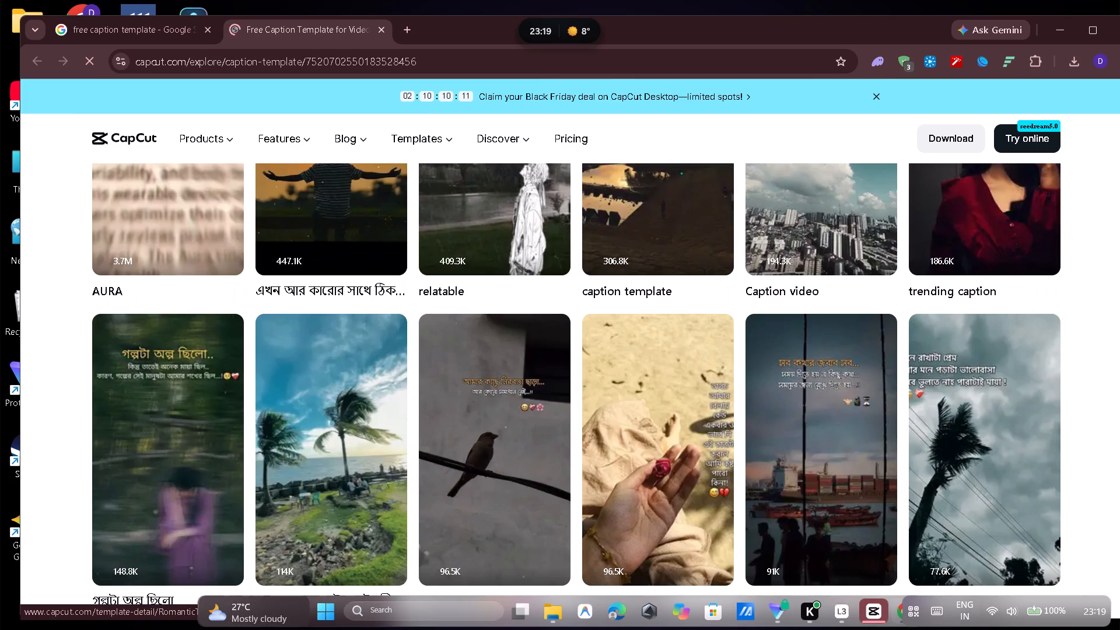
pyautogui.scroll(-1, 708, 361)
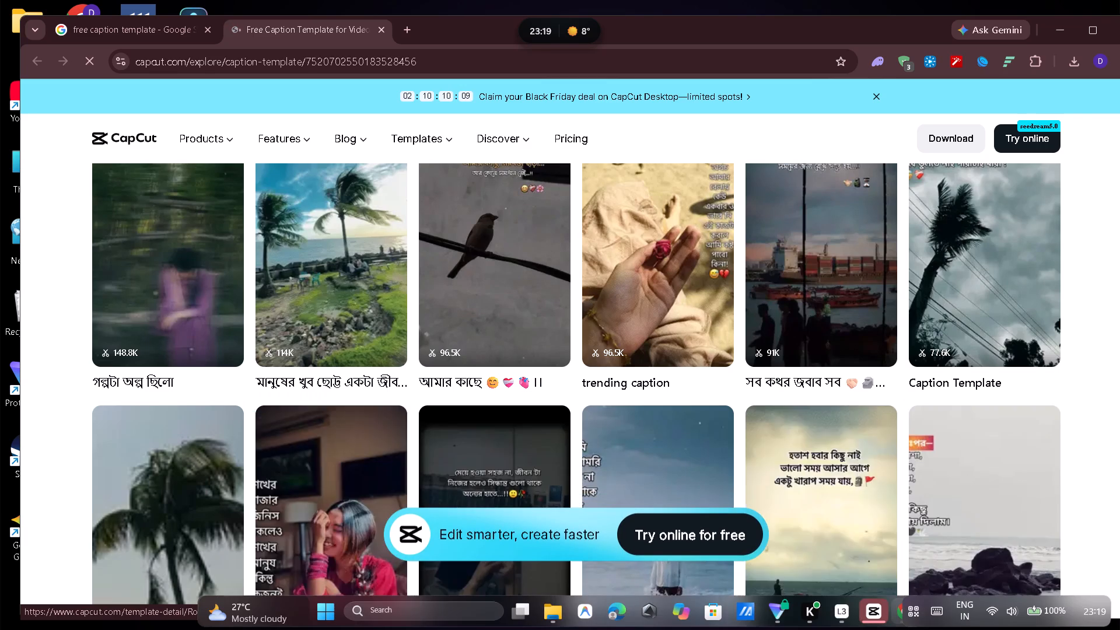
pyautogui.scroll(4, 708, 361)
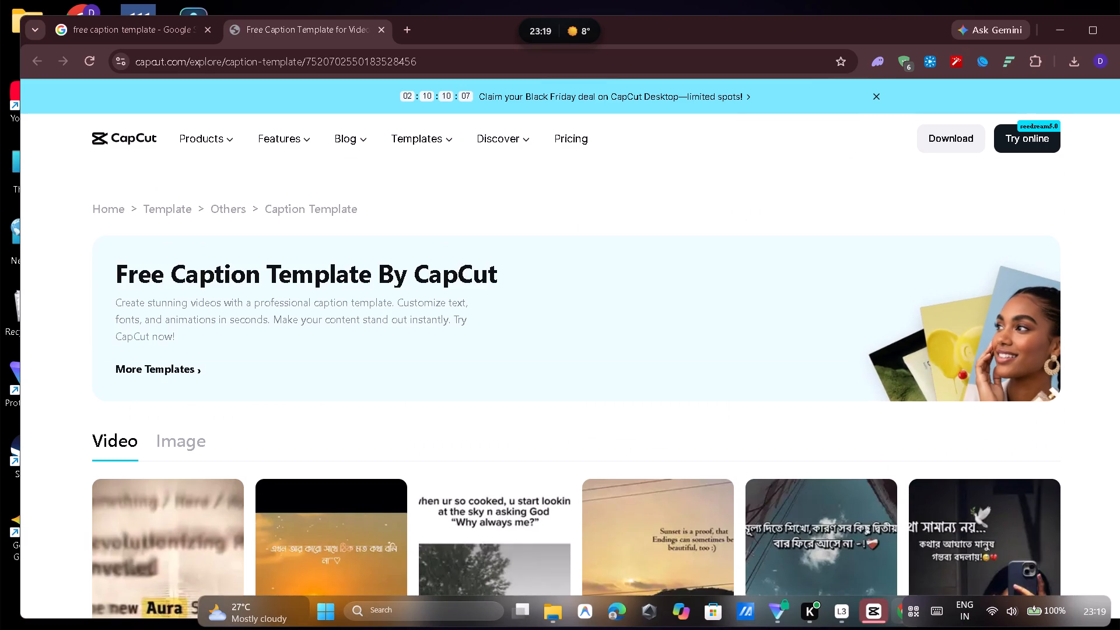
pyautogui.scroll(7, 601, 438)
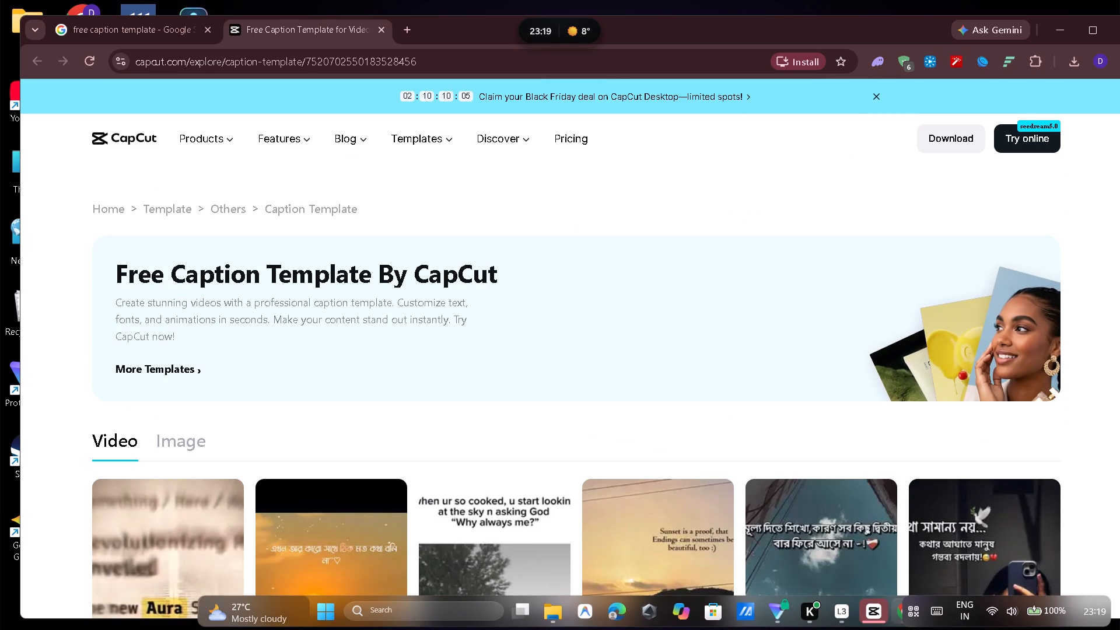
# Look through the rest of CapCut's Free Caption Template page, down to its Hot Templates and description sections.
pyautogui.scroll(3, 570, 436)
pyautogui.scroll(-4, 827, 431)
pyautogui.scroll(-3, 613, 459)
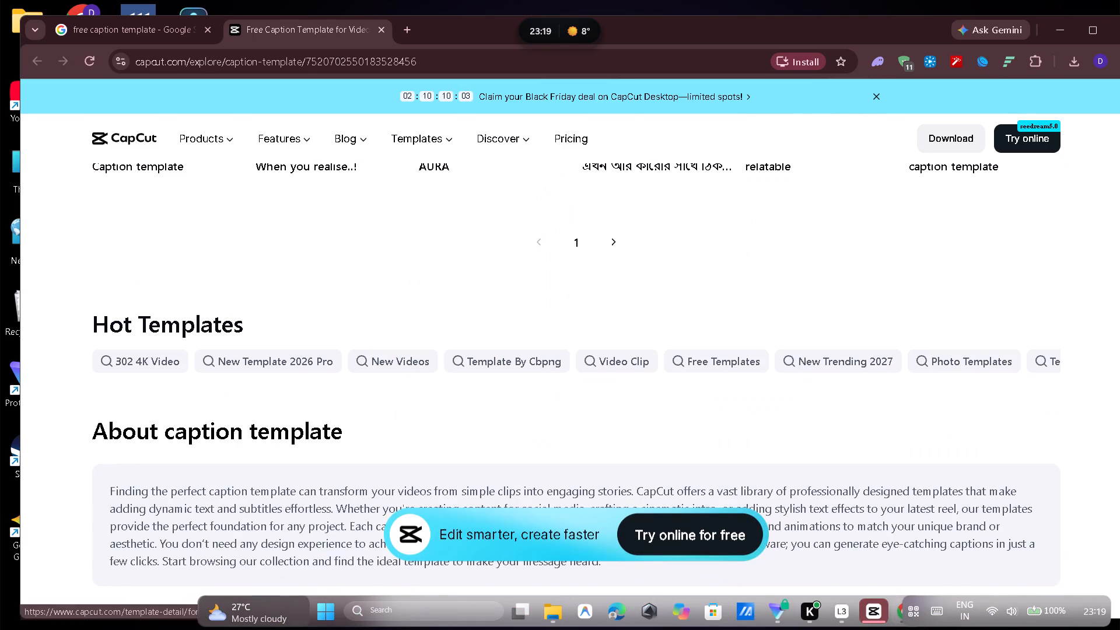
pyautogui.scroll(2, 350, 348)
# Return to the Google results for "free caption template", expand the AI Overview, and read through it and the web and video results below.
pyautogui.click(35, 64)
pyautogui.click(89, 34)
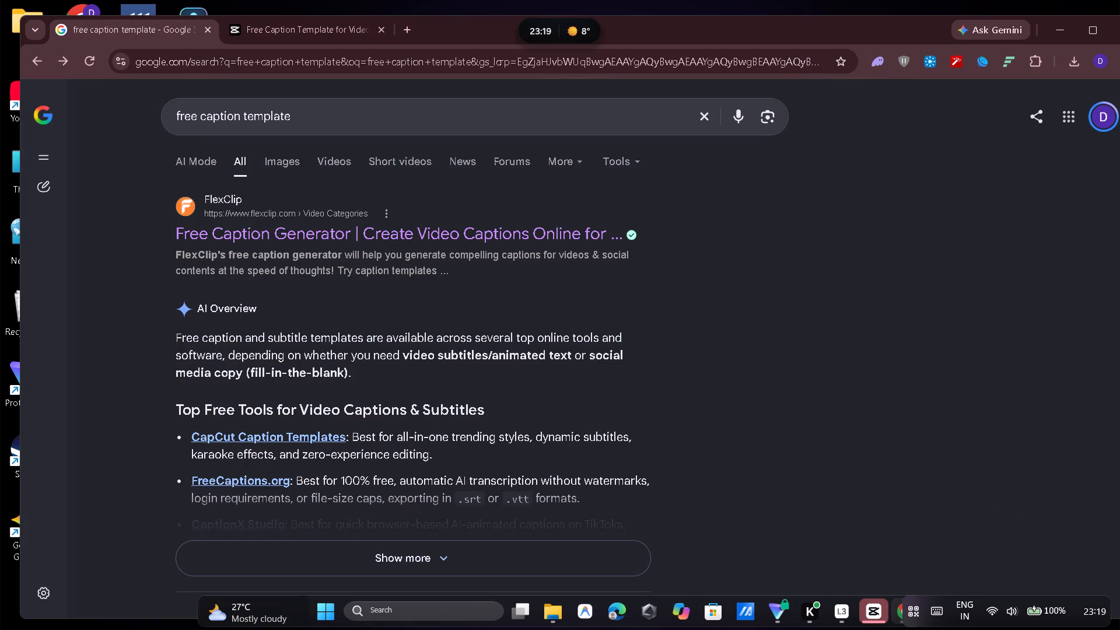
pyautogui.click(349, 542)
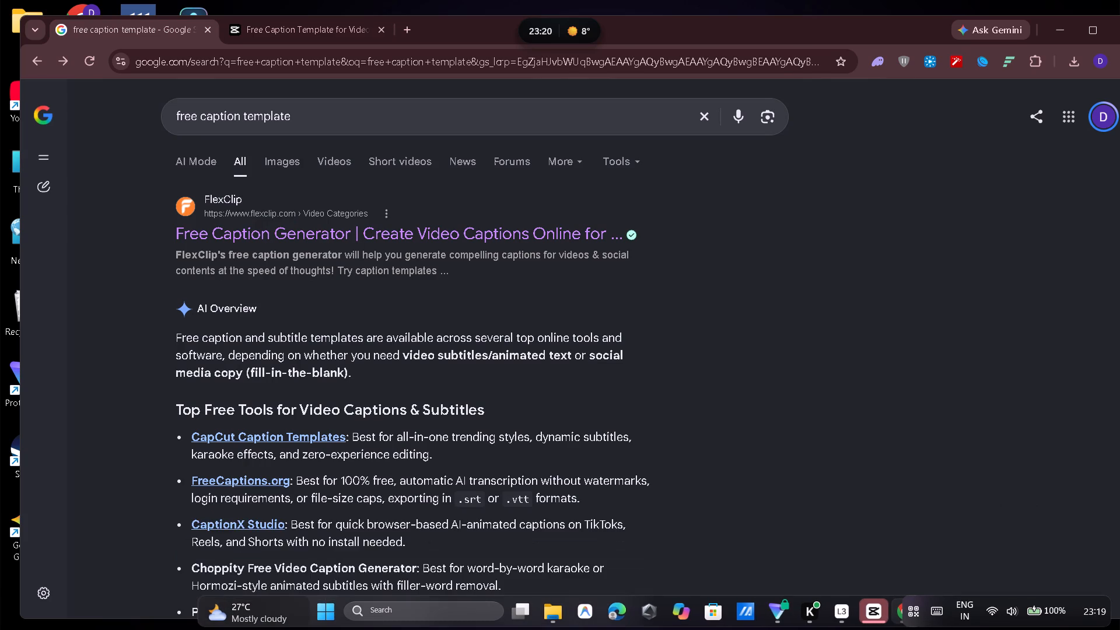
pyautogui.scroll(-1, 605, 390)
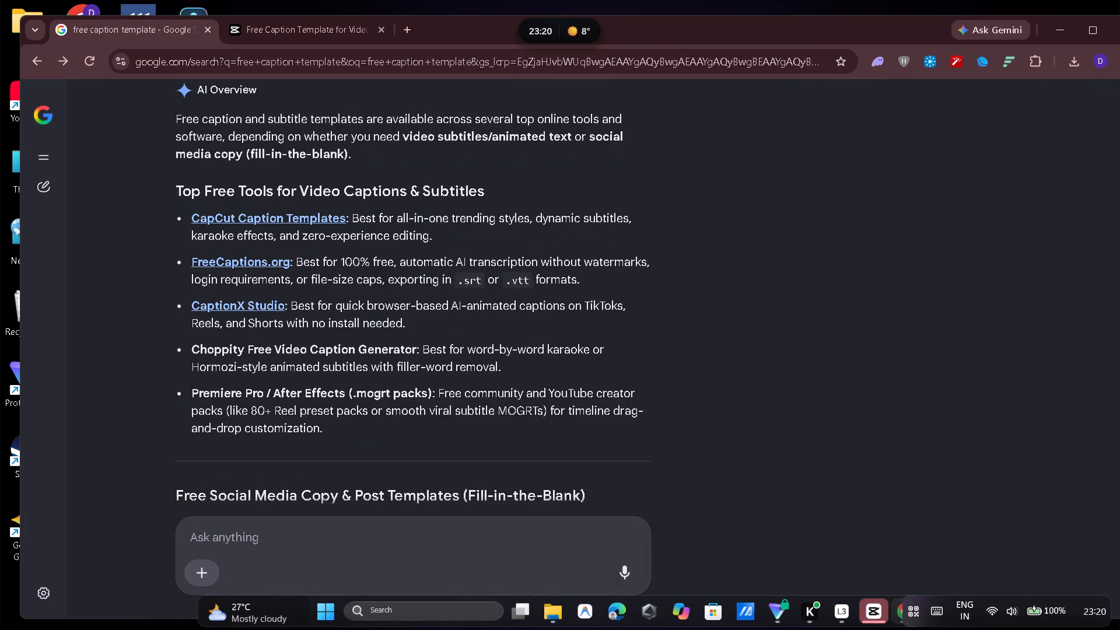
pyautogui.scroll(-1, 587, 386)
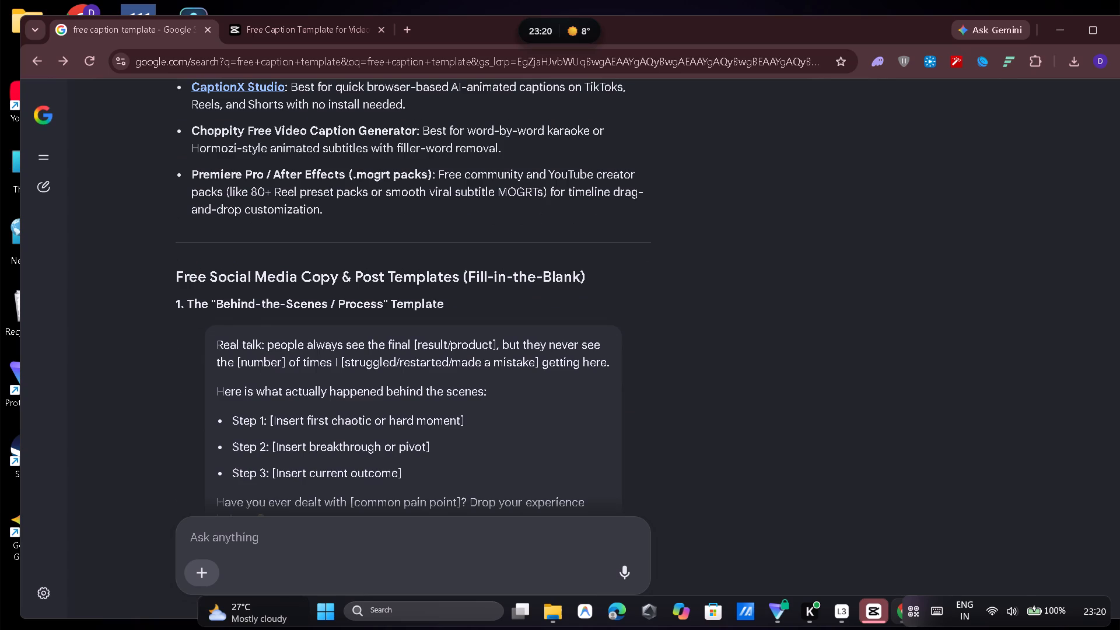
pyautogui.scroll(-1, 564, 384)
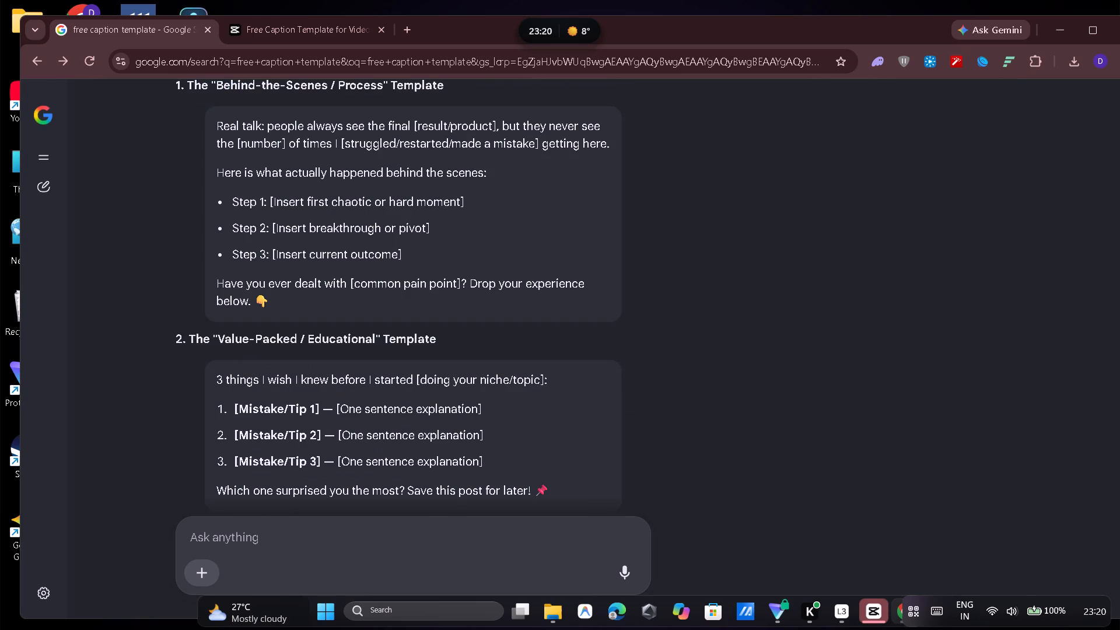
pyautogui.scroll(-5, 554, 386)
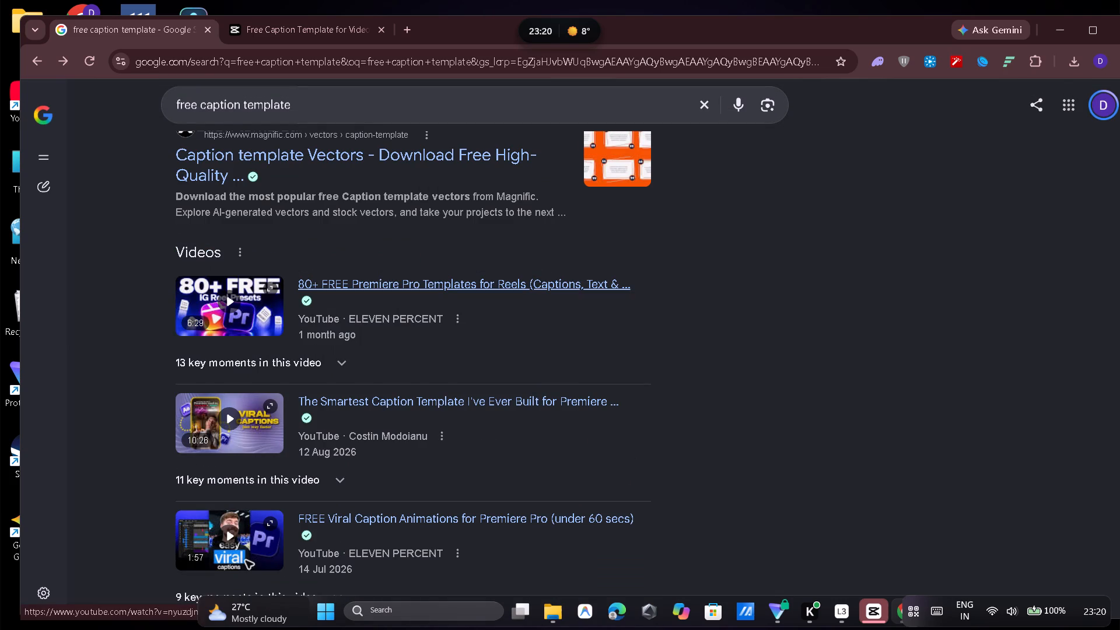
pyautogui.scroll(1, 385, 454)
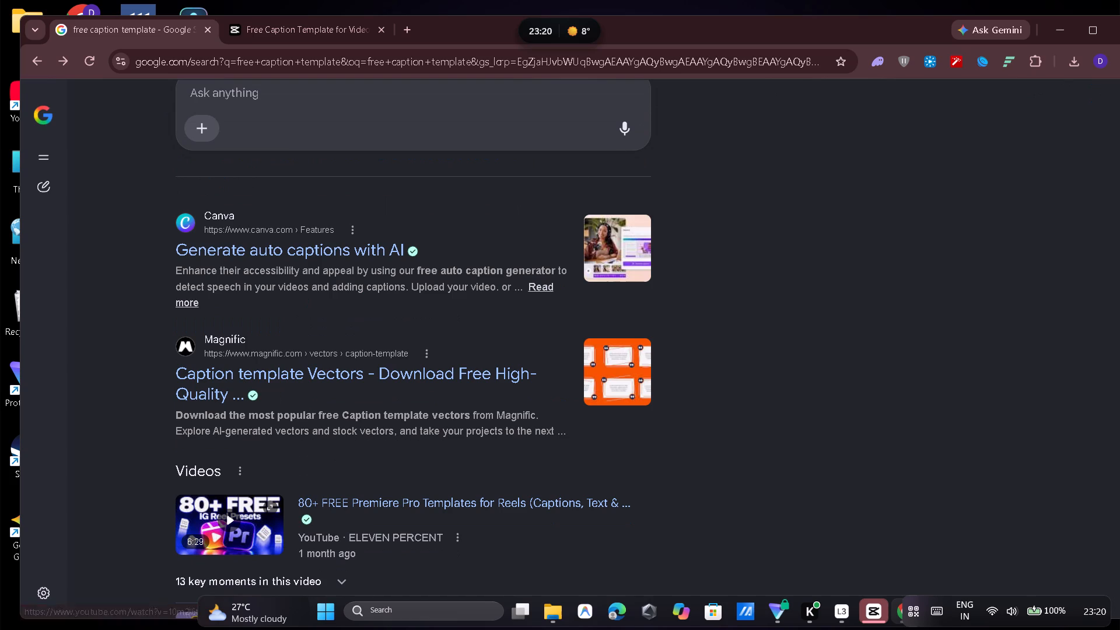
pyautogui.scroll(-1, 387, 395)
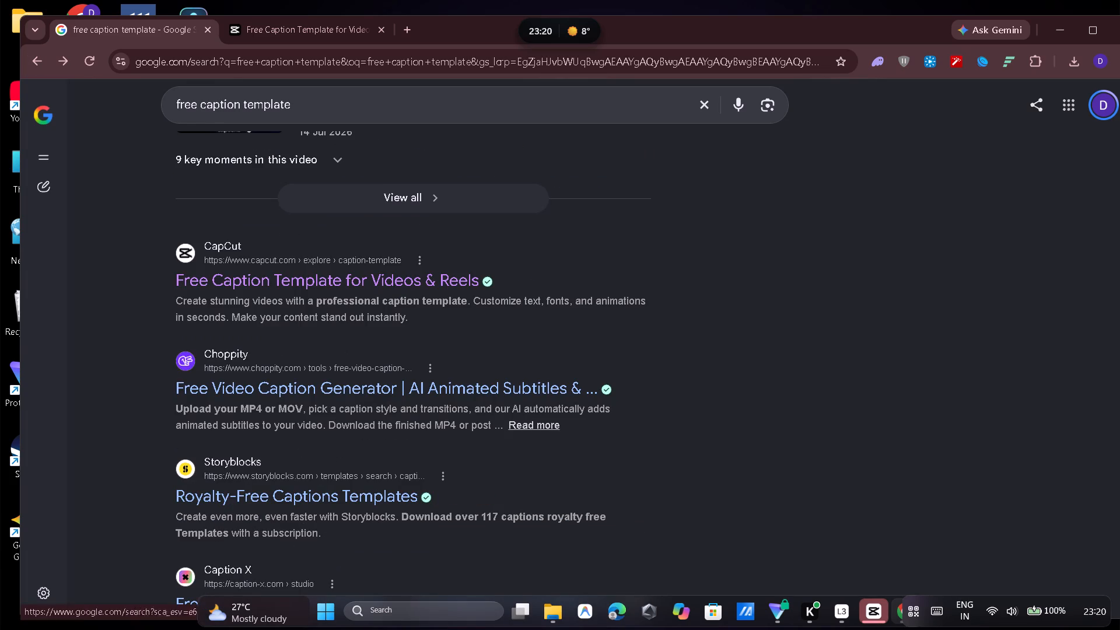
# Remove the word "template" from the Google search query, leaving "free caption".
pyautogui.click(332, 115)
pyautogui.press('BackSpace')
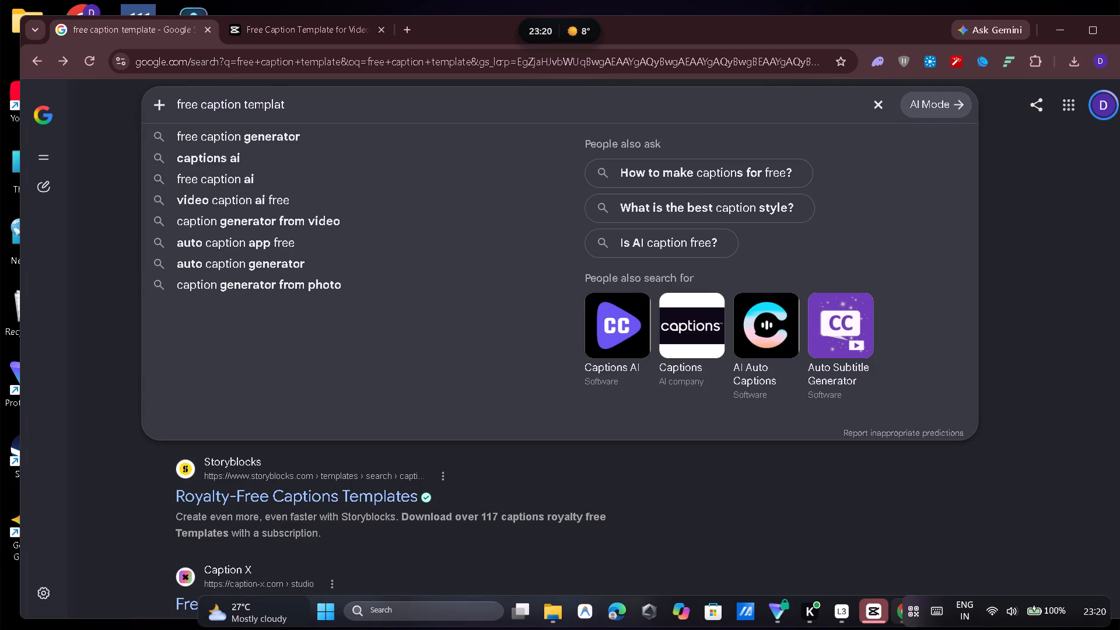
pyautogui.press('BackSpace')
pyautogui.press('BackSpace')
pyautogui.press('BackSpace')
pyautogui.press('BackSpace')
pyautogui.press('BackSpace')
pyautogui.press('BackSpace')
pyautogui.press('BackSpace')
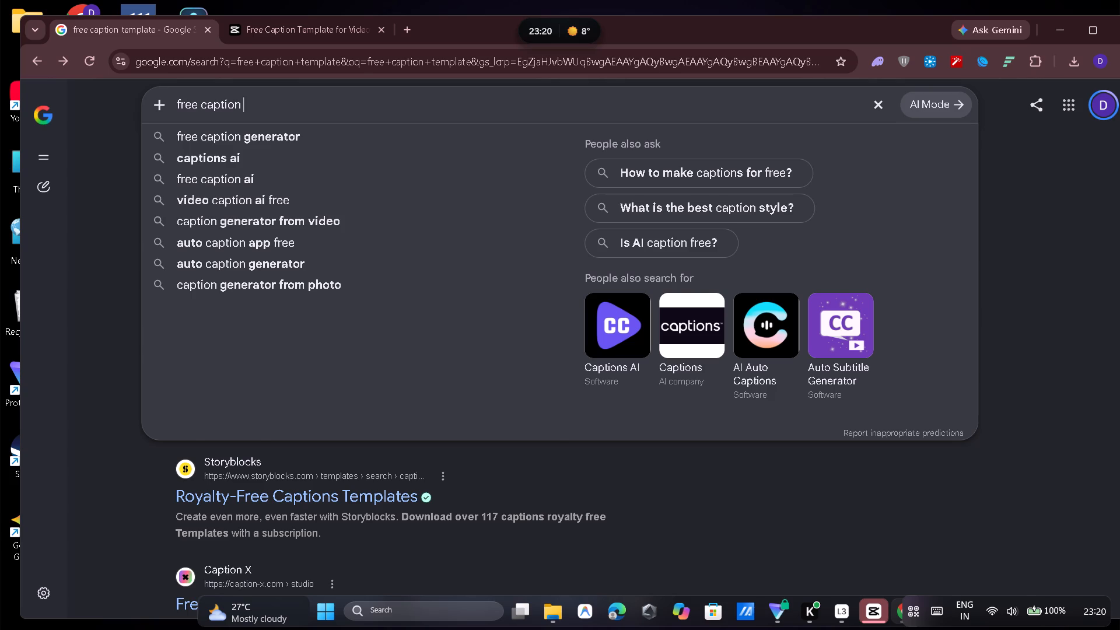